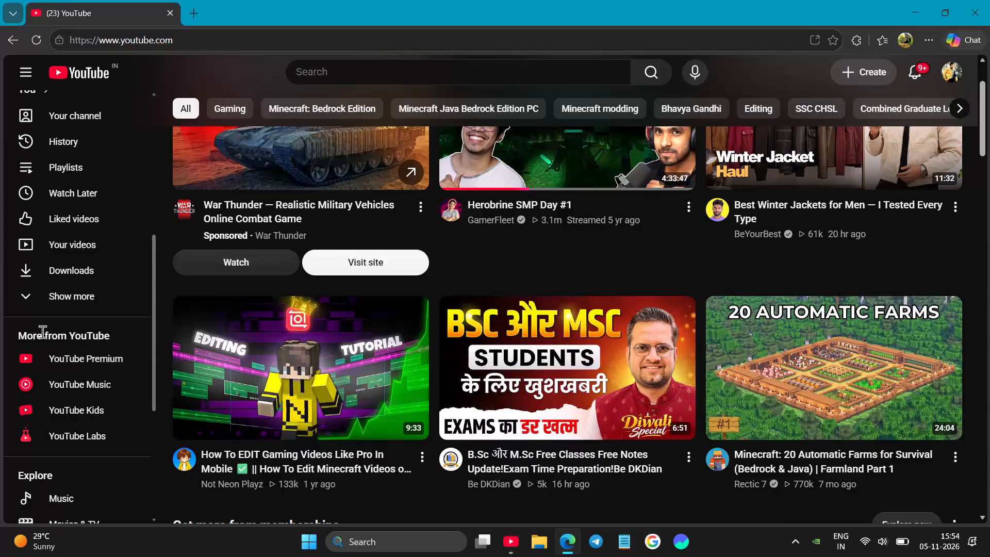
Launch the Kuro application from its desktop shortcut.
double_click(32, 485)
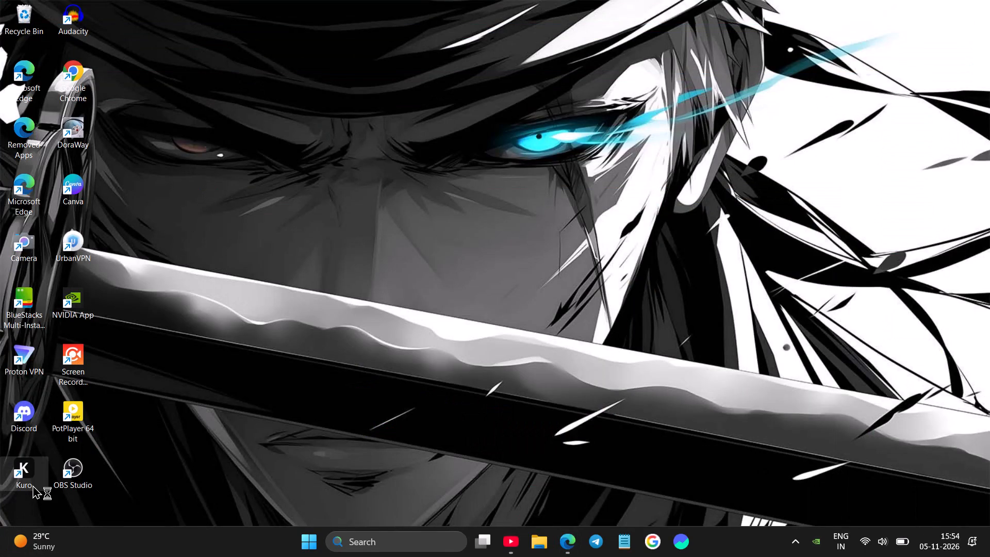
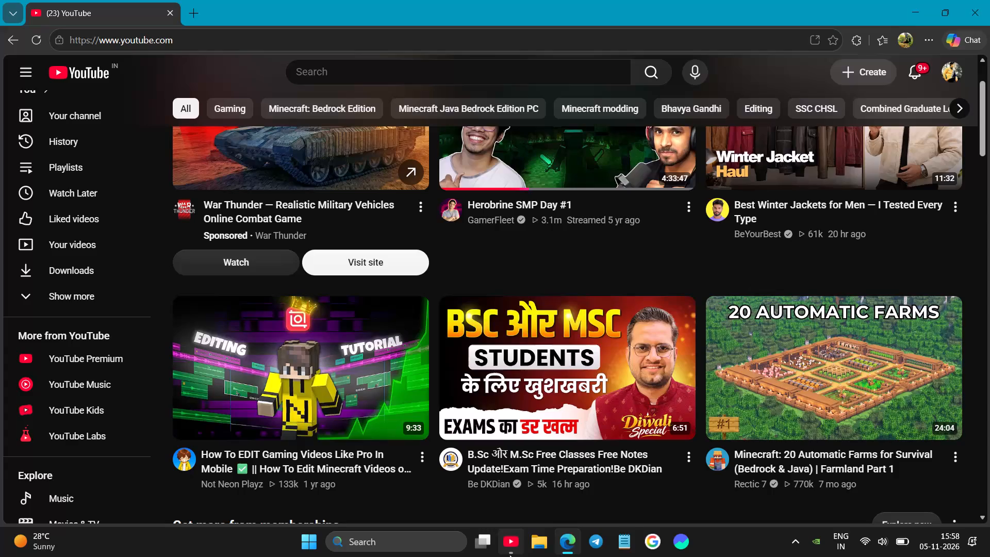
Close the browser window showing the YouTube home page.
click(989, 0)
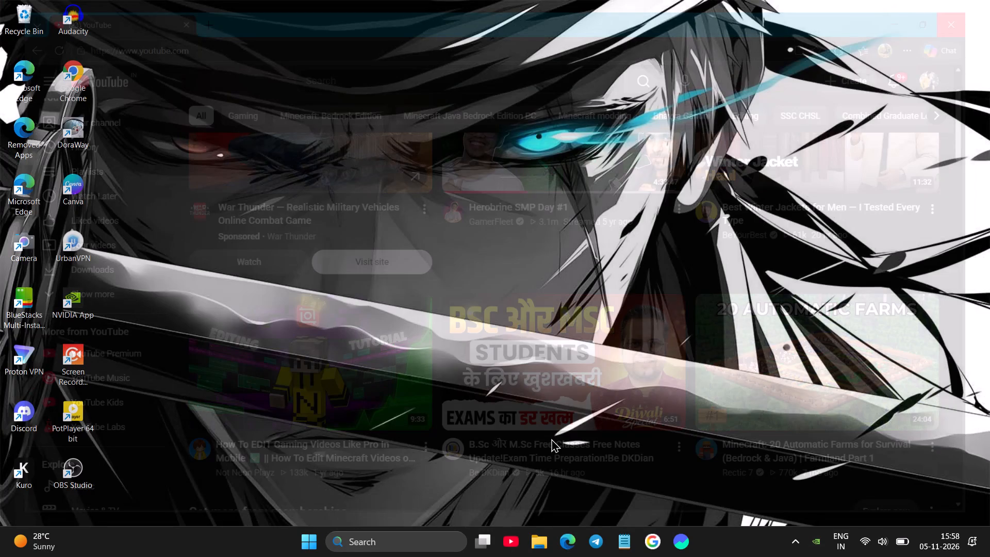
Launch Proton VPN from its desktop shortcut and minimise its window to get back to the desktop.
double_click(22, 348)
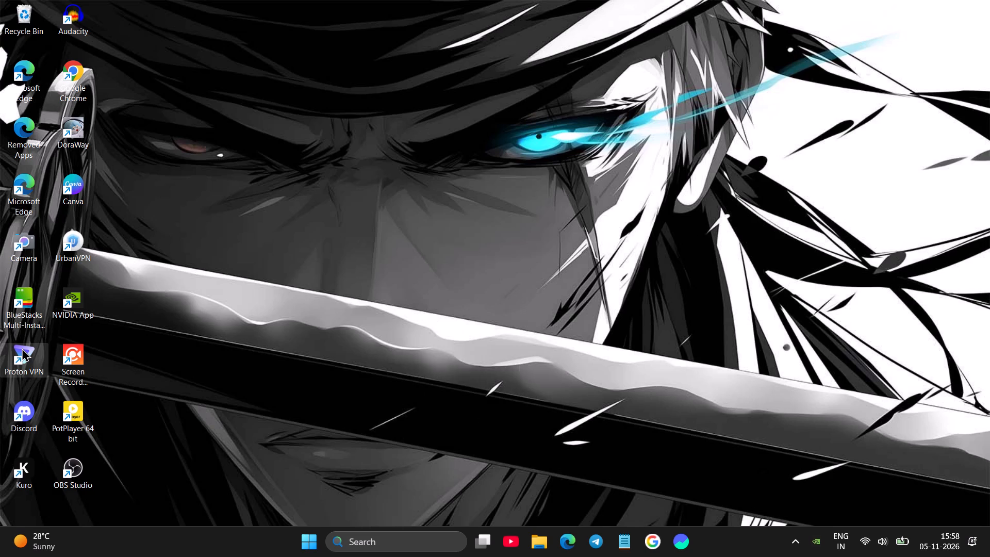
drag(45, 394, 29, 371)
triple_click(29, 371)
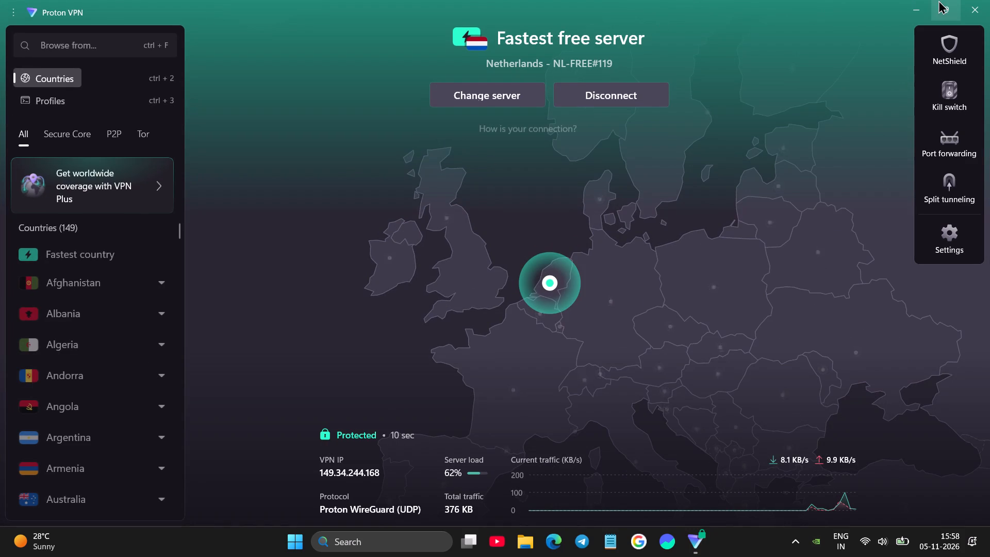
click(922, 7)
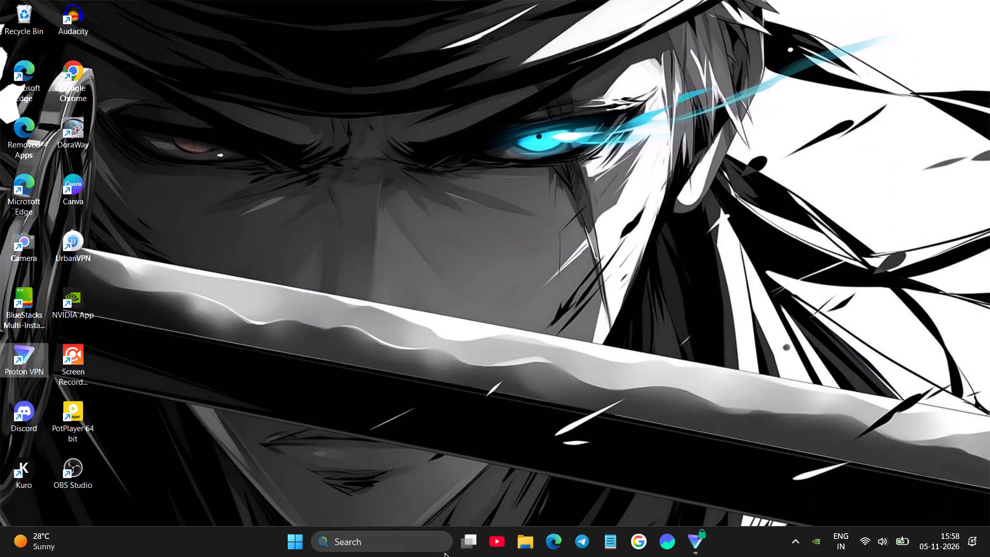
Search Windows for "cap" to find the CapCut app.
click(415, 550)
text(cap)
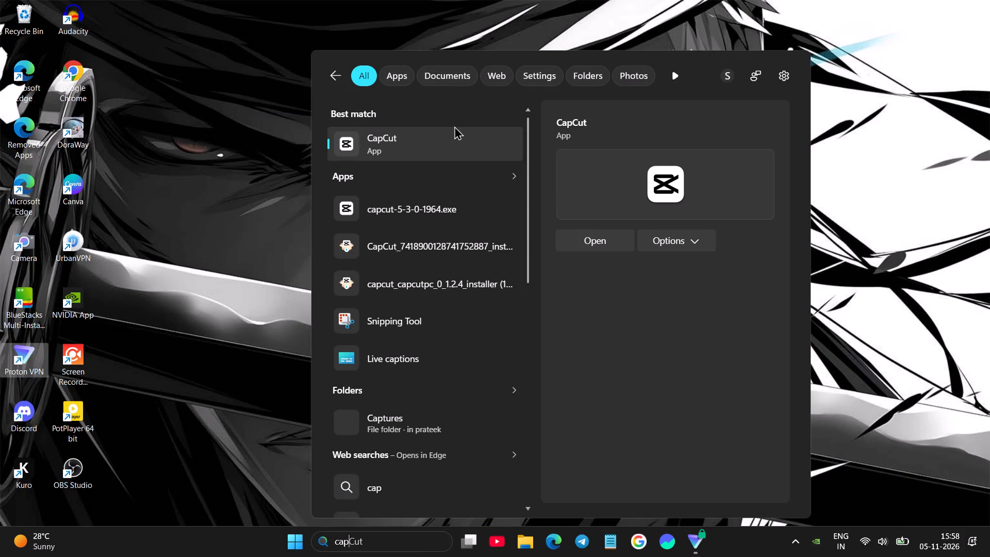
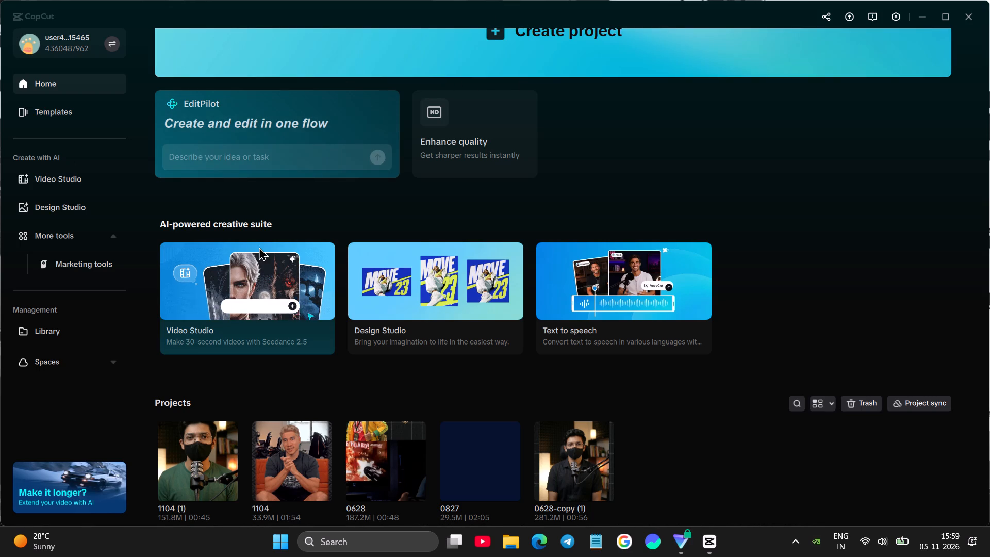
Look over the home page's AI tools and the list of existing projects.
scroll(259, 247, down, 1)
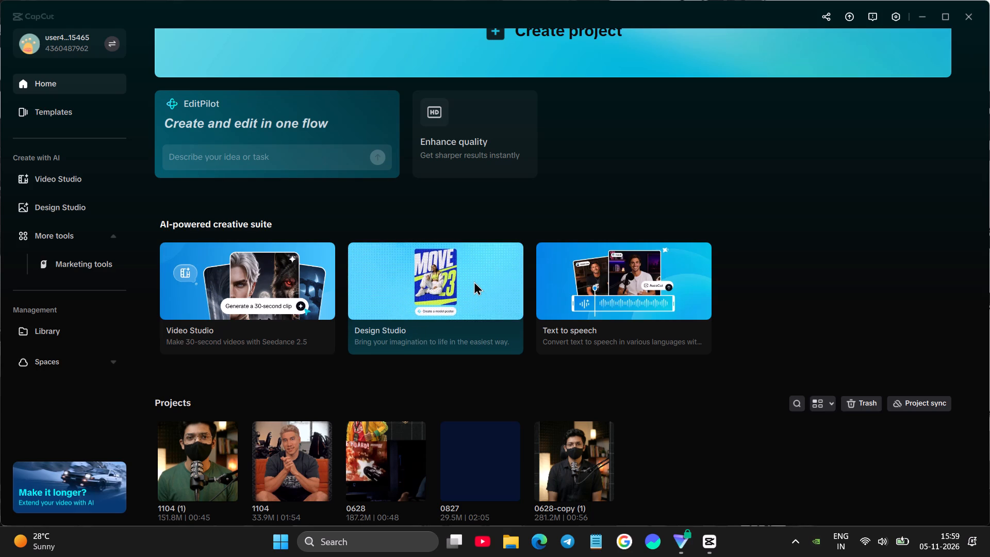
scroll(573, 439, down, 4)
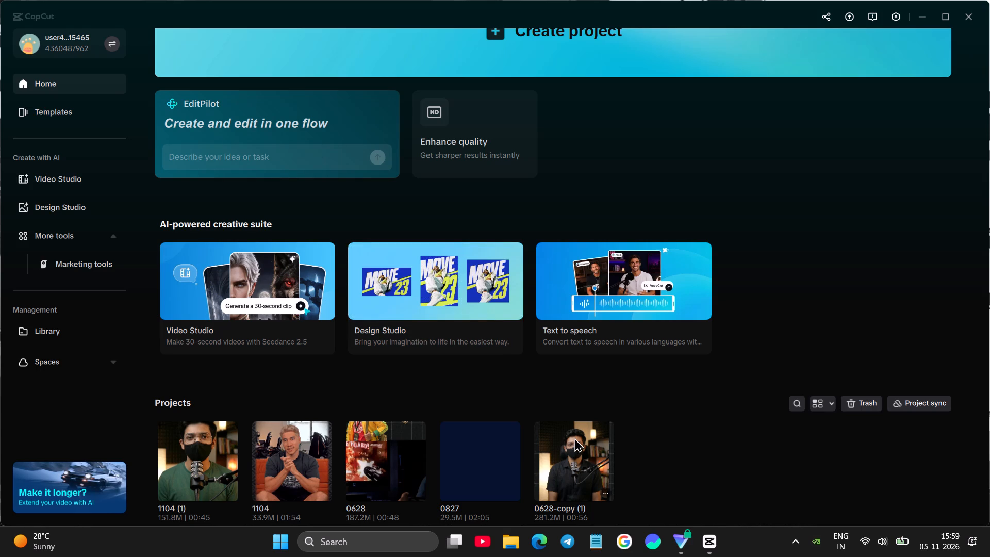
scroll(403, 422, down, 3)
scroll(403, 422, up, 2)
scroll(404, 420, down, 2)
scroll(411, 417, up, 2)
scroll(411, 417, down, 2)
scroll(414, 417, up, 2)
scroll(414, 417, down, 3)
Create a new empty project from the home page.
click(486, 53)
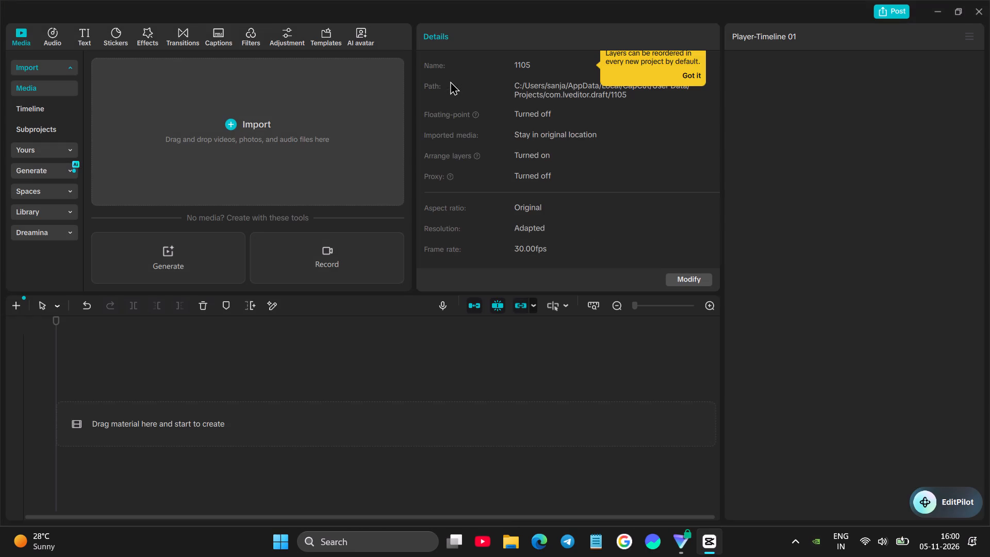
click(238, 131)
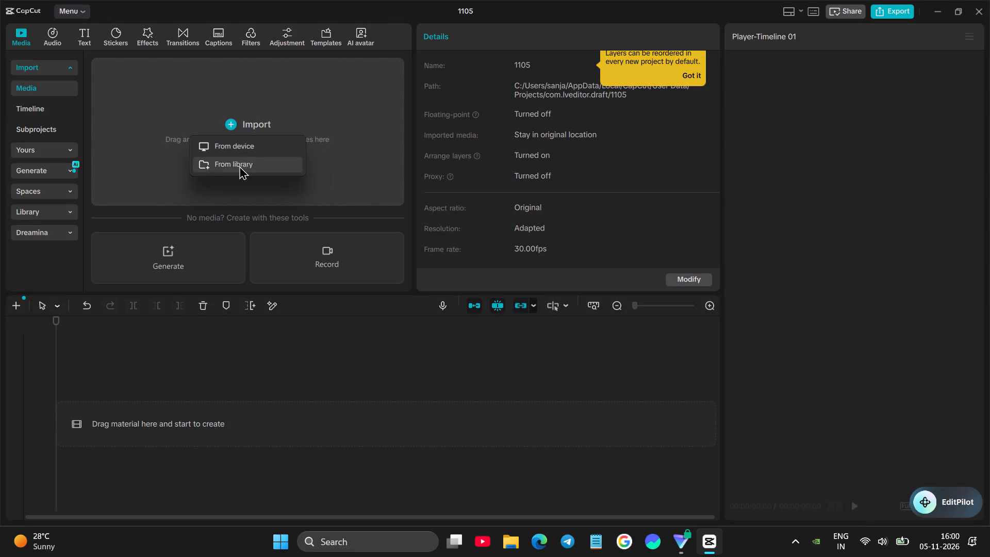
click(240, 151)
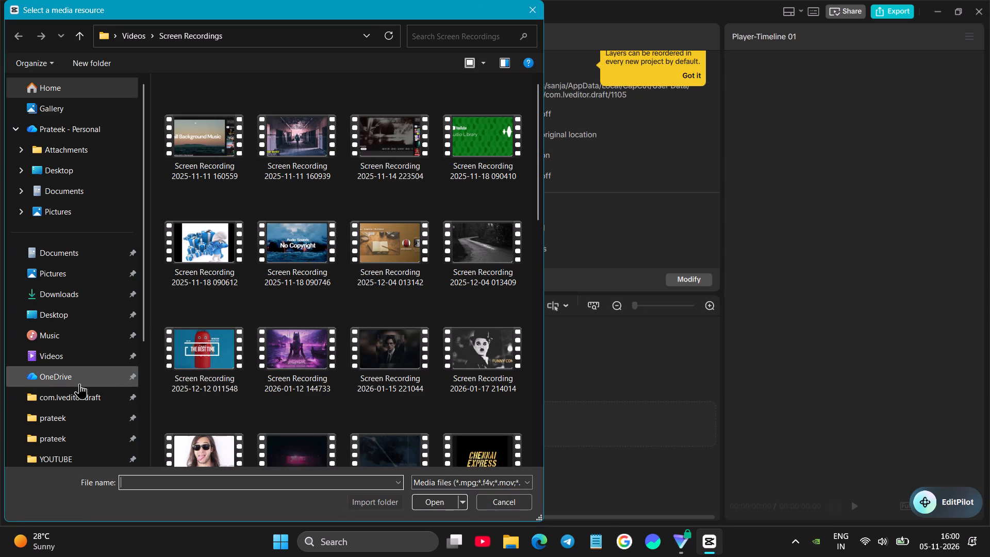
click(77, 352)
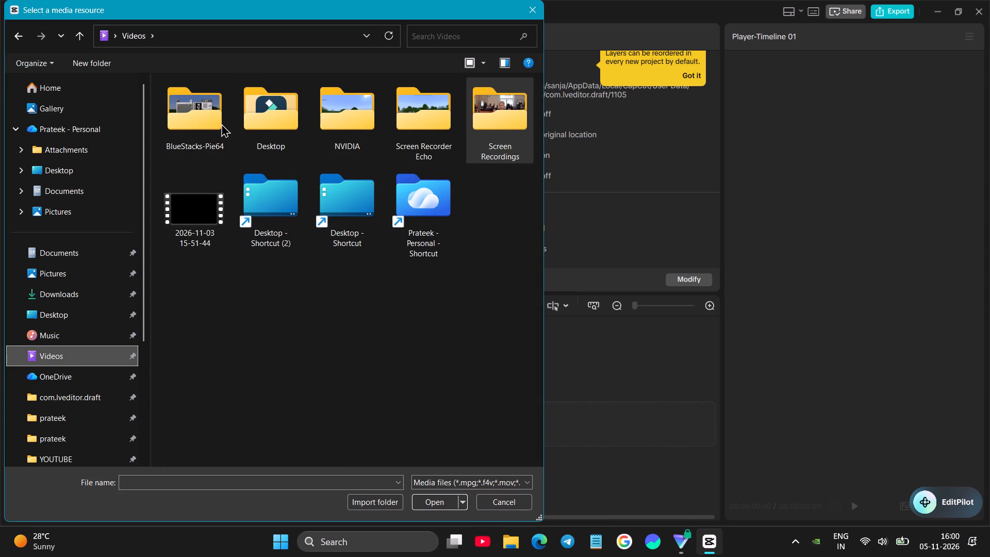
double_click(361, 102)
click(484, 133)
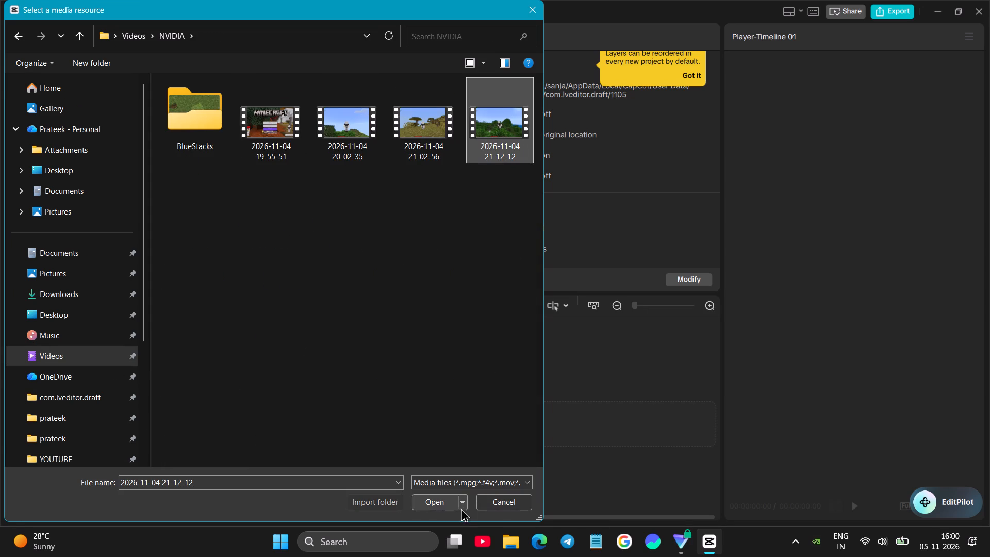
click(443, 501)
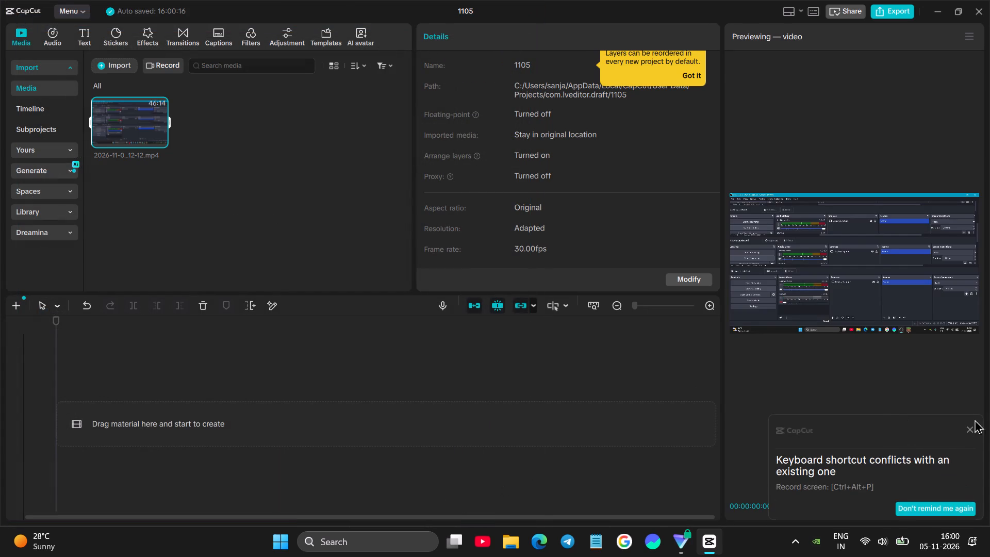
Dismiss the keyboard shortcut conflict notice and move the floating EditPilot button off the player controls.
click(971, 434)
click(970, 427)
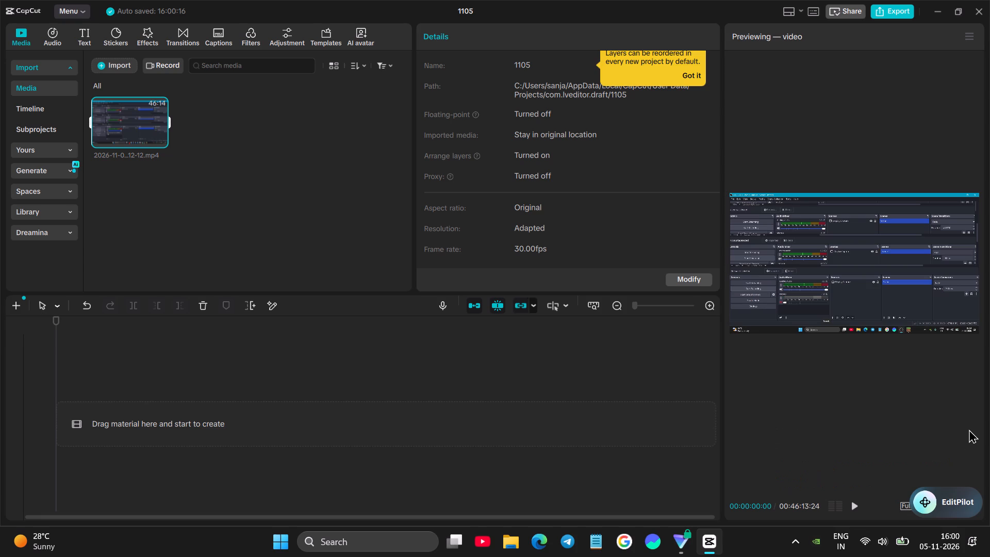
drag(940, 495, 266, 0)
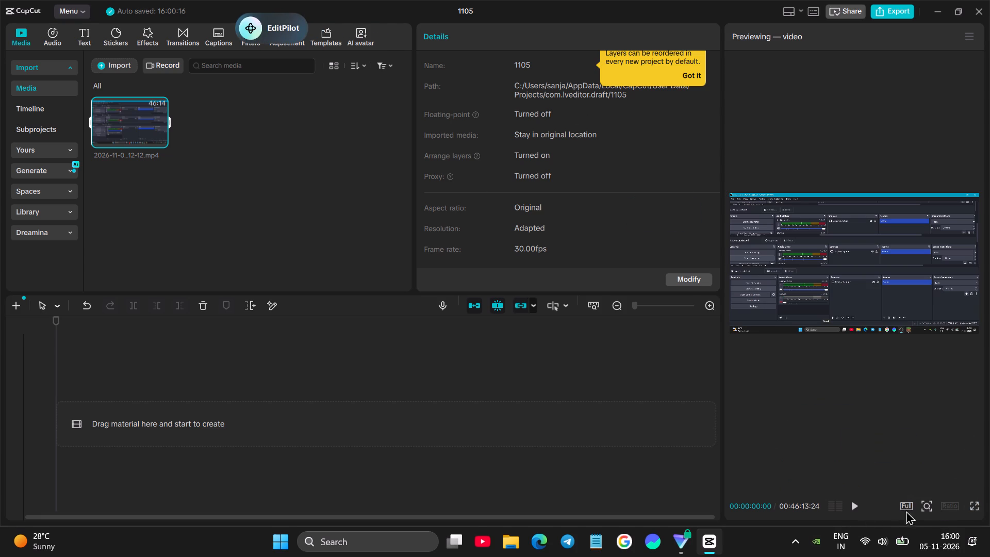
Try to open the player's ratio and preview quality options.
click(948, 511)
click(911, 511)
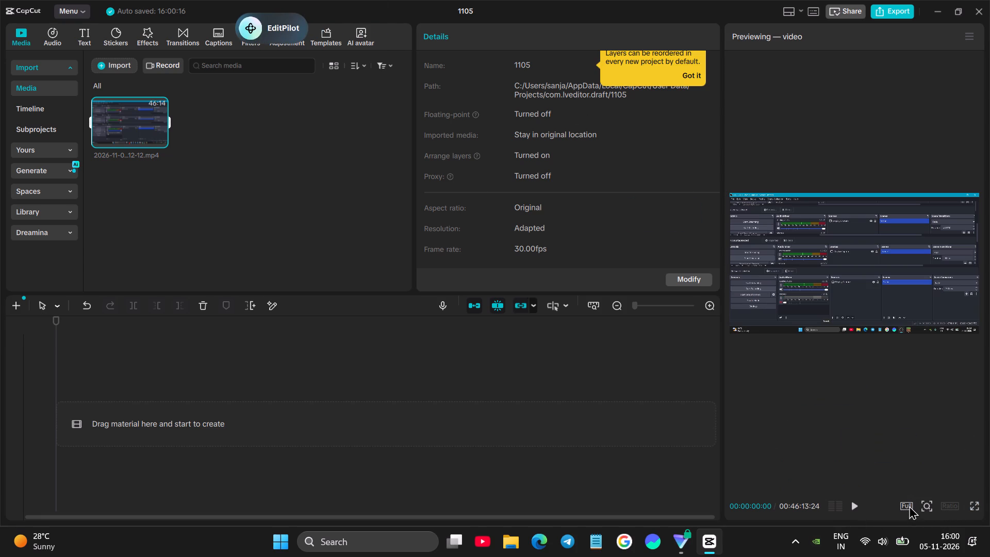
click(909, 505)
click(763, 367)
Switch the workspace layout to Default.
click(790, 6)
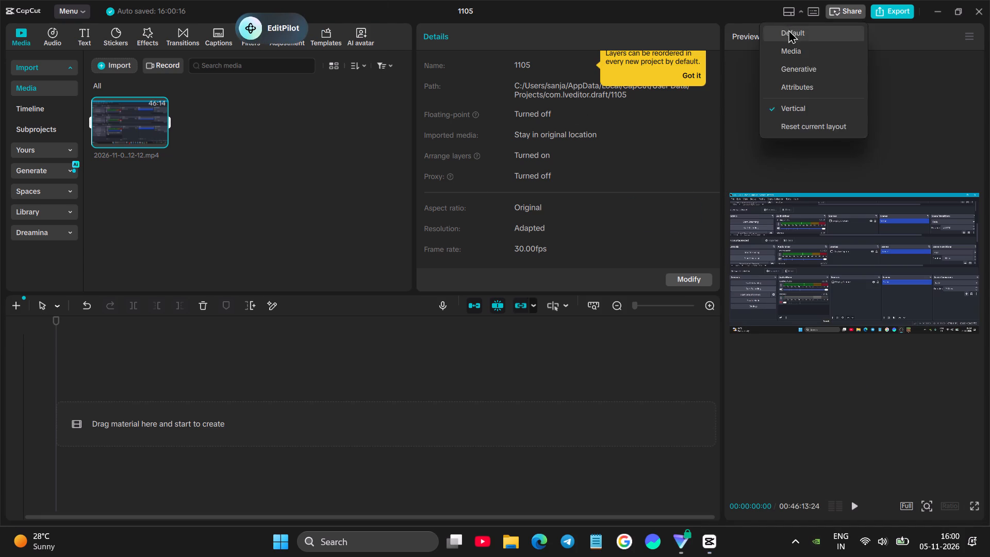
click(788, 29)
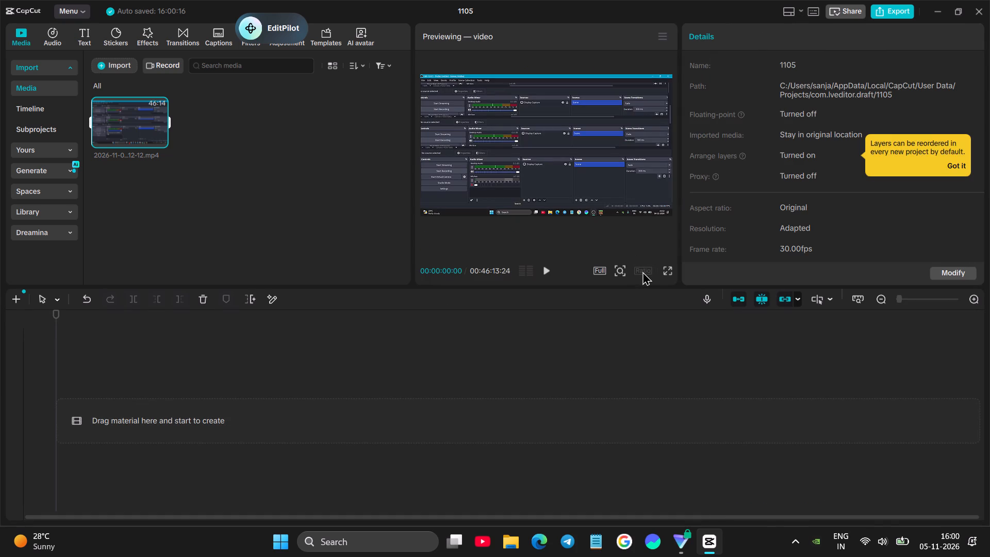
double_click(642, 271)
drag(123, 117, 123, 399)
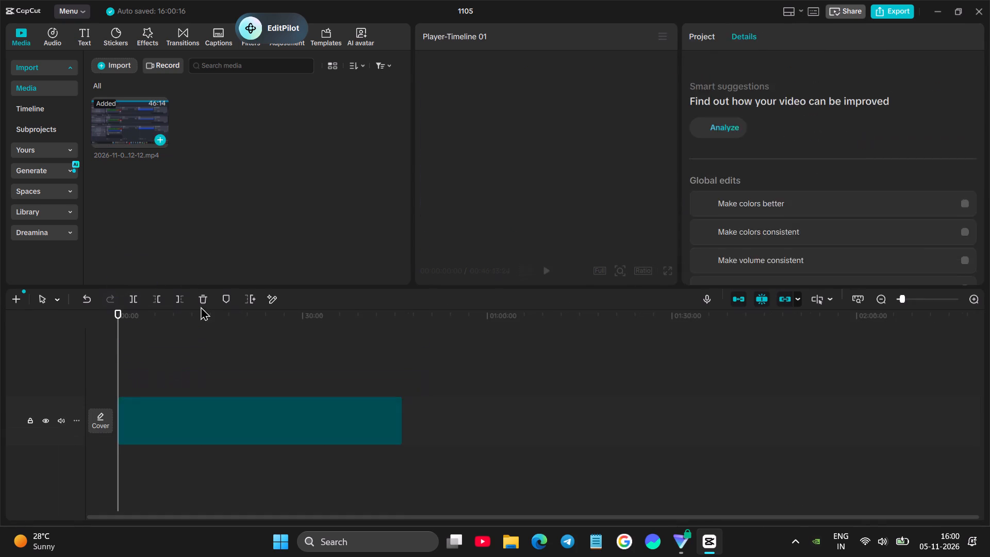
Set the project's aspect ratio to 16:9 in the player.
click(189, 343)
click(301, 418)
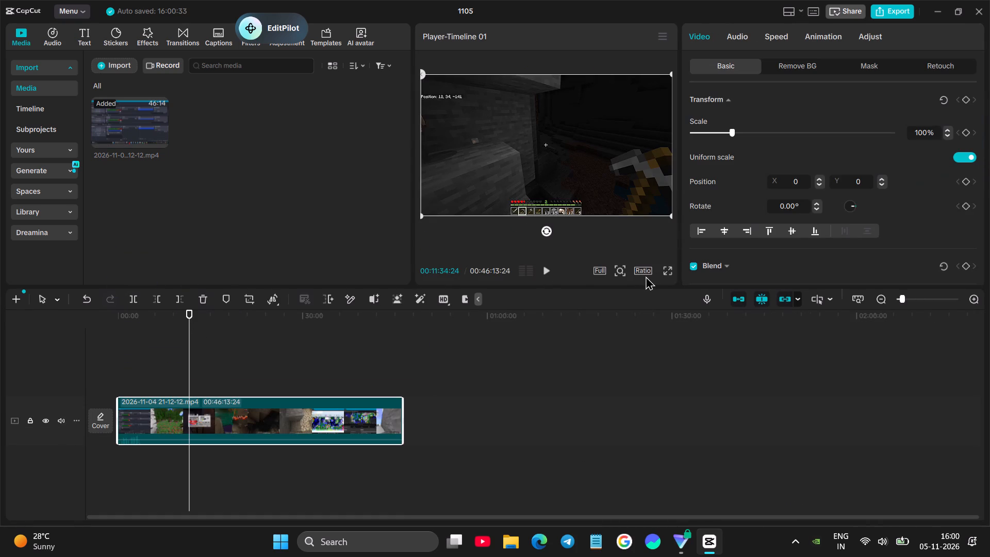
click(646, 276)
click(643, 271)
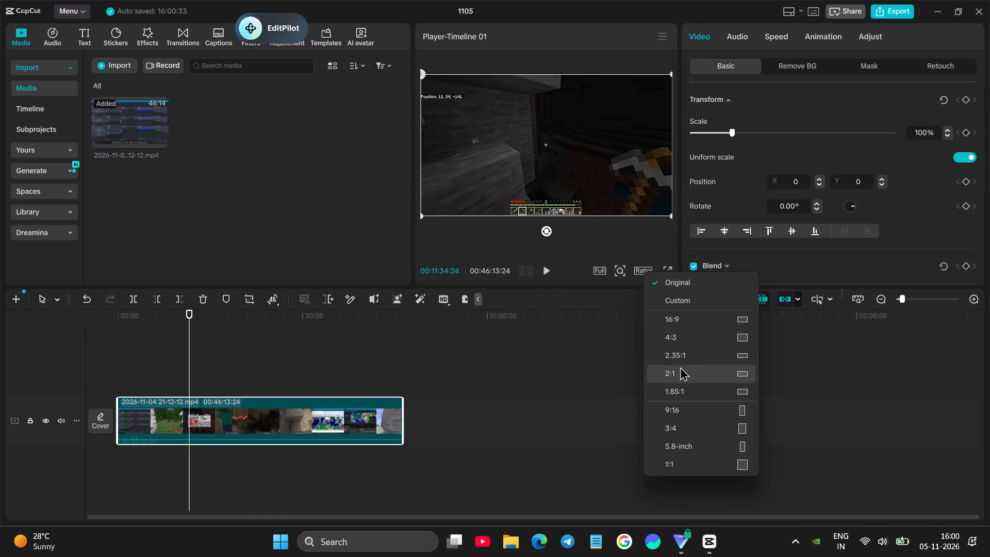
click(687, 318)
Move the playhead back to the start of the clip and play the video.
click(137, 363)
drag(137, 363, 32, 372)
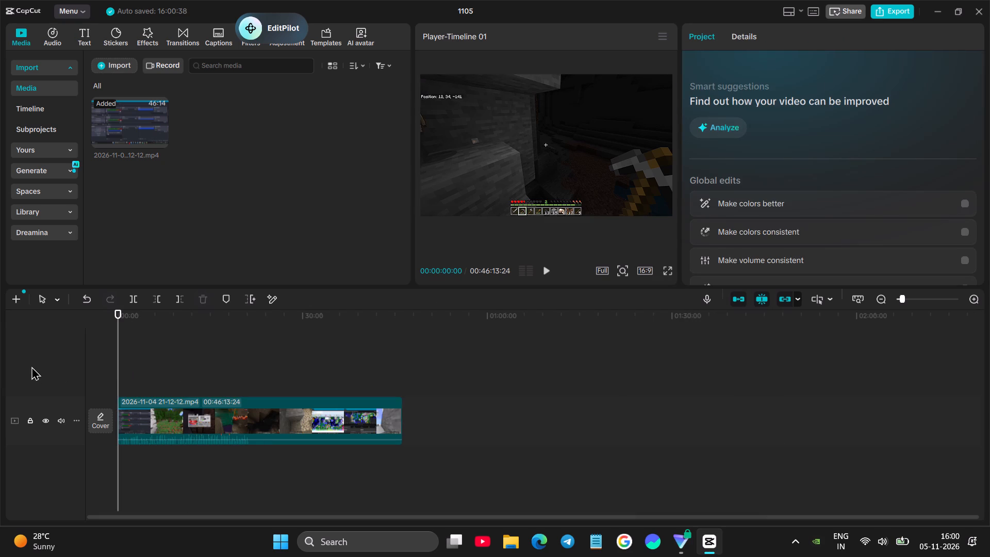
key(space)
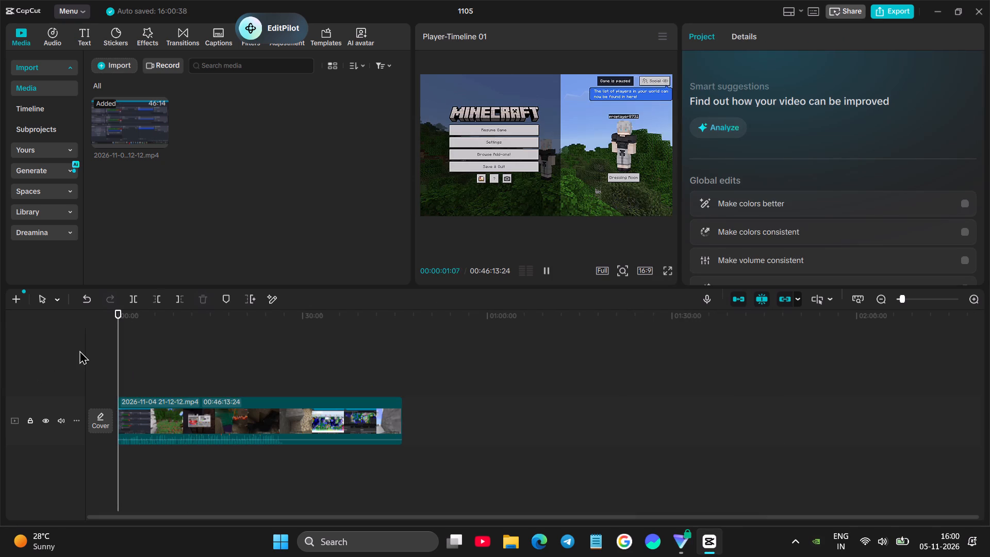
Narrow the media panel to widen the player preview.
drag(413, 137, 268, 161)
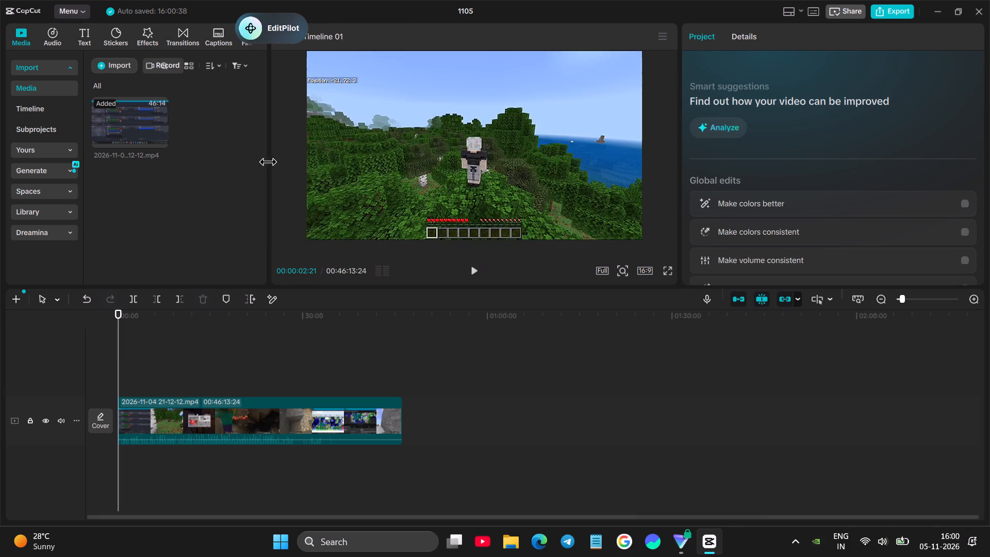
drag(268, 161, 270, 161)
Move the floating EditPilot button away from the upper bar to the lower corner over the empty timeline area.
drag(269, 29, 729, 0)
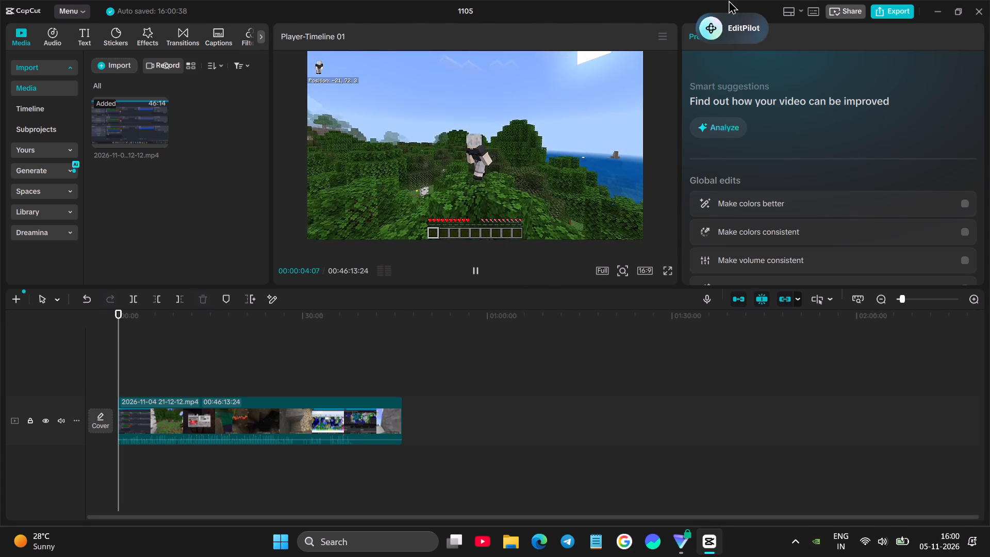
drag(729, 0, 989, 532)
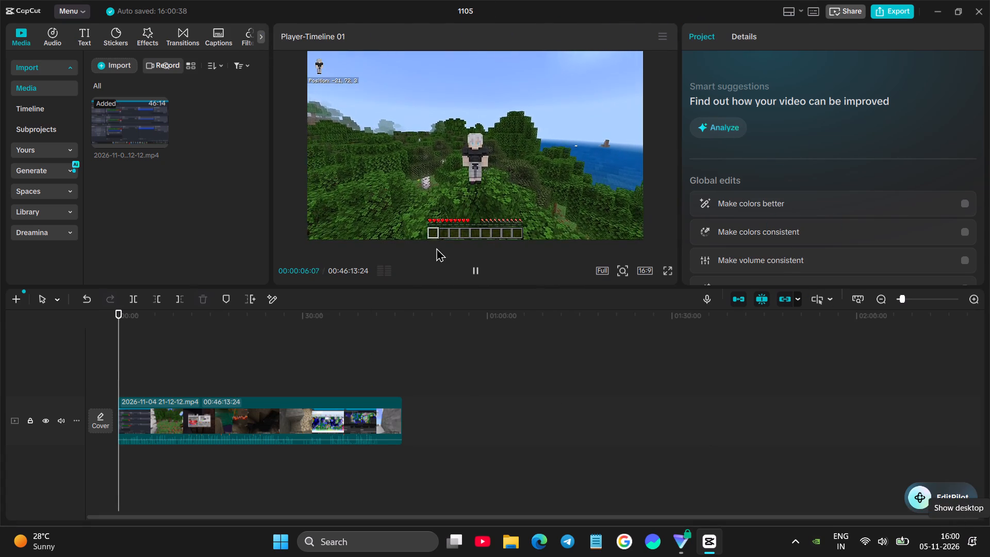
Enlarge the player preview further by reducing the timeline's height and narrowing the project details panel.
drag(472, 288, 473, 310)
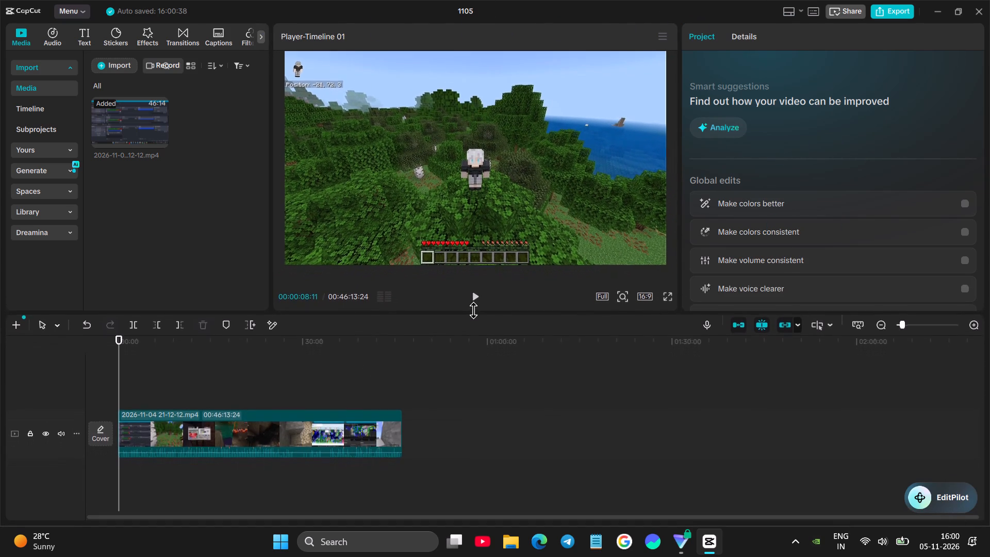
drag(473, 310, 469, 318)
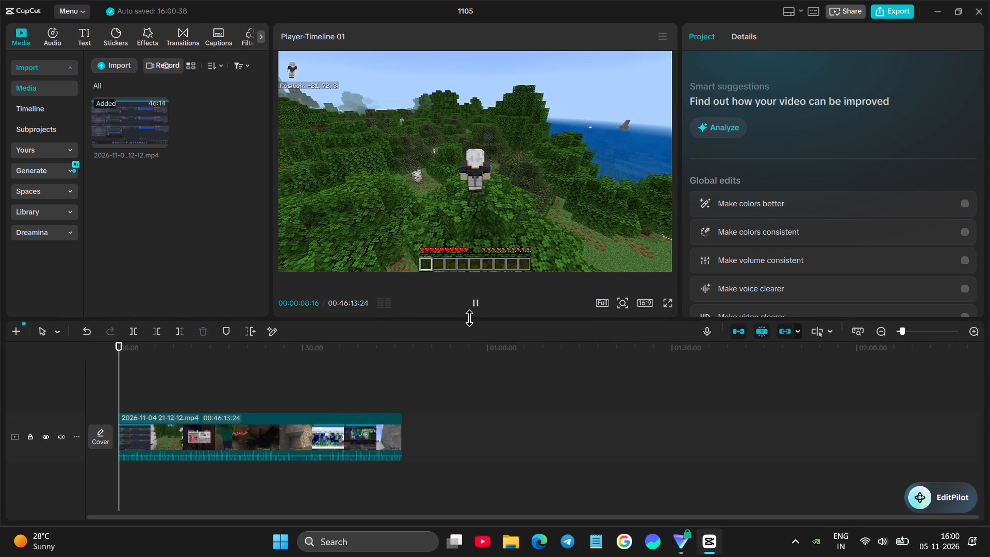
drag(469, 318, 469, 319)
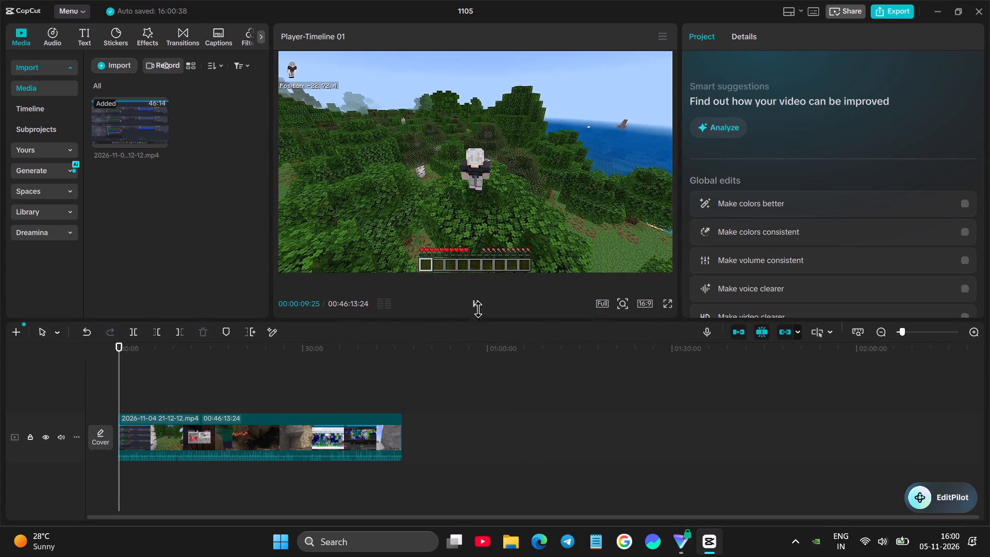
drag(678, 149, 708, 145)
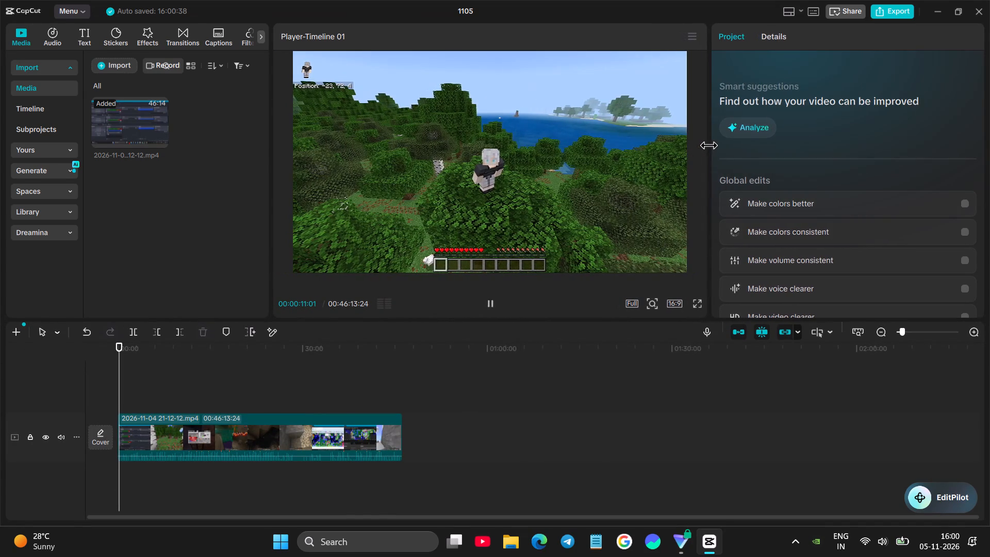
drag(708, 145, 709, 145)
drag(402, 320, 404, 324)
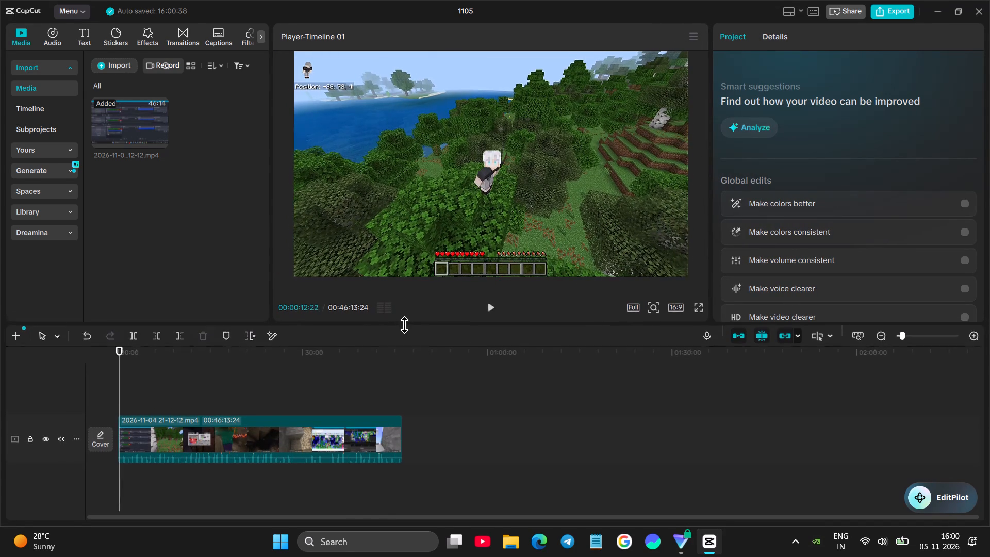
drag(404, 324, 408, 336)
Return the playhead to the start of the timeline and play the clip again.
scroll(256, 438, down, 3)
click(162, 388)
drag(161, 388, 146, 388)
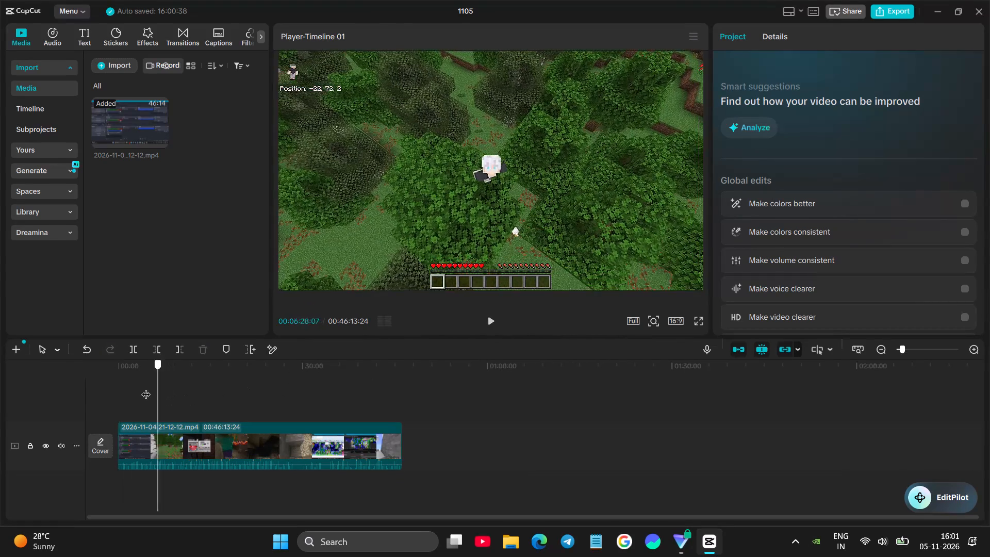
drag(146, 388, 72, 389)
key(space)
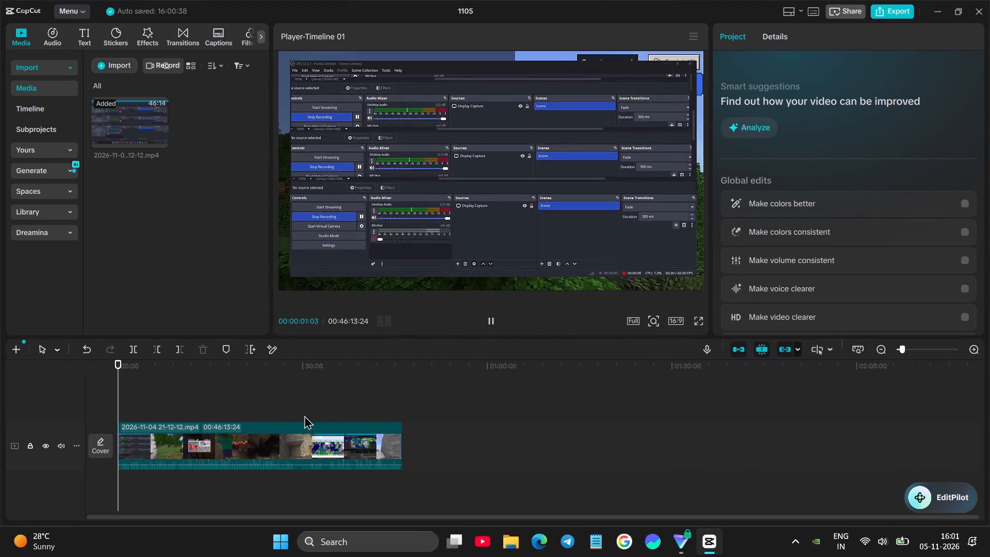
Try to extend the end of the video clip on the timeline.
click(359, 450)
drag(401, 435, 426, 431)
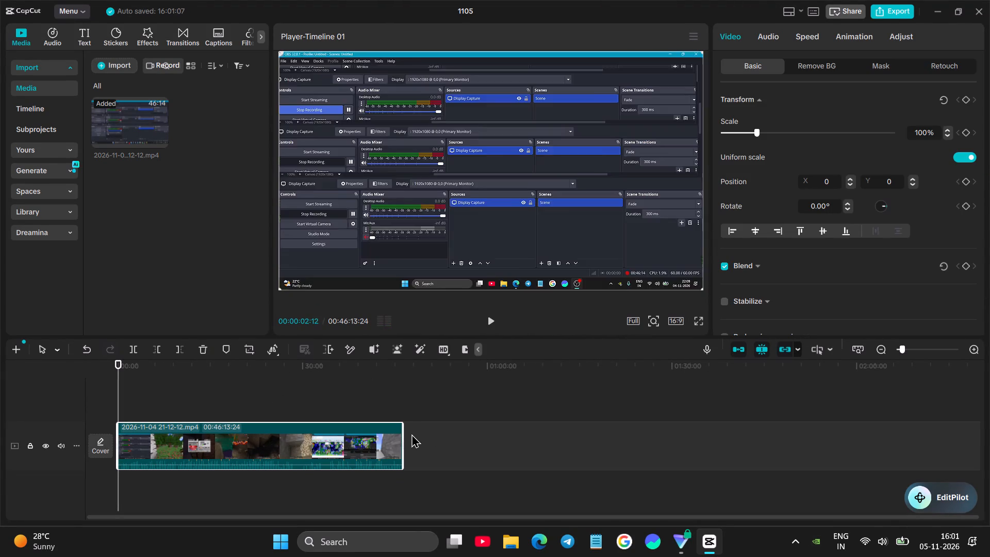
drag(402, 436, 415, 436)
Check the opening two minutes of the gameplay clip and play it from the beginning.
ctrl+scroll(192, 356, up, 6)
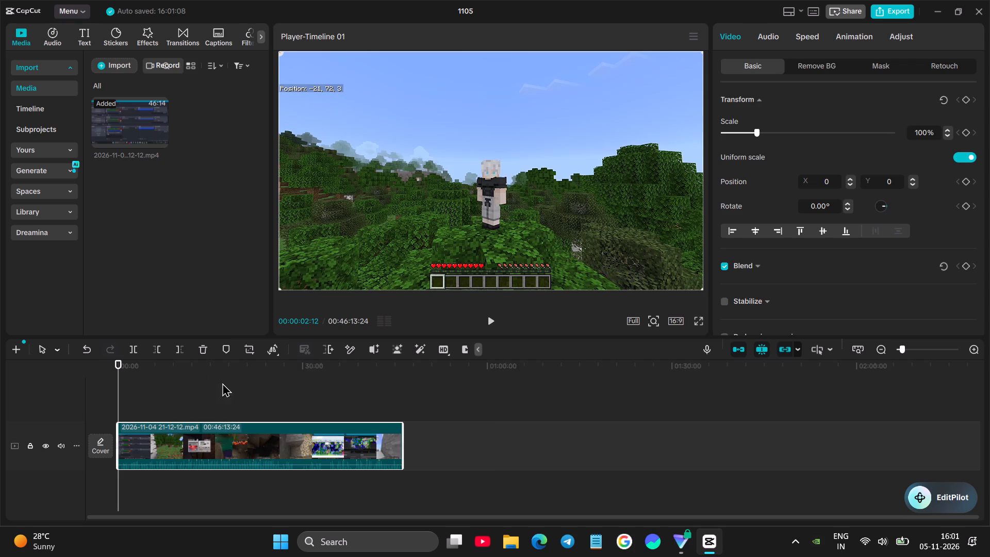
ctrl+scroll(222, 383, up, 4)
ctrl+scroll(248, 404, down, 1)
click(142, 392)
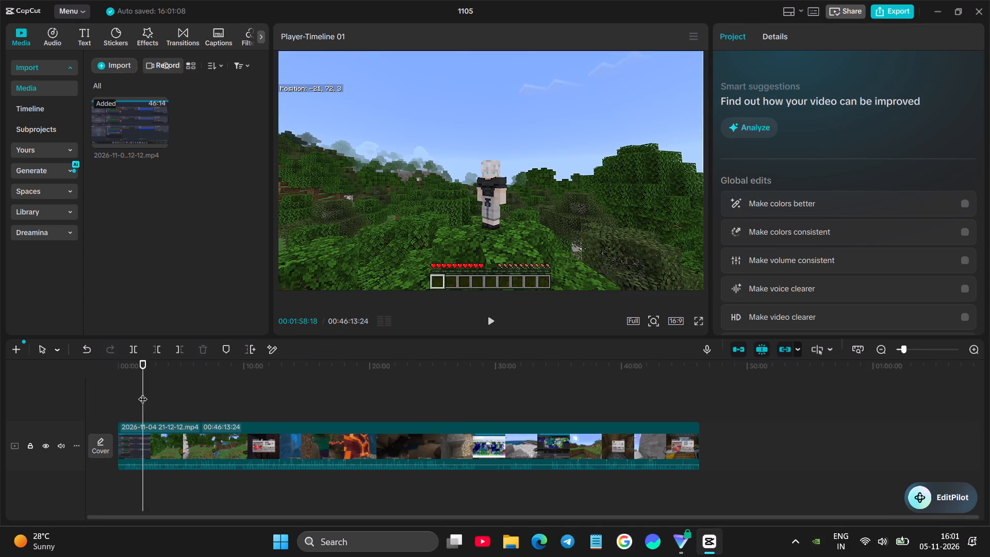
drag(143, 392, 128, 400)
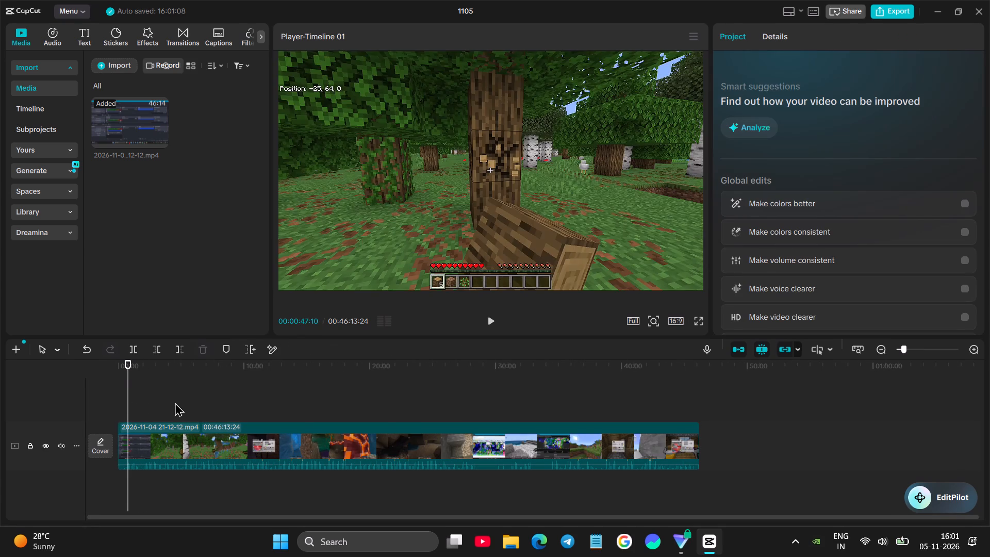
click(125, 392)
click(125, 392)
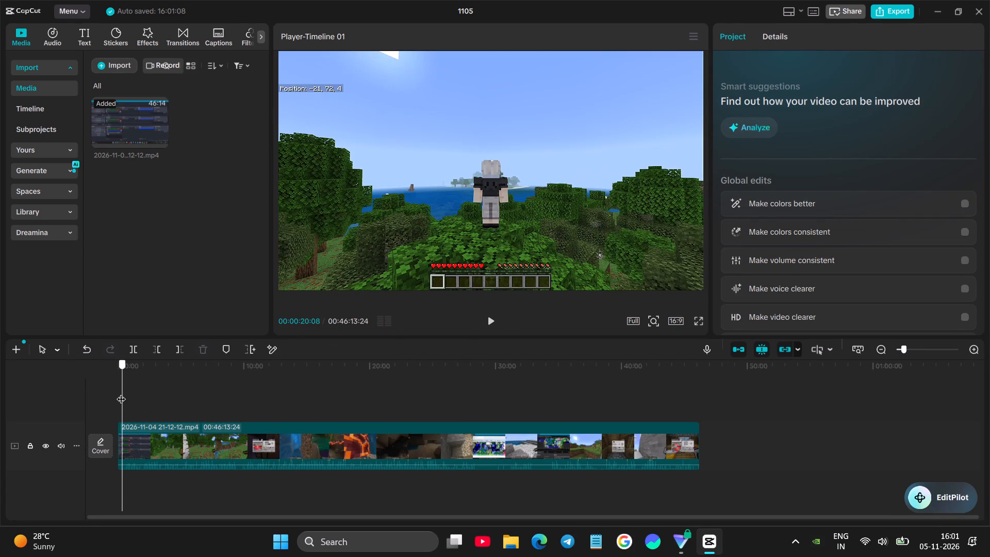
click(496, 319)
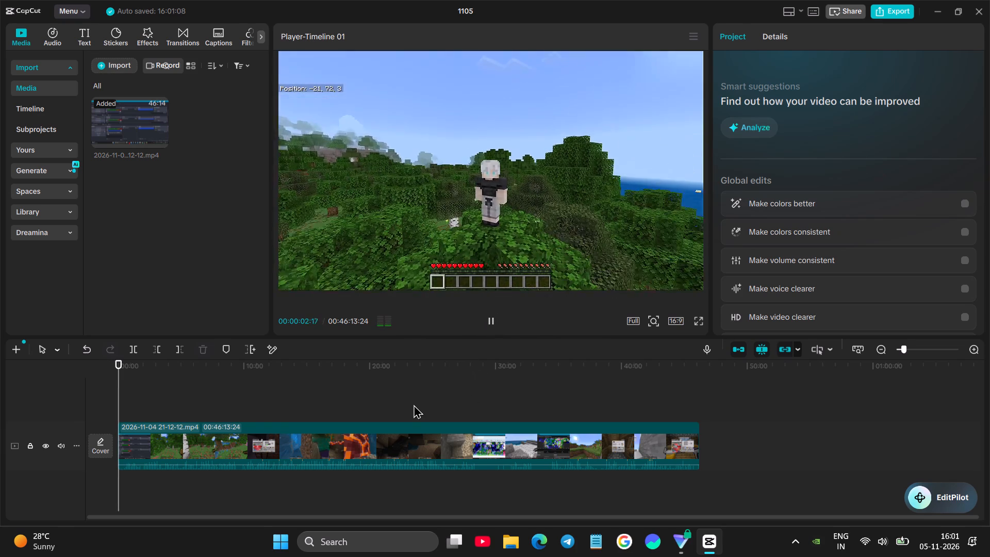
Skim the gameplay footage between about 18 and 40 minutes to review its scenes.
click(345, 383)
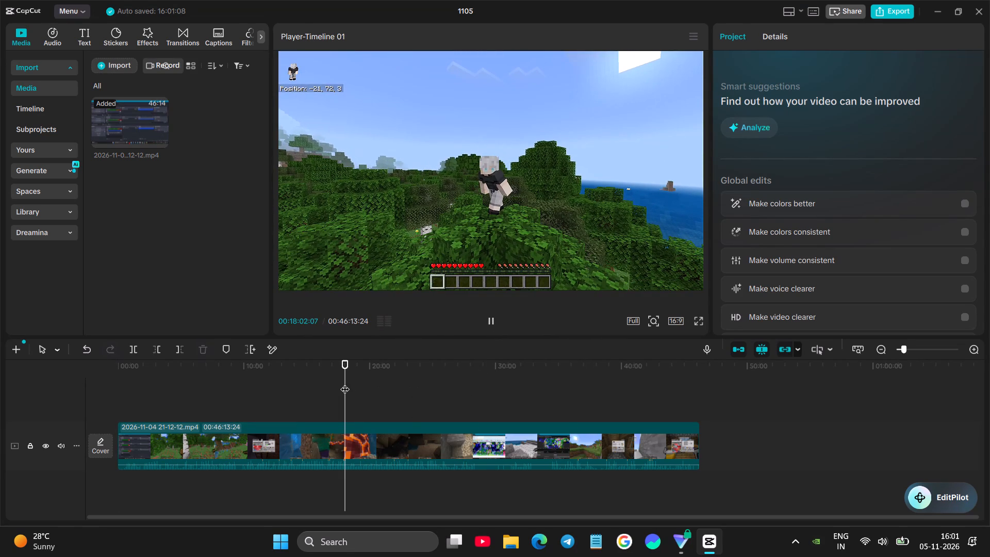
click(361, 379)
click(384, 376)
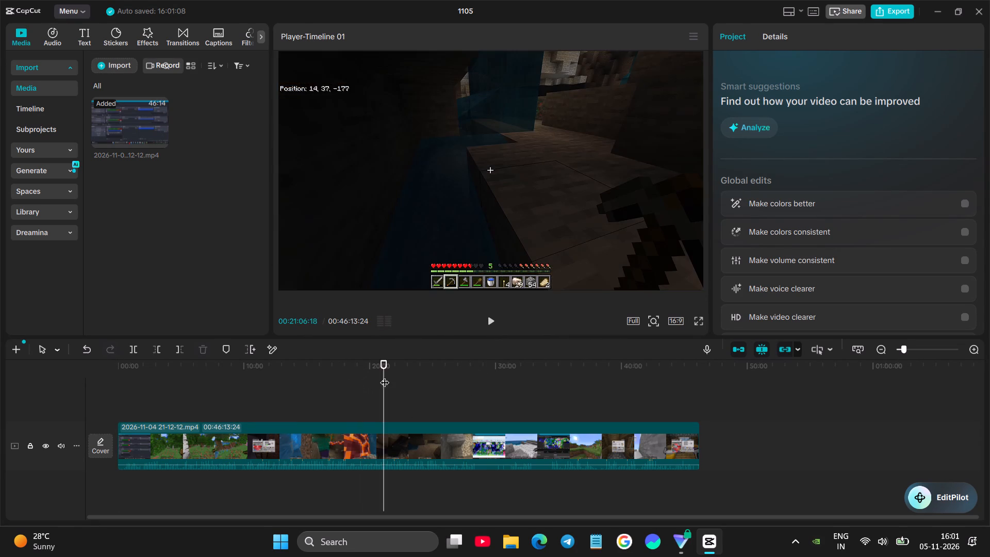
click(424, 383)
click(484, 383)
click(470, 391)
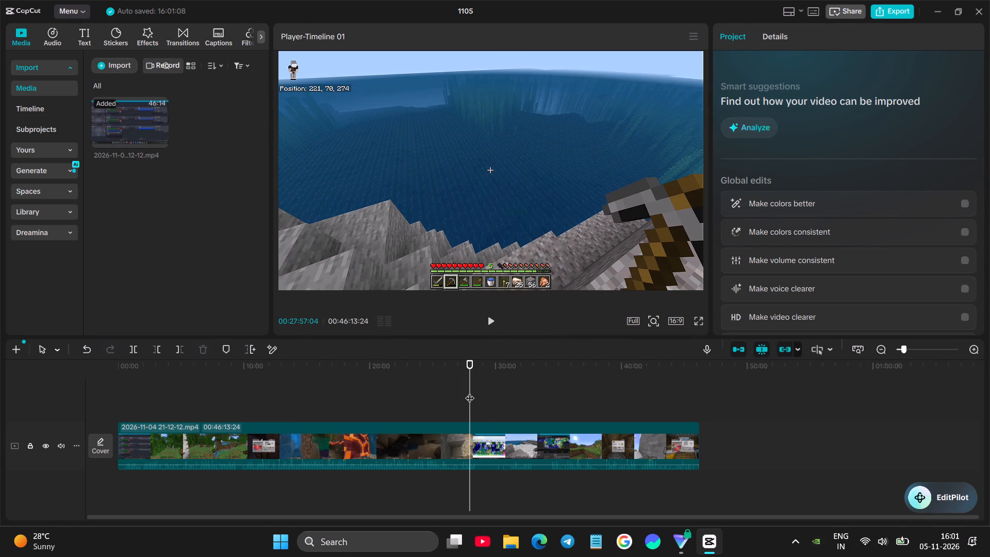
click(451, 391)
click(439, 391)
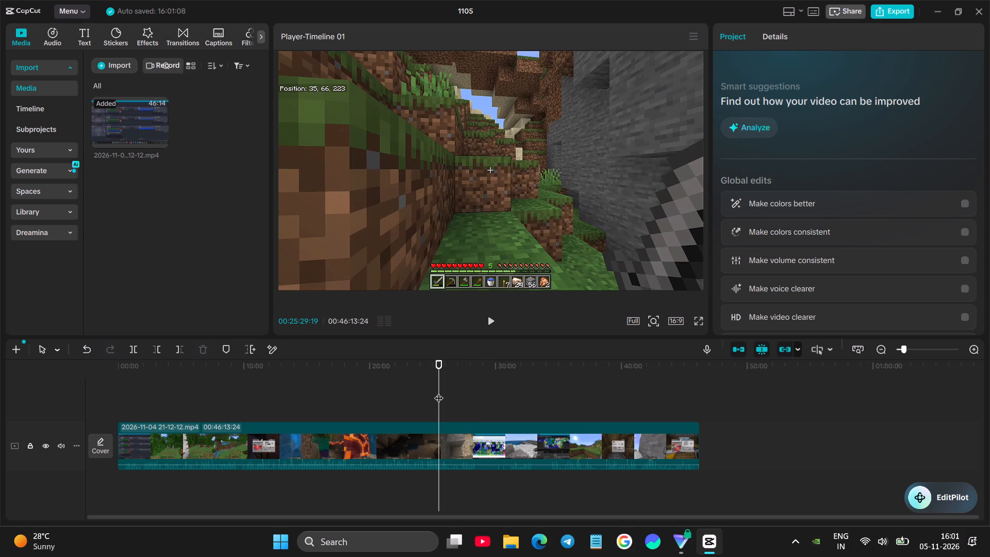
drag(439, 391, 411, 391)
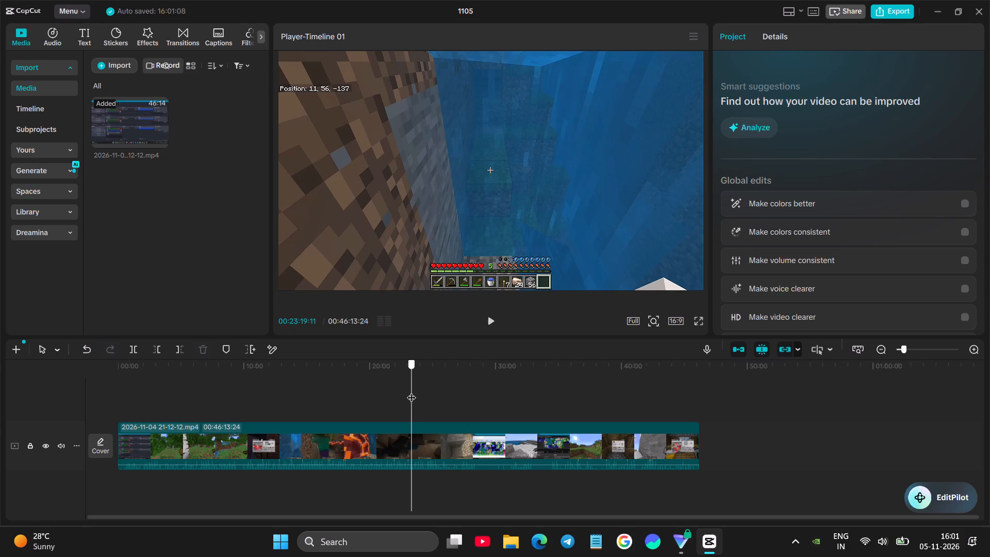
drag(411, 391, 424, 386)
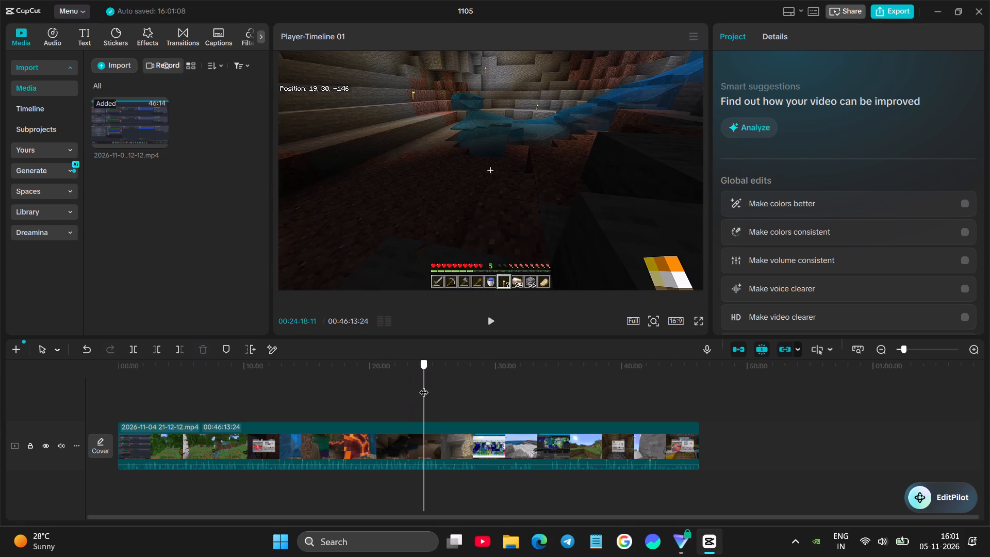
drag(424, 386, 443, 384)
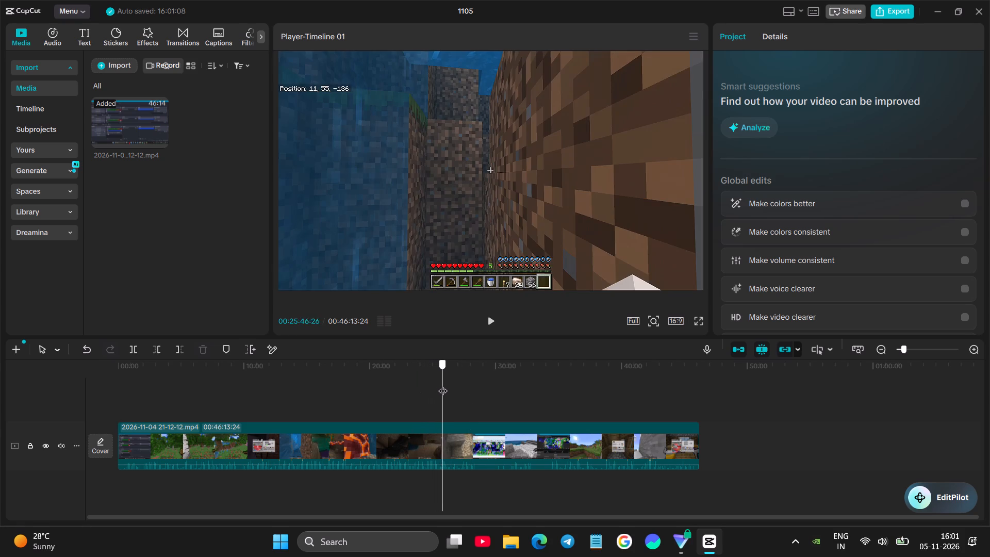
drag(443, 384, 467, 381)
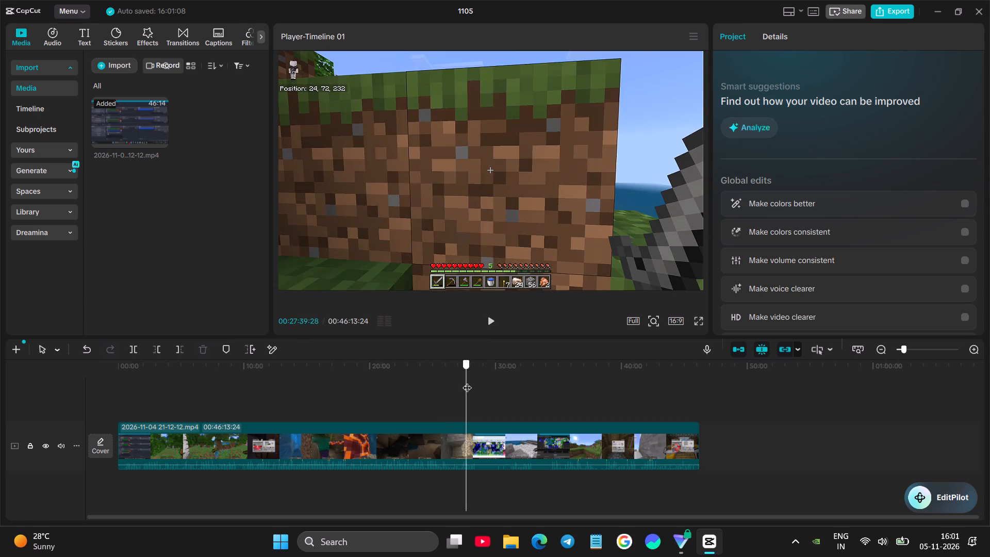
drag(467, 381, 482, 387)
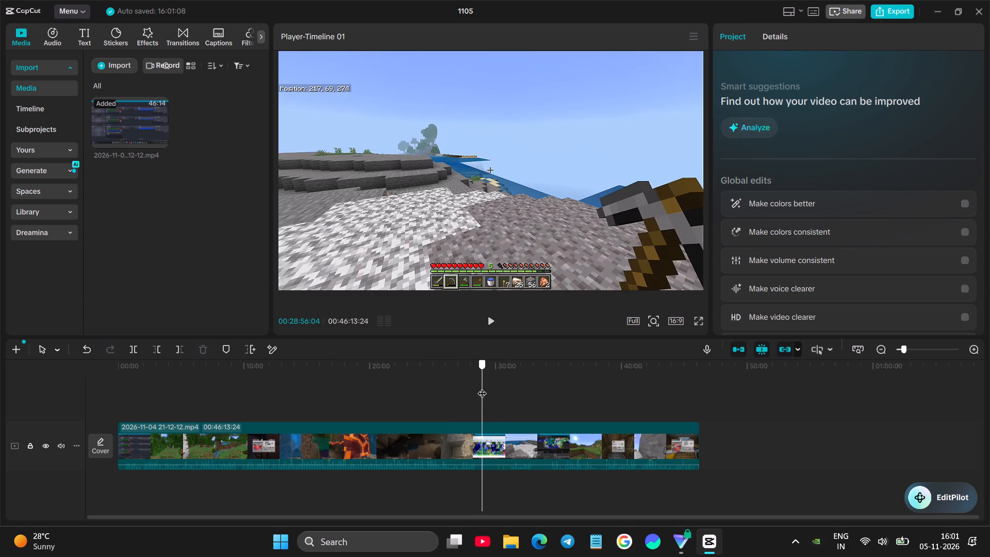
drag(482, 387, 467, 391)
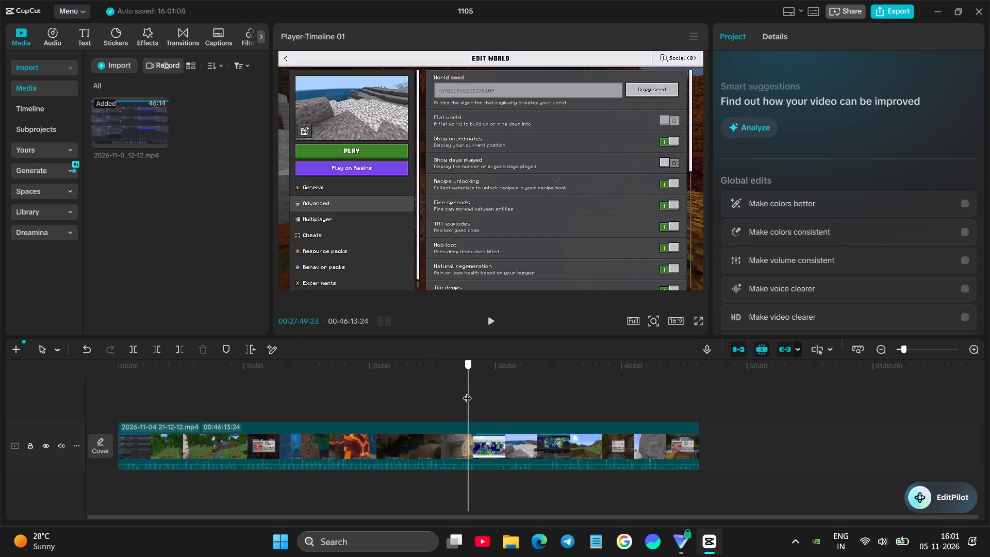
drag(467, 391, 448, 400)
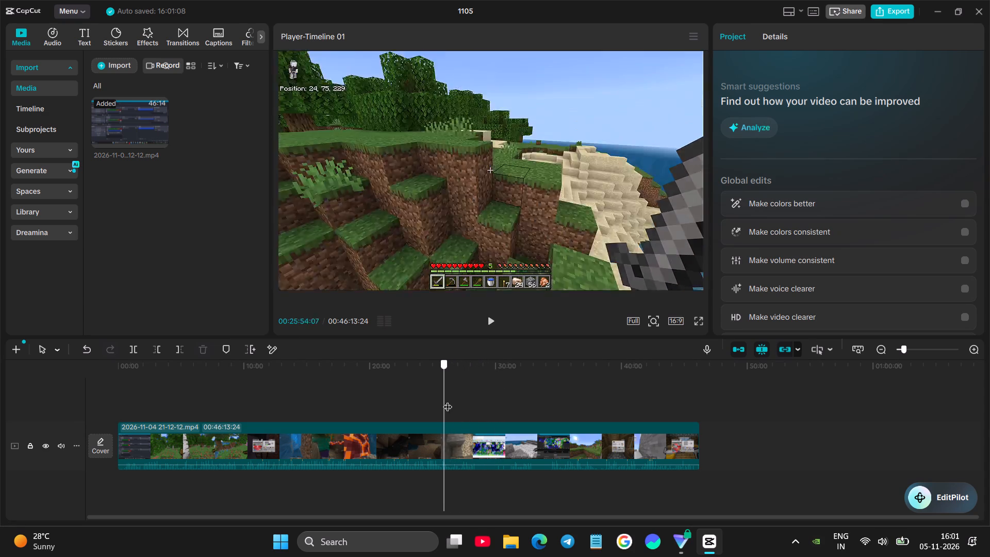
drag(448, 400, 501, 388)
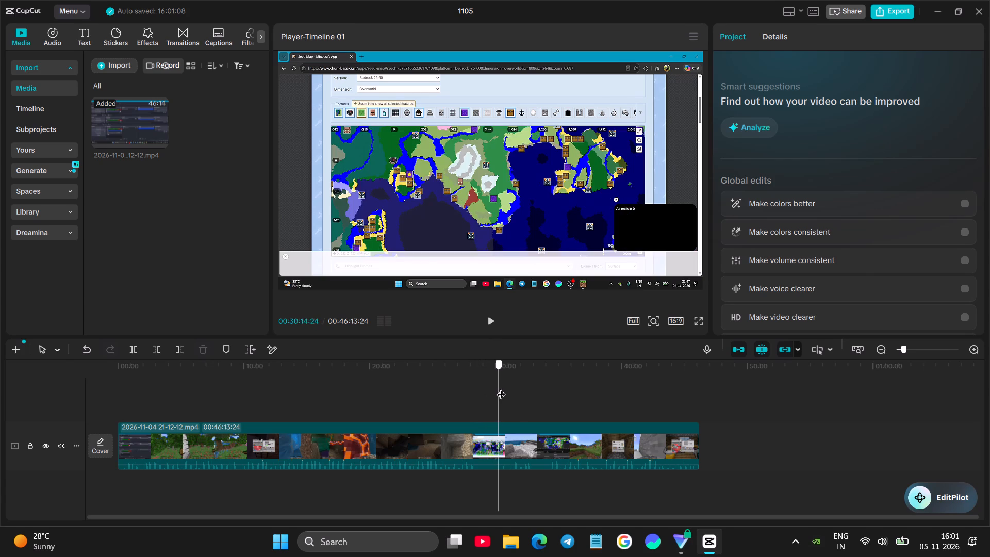
drag(501, 388, 630, 382)
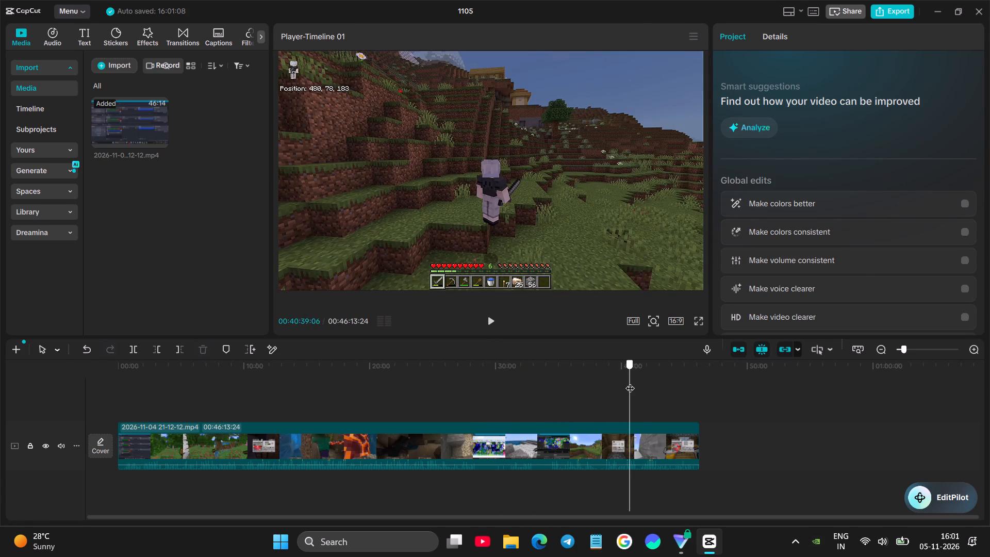
Play from the start to the first gameplay frame at 00:00:02:18 and trim off the recording-software footage before it.
drag(630, 382, 150, 396)
click(144, 392)
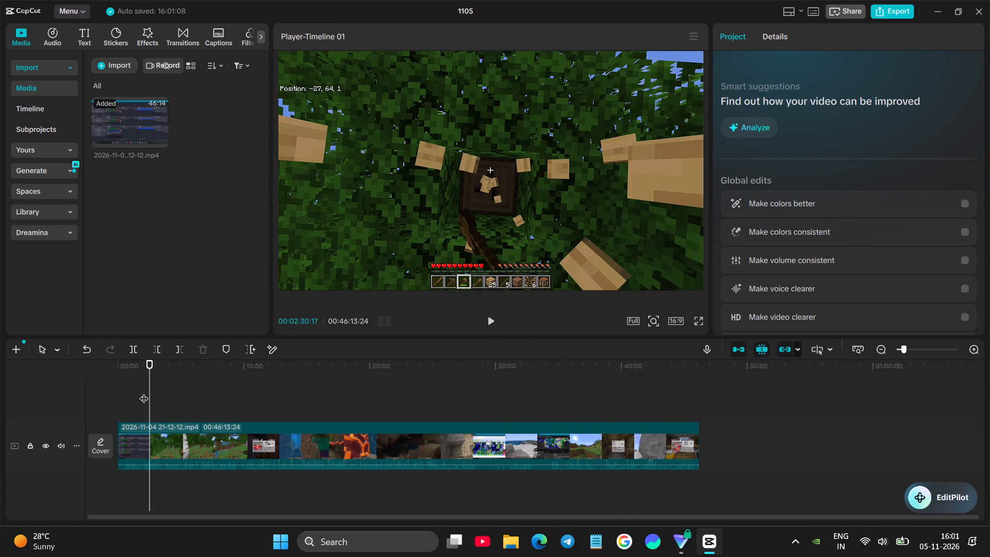
drag(144, 391, 114, 392)
click(505, 324)
click(485, 327)
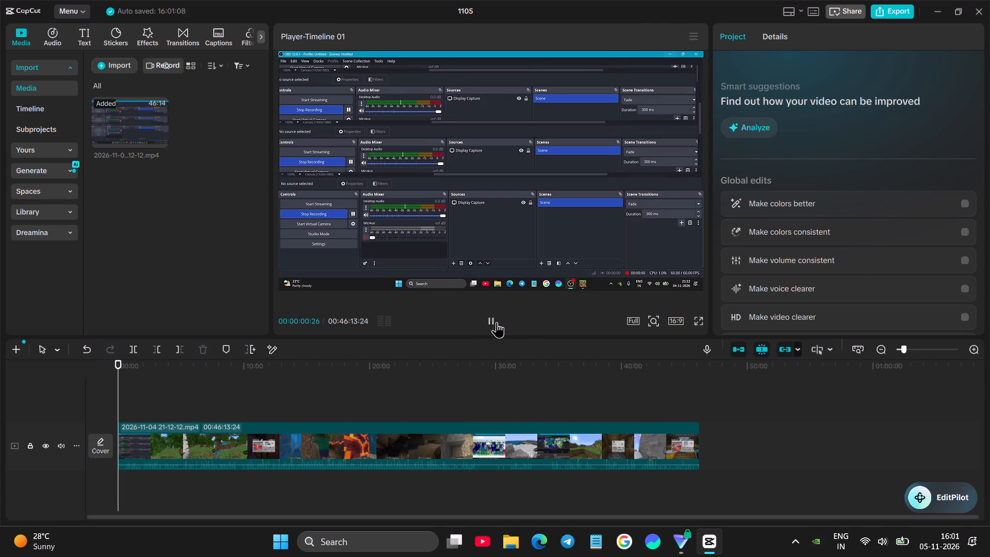
click(491, 318)
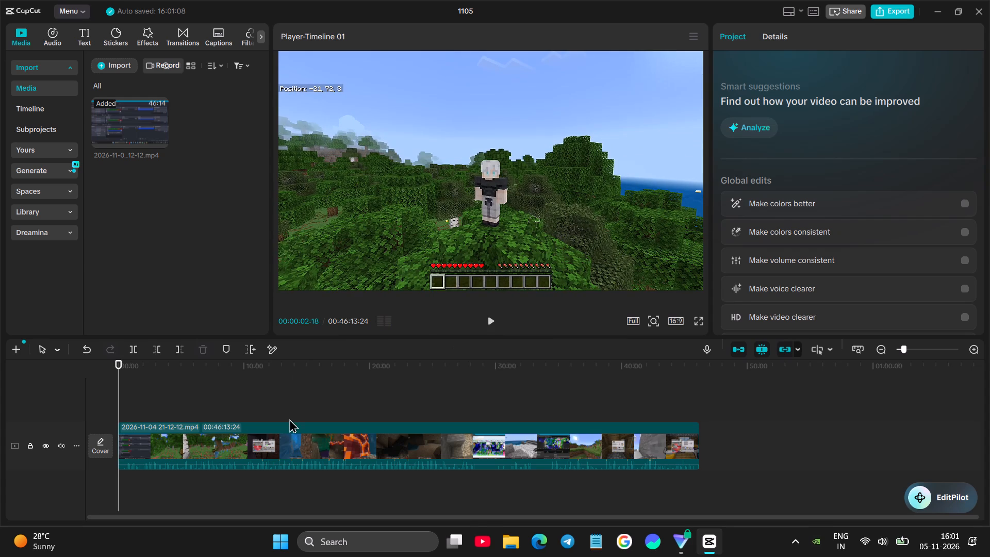
click(223, 434)
click(159, 350)
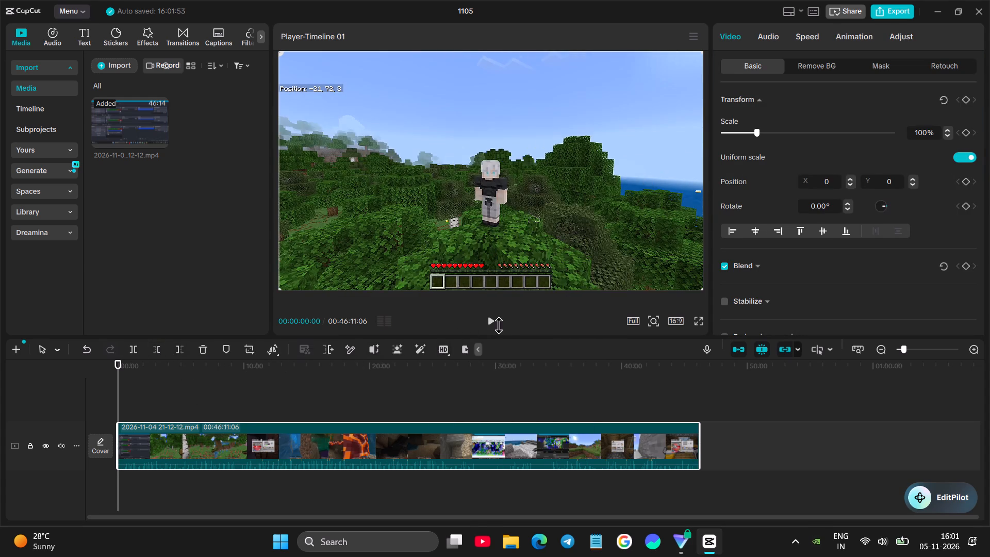
Play the trimmed clip from its new start.
click(499, 325)
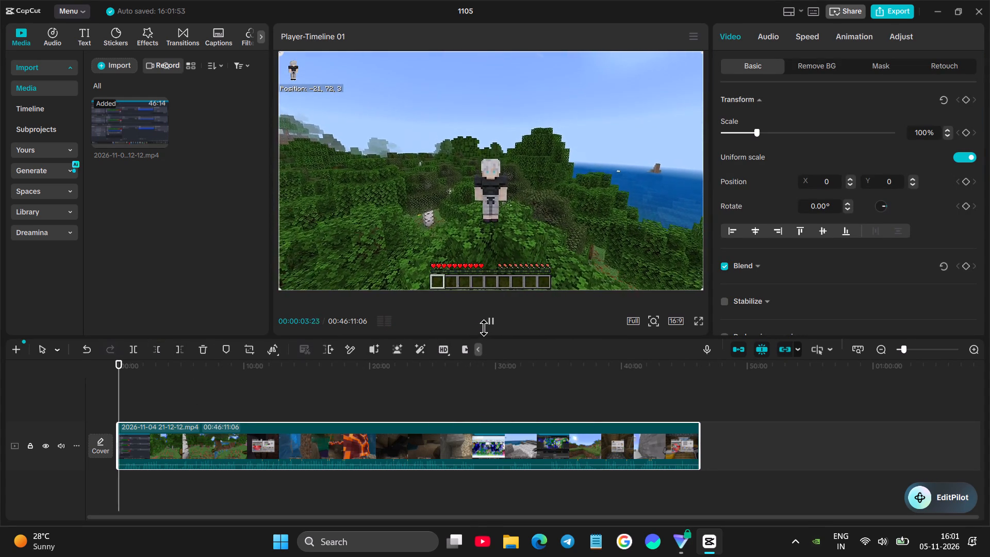
Increase the timeline area's height slightly by lowering the height of the player preview.
drag(490, 328, 494, 339)
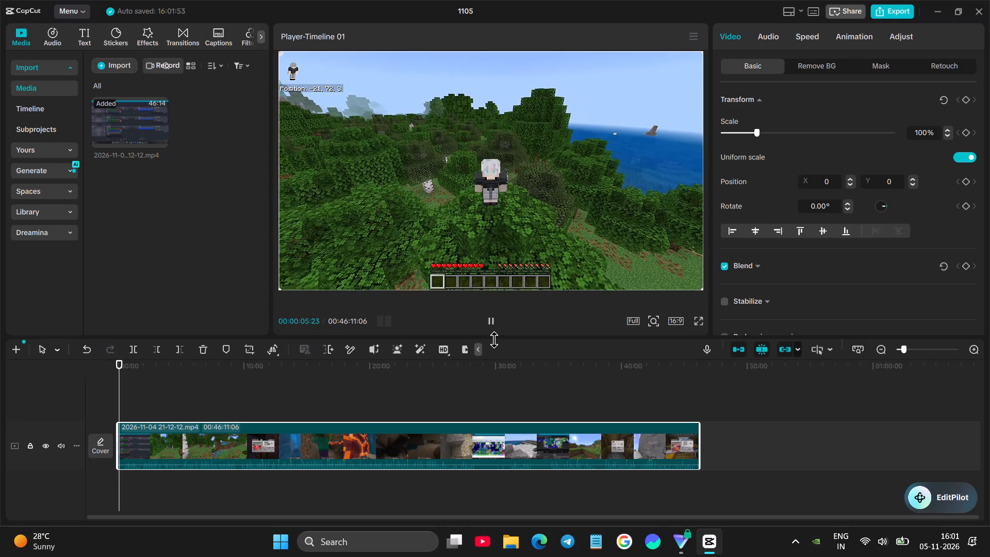
drag(494, 339, 494, 358)
drag(493, 341, 496, 323)
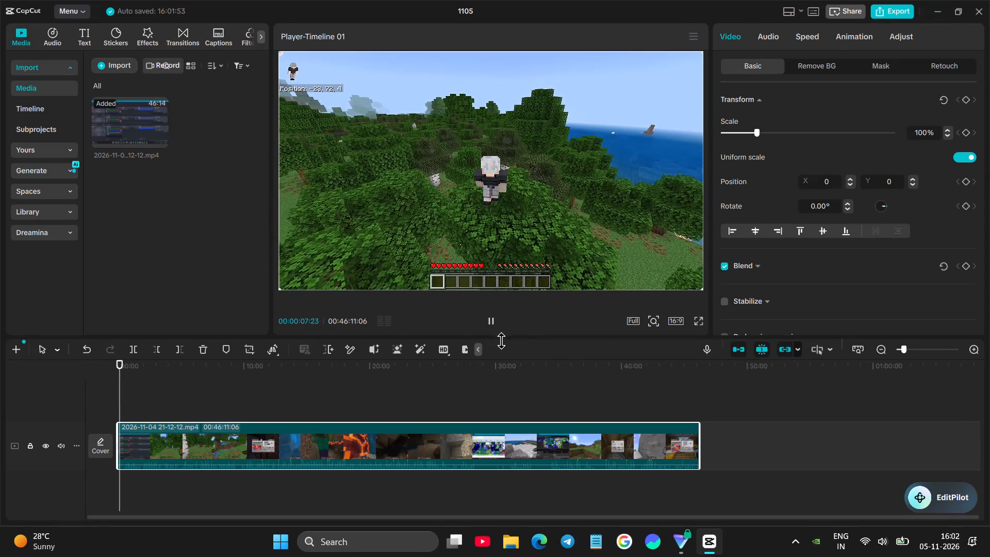
drag(501, 341, 501, 332)
drag(498, 338, 466, 327)
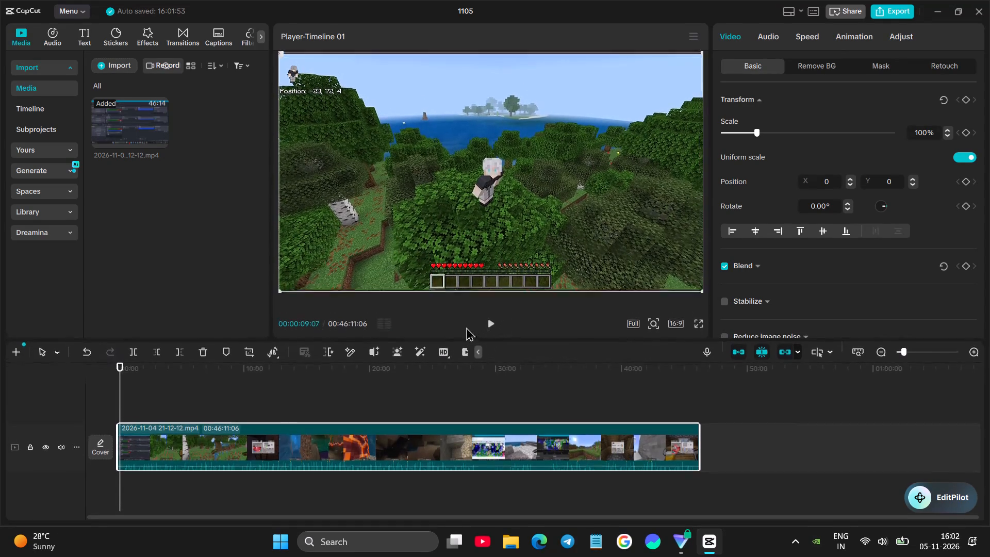
drag(466, 327, 470, 316)
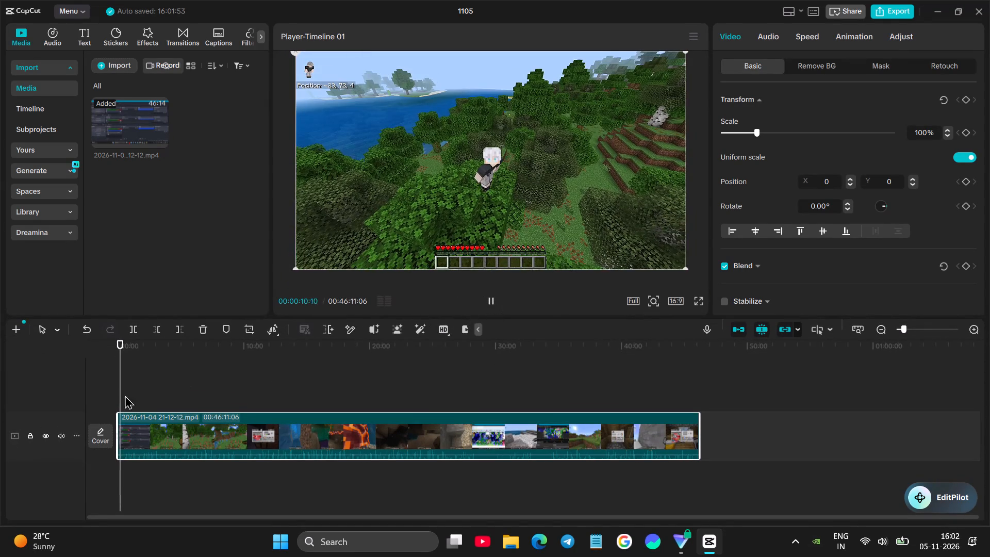
Return the playhead to the start of the timeline and play the trimmed clip's opening.
click(125, 396)
click(150, 380)
drag(150, 380, 83, 388)
click(498, 304)
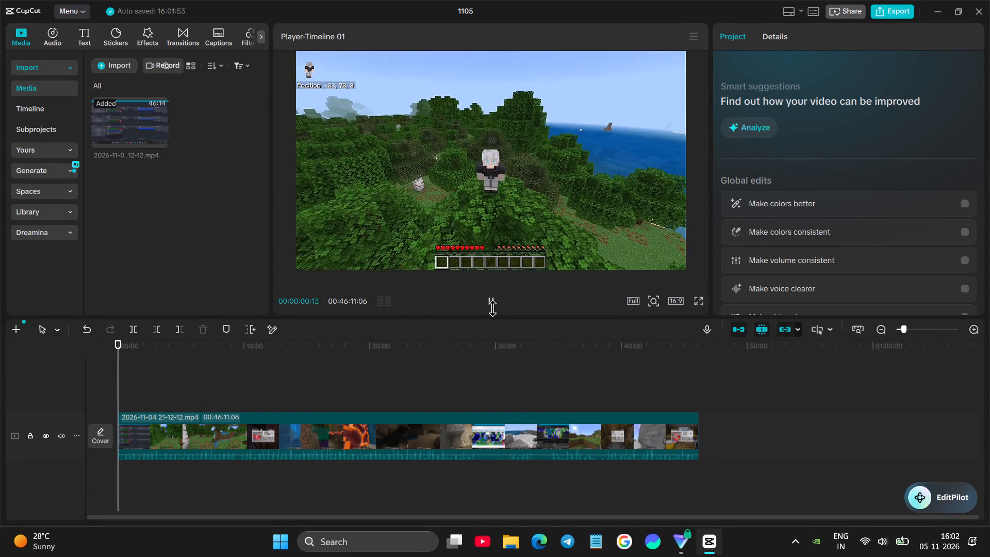
click(187, 394)
drag(182, 389, 92, 392)
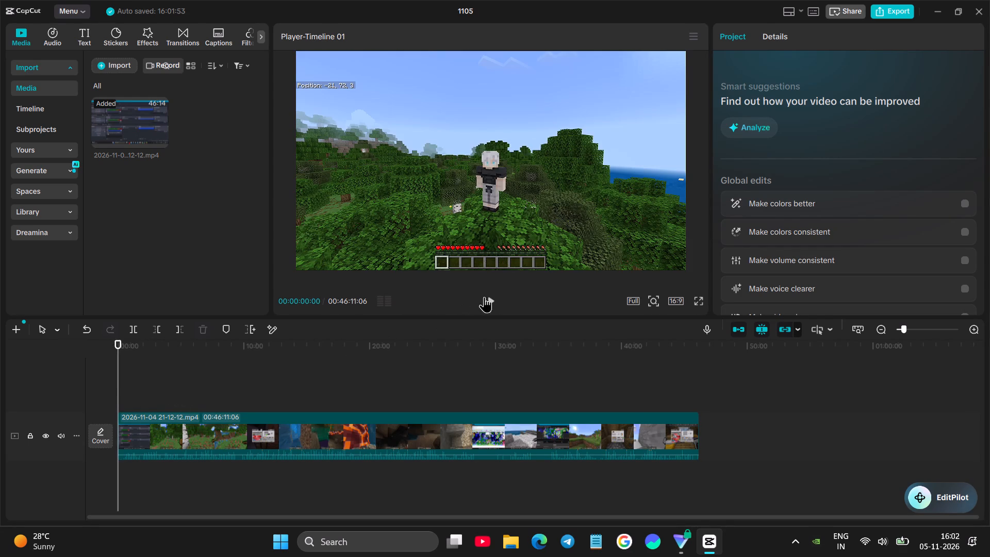
click(493, 303)
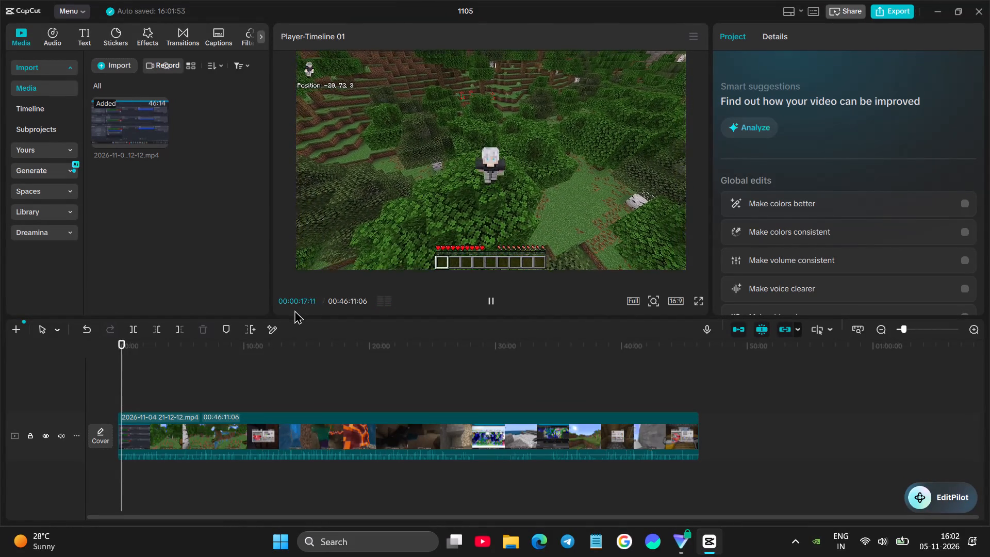
Review the early treetop footage and split the gameplay clip at 00:00:30:24.
scroll(294, 310, down, 3)
ctrl+scroll(174, 397, up, 9)
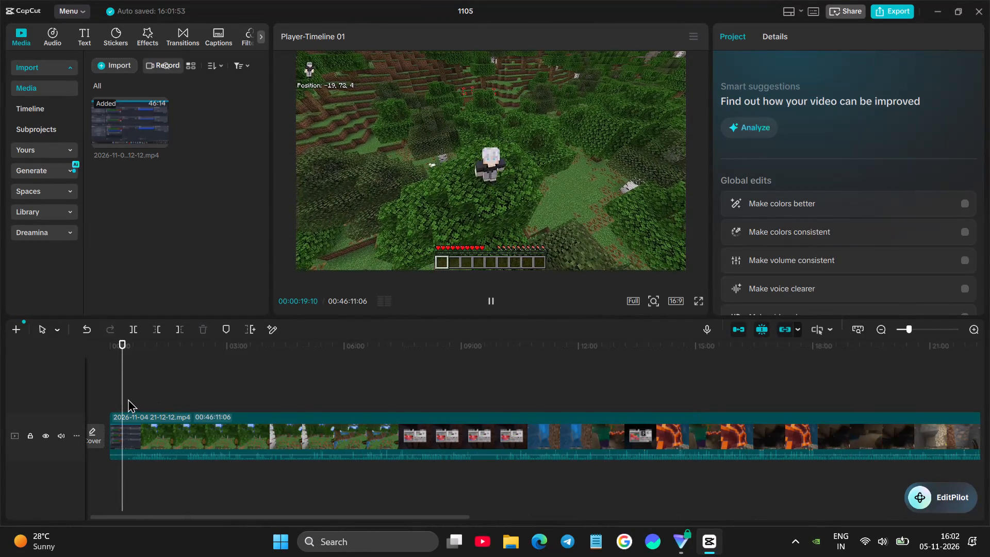
ctrl+scroll(127, 398, down, 3)
drag(125, 384, 137, 379)
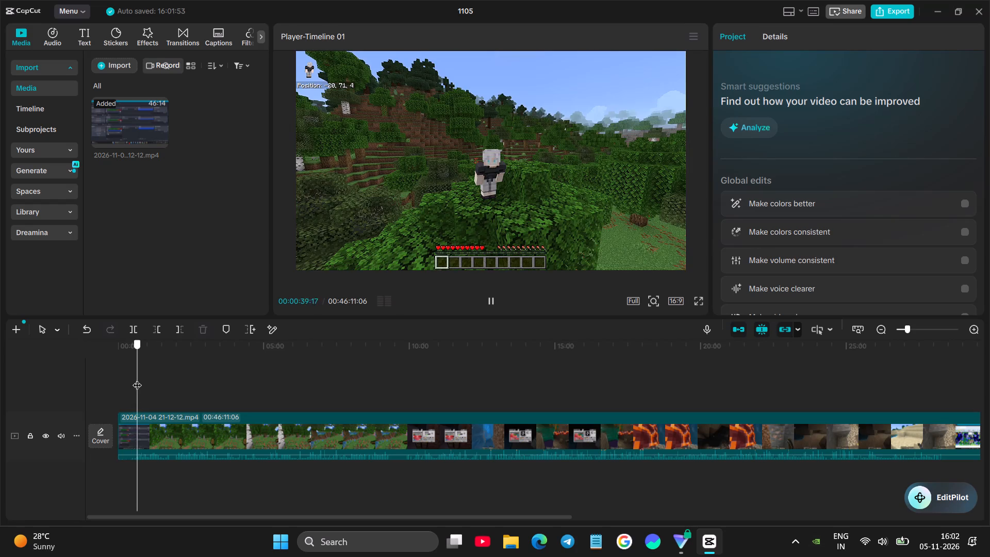
drag(137, 379, 143, 378)
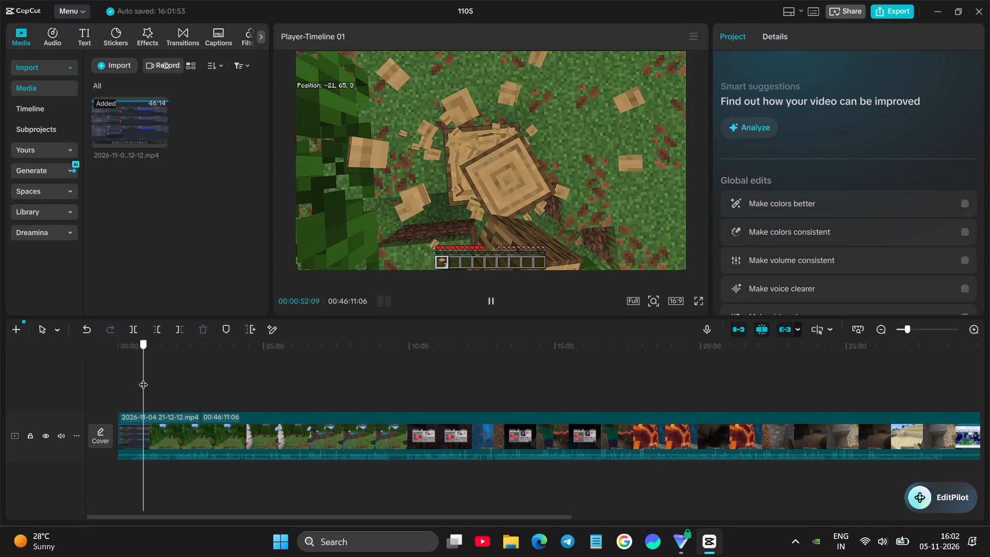
drag(143, 378, 141, 380)
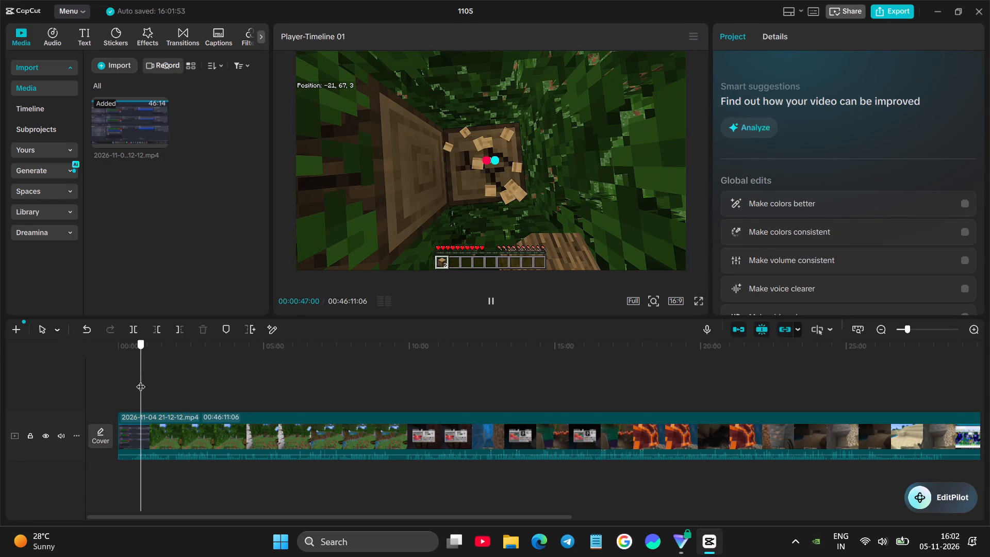
drag(141, 380, 135, 384)
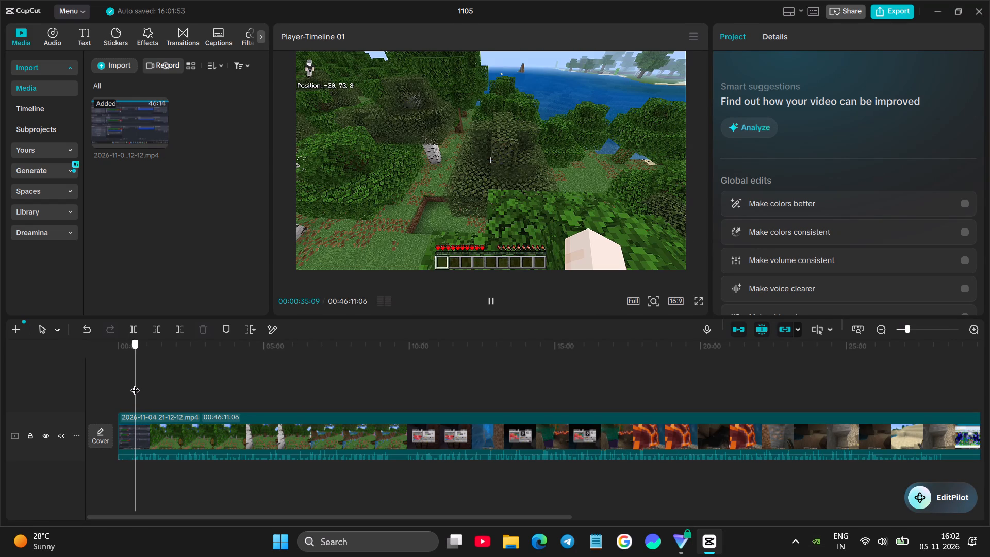
drag(135, 384, 131, 388)
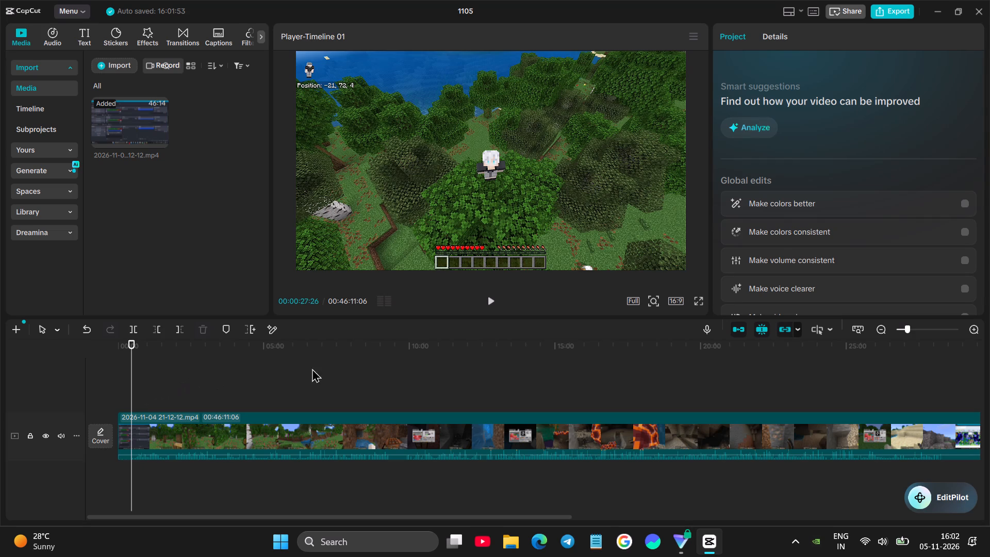
click(488, 303)
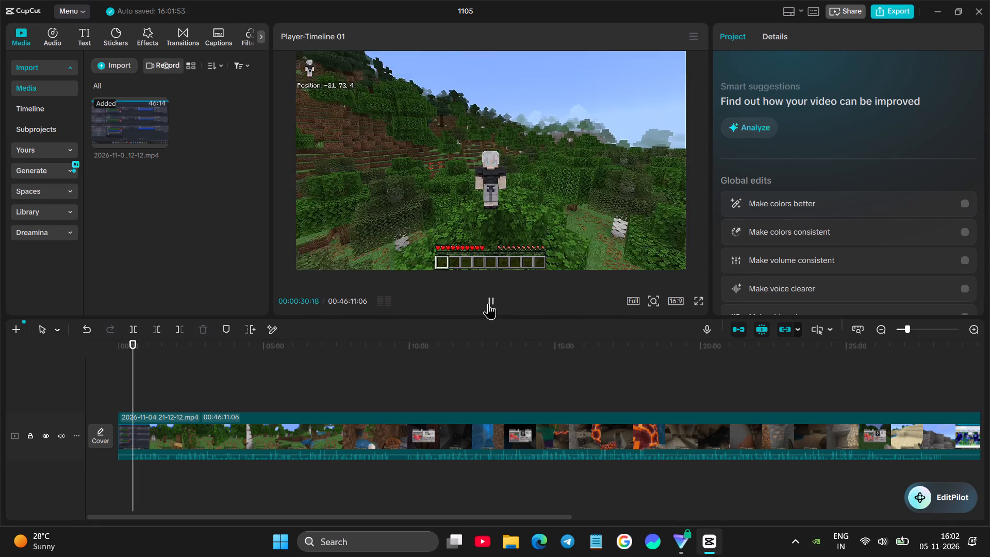
click(488, 303)
click(197, 435)
click(136, 327)
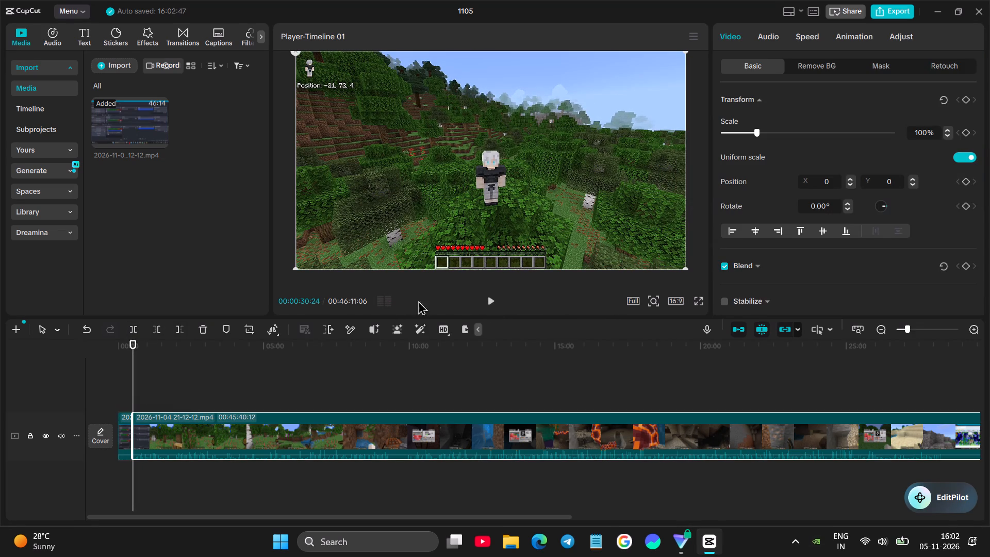
Play the second clip to 00:00:37:08 and trim off its footage before that point.
click(492, 296)
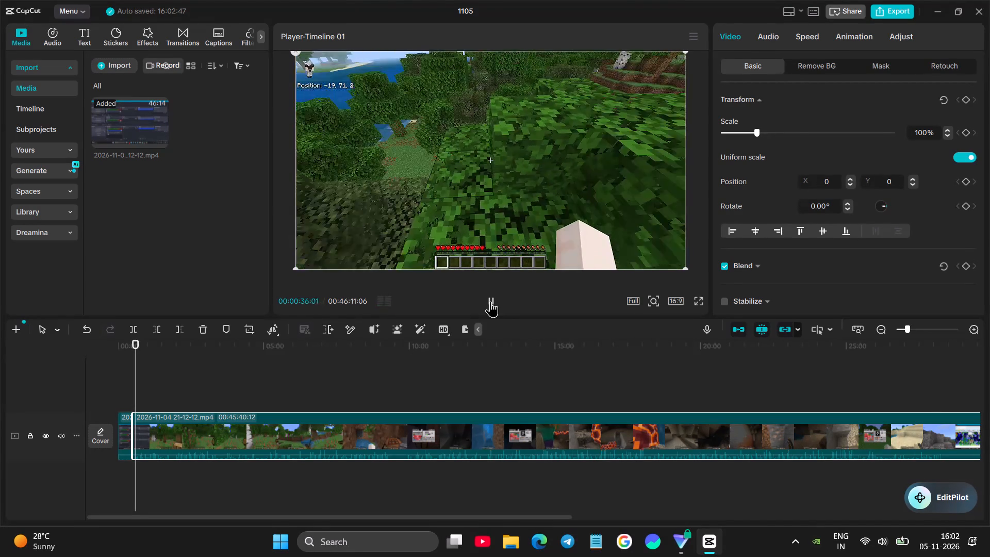
click(490, 301)
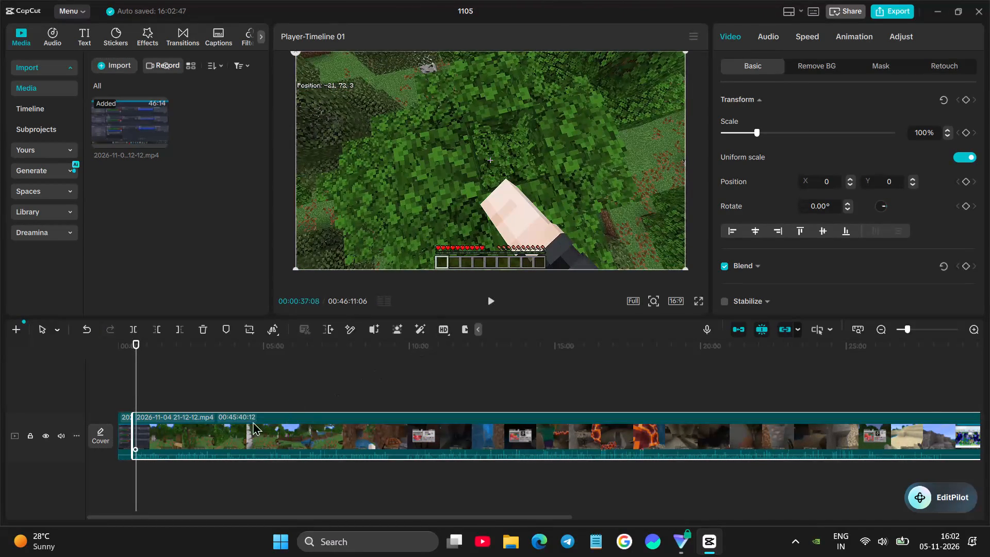
click(234, 433)
click(155, 331)
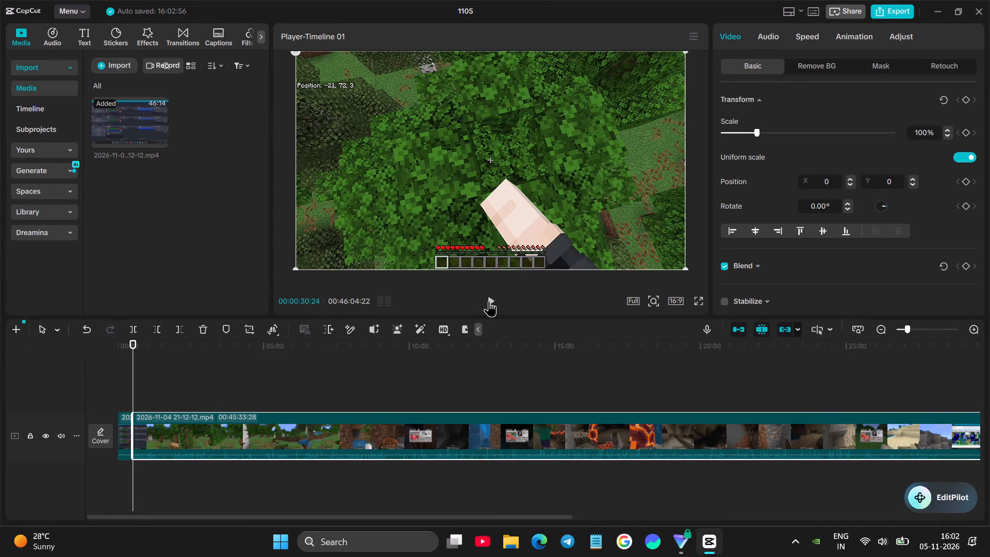
Review the tree-chopping footage and split the second clip at 00:00:50:26, once the digging has started.
click(490, 301)
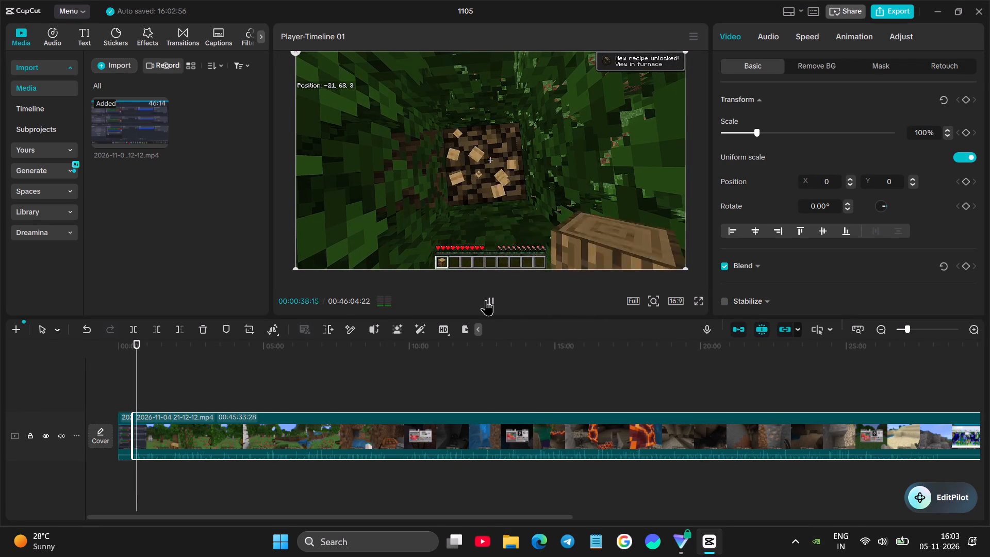
click(138, 366)
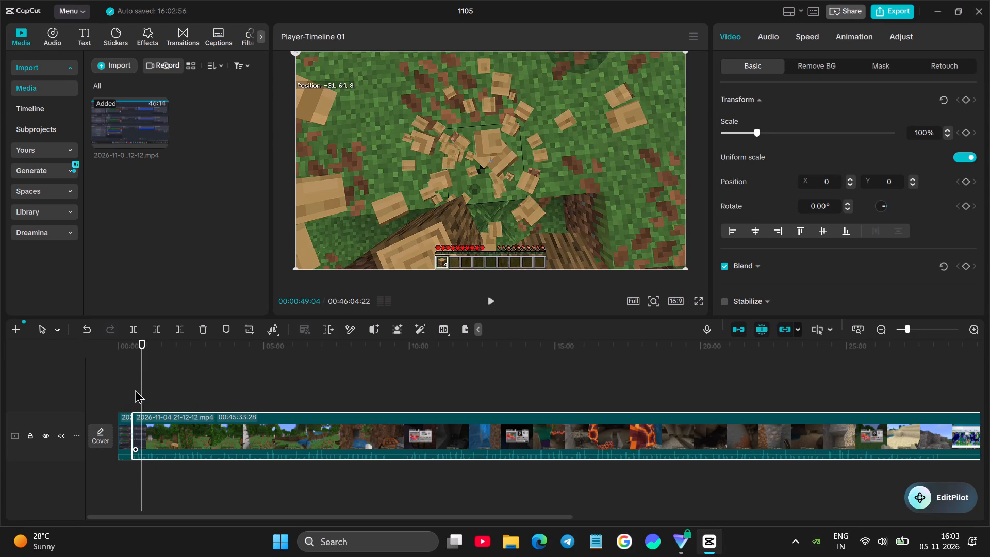
click(135, 389)
key(space)
drag(135, 389, 136, 389)
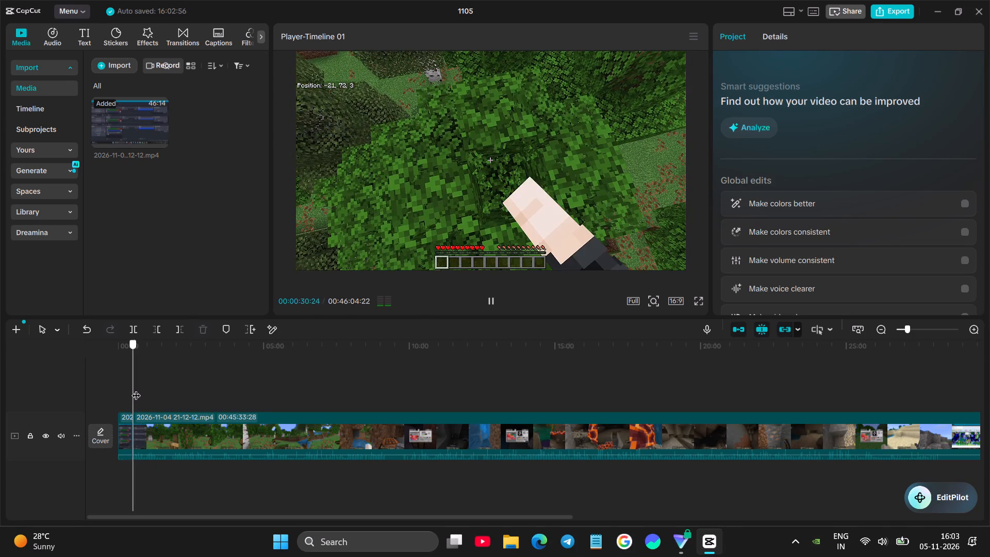
drag(136, 389, 142, 384)
key(space)
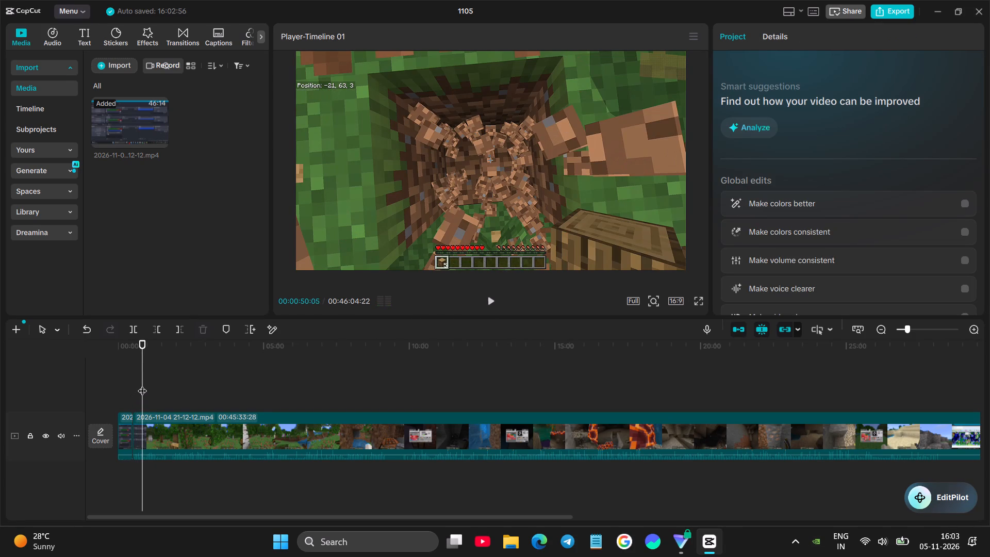
key(space)
key(space)
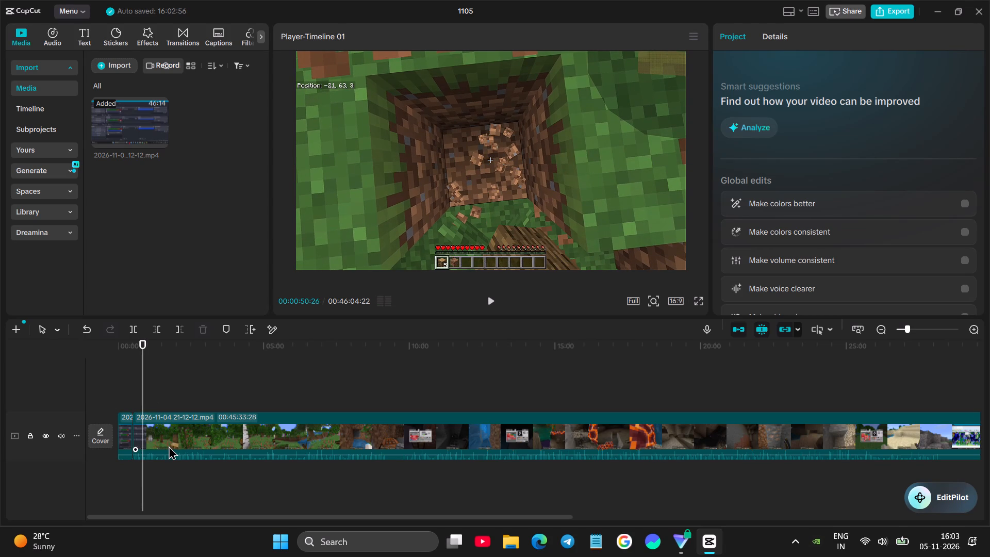
click(169, 443)
click(136, 327)
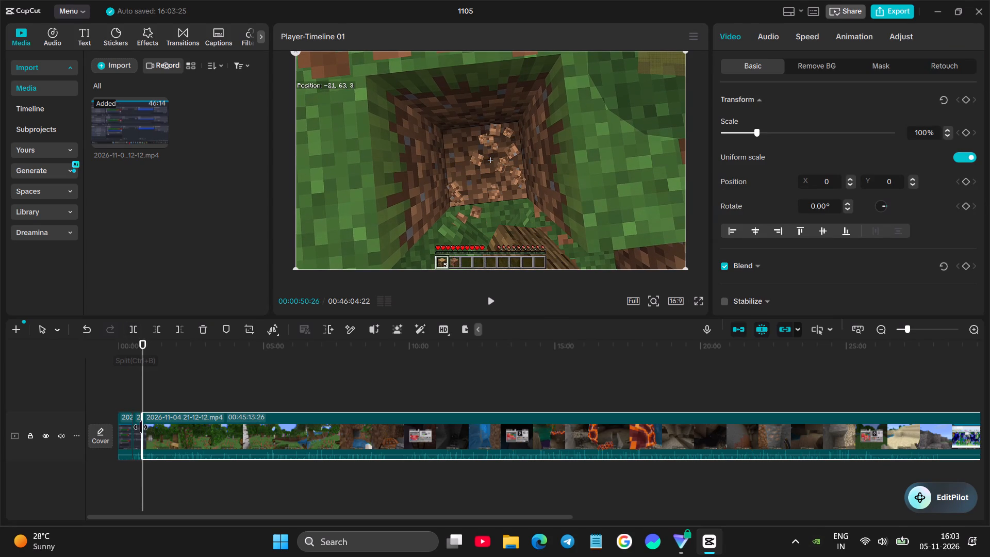
Check the speed settings of the tree-chopping clip between the two cuts and play its opening.
ctrl+scroll(141, 427, up, 10)
click(133, 435)
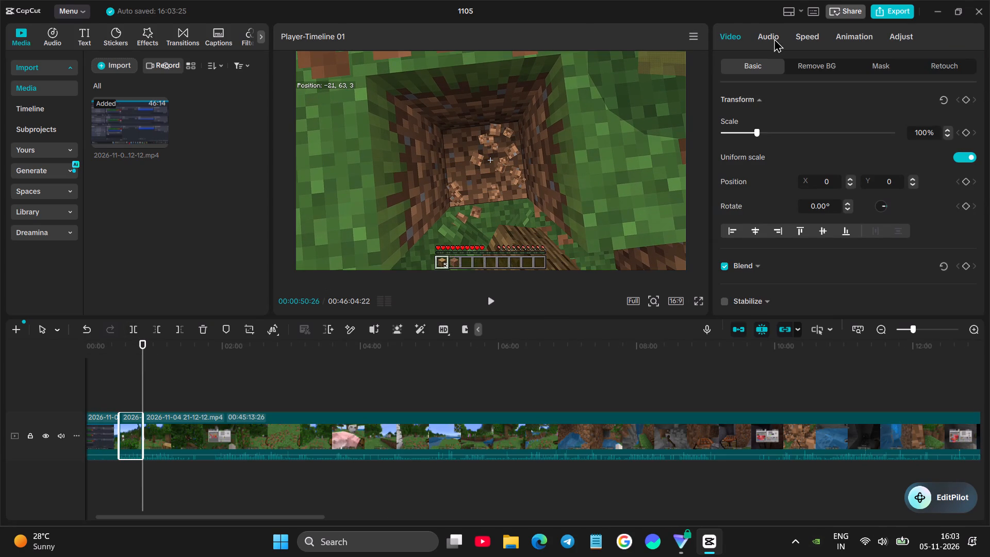
click(813, 38)
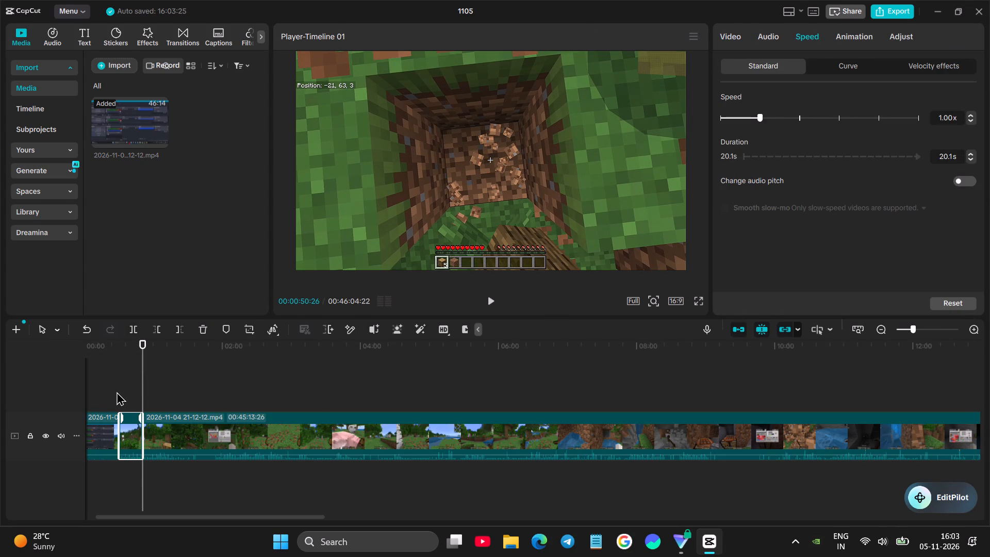
click(118, 391)
key(space)
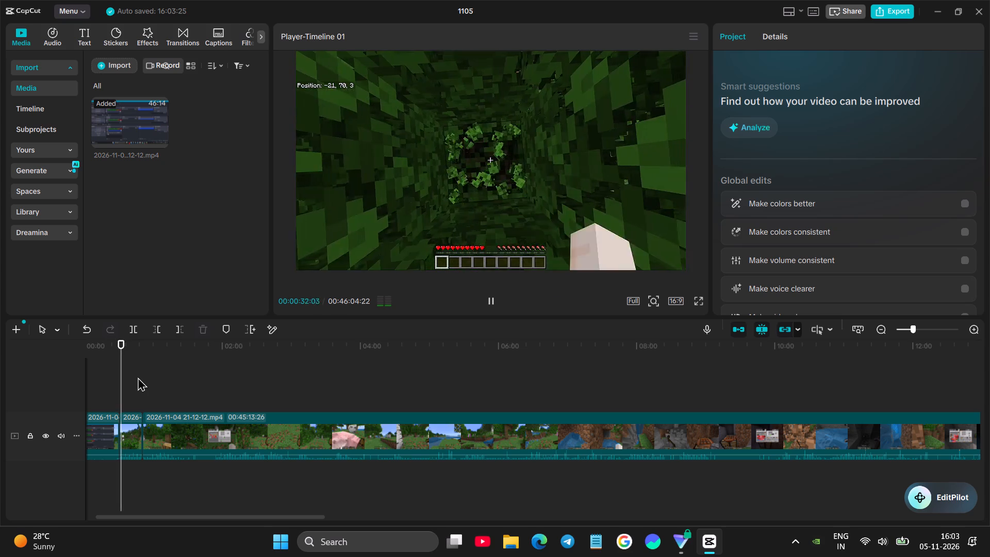
key(space)
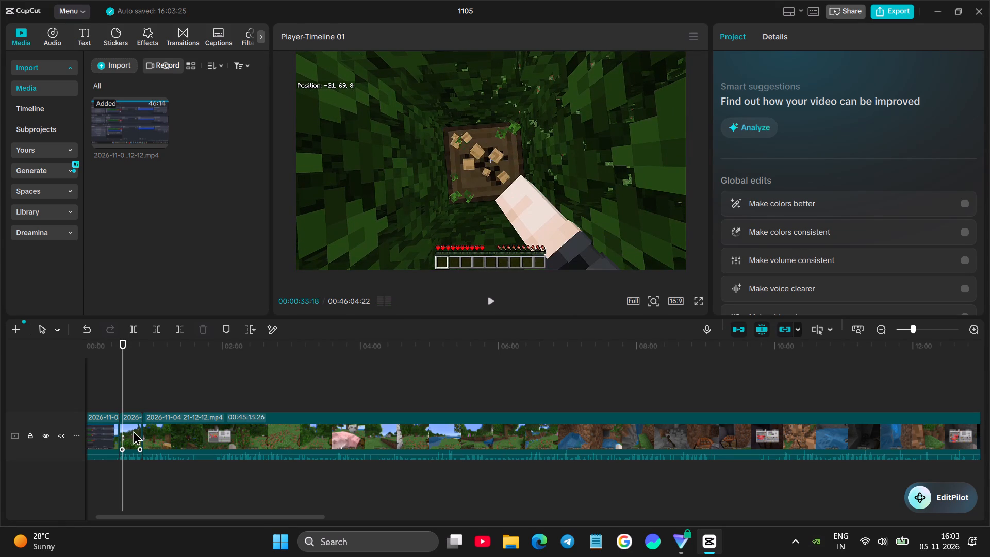
click(133, 431)
click(805, 29)
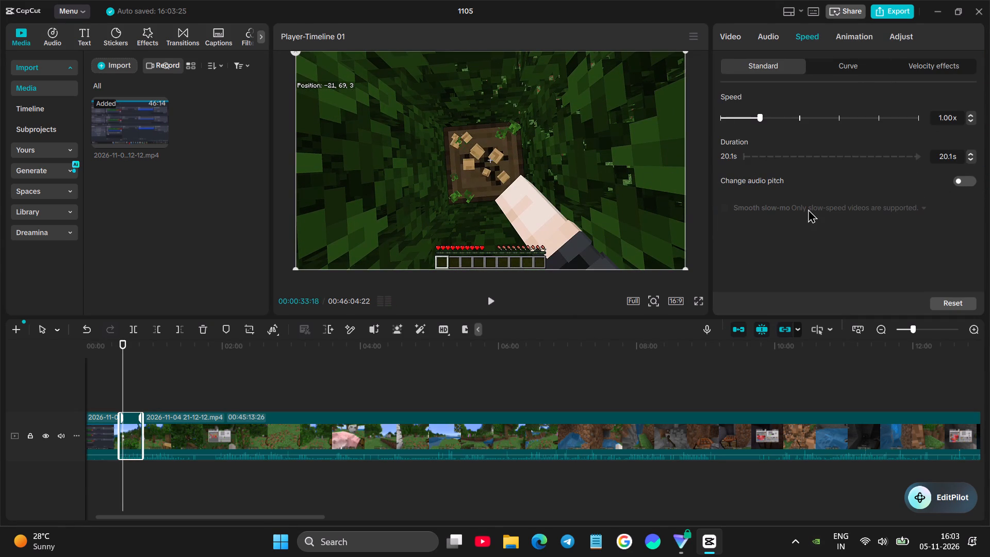
scroll(808, 209, up, 1)
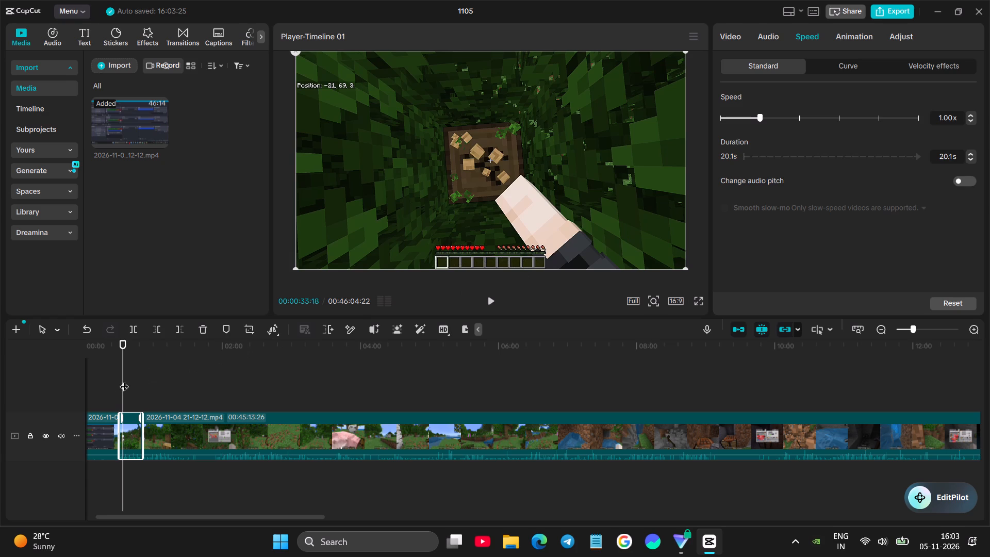
Play the tree-chopping clip from its start and split it at 00:00:34:01, as the trunk is being broken.
click(115, 383)
key(space)
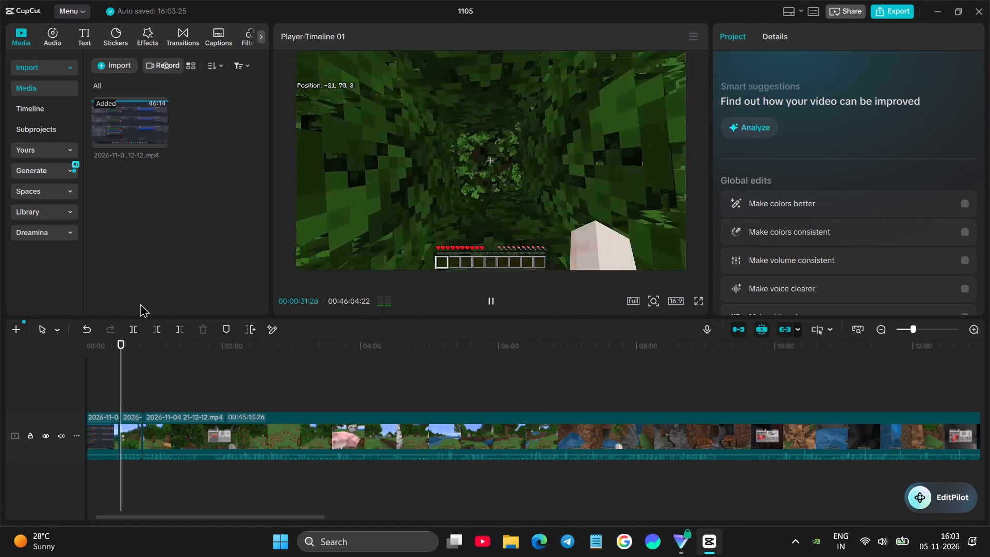
key(space)
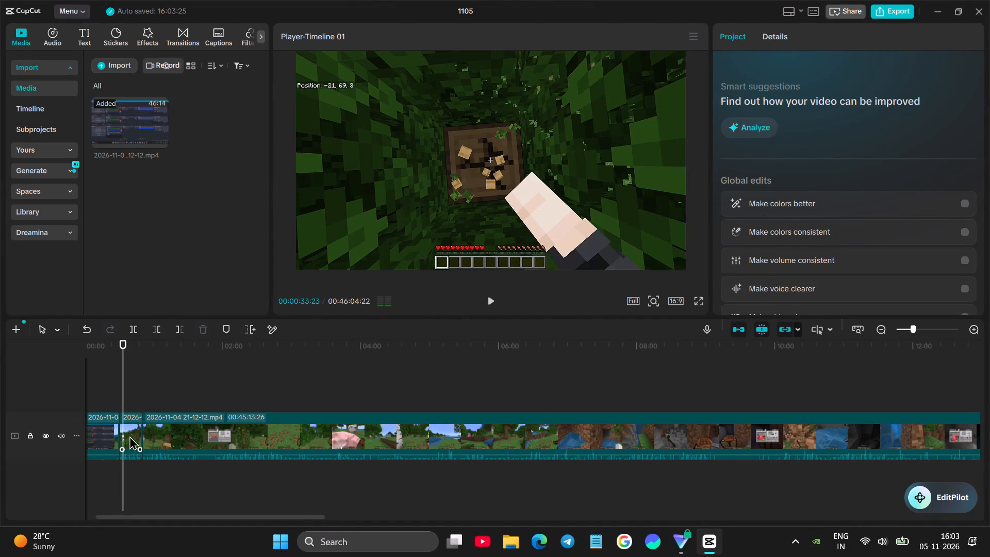
key(space)
key(space)
click(128, 435)
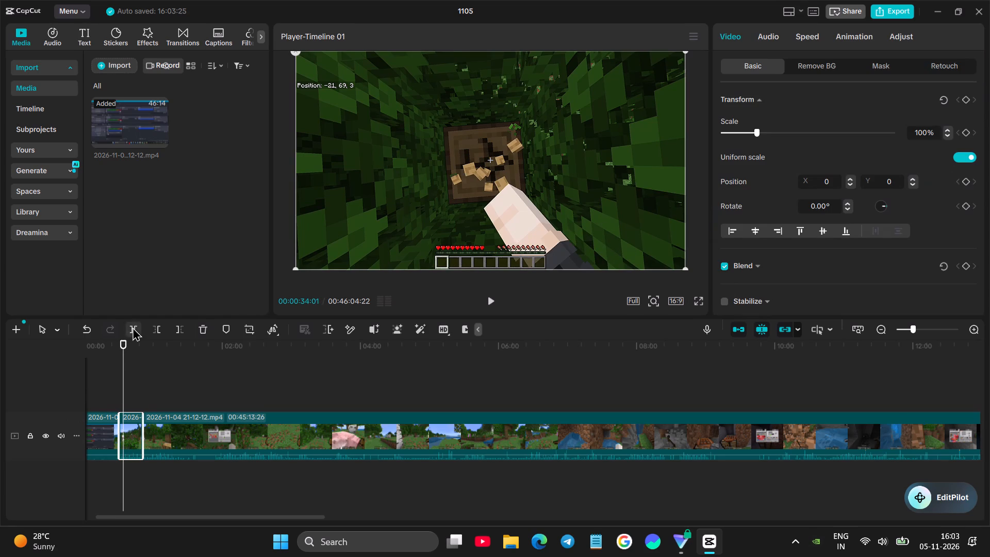
click(133, 326)
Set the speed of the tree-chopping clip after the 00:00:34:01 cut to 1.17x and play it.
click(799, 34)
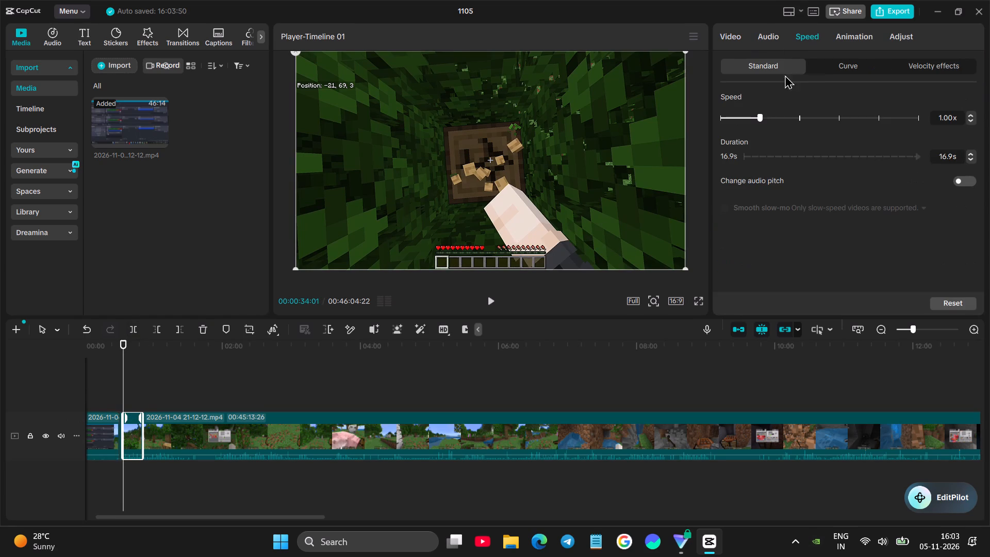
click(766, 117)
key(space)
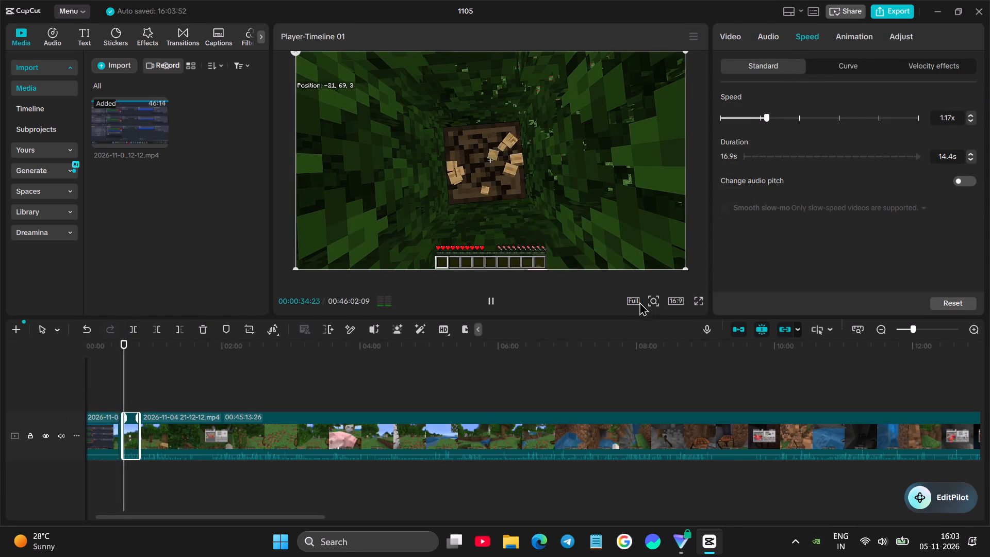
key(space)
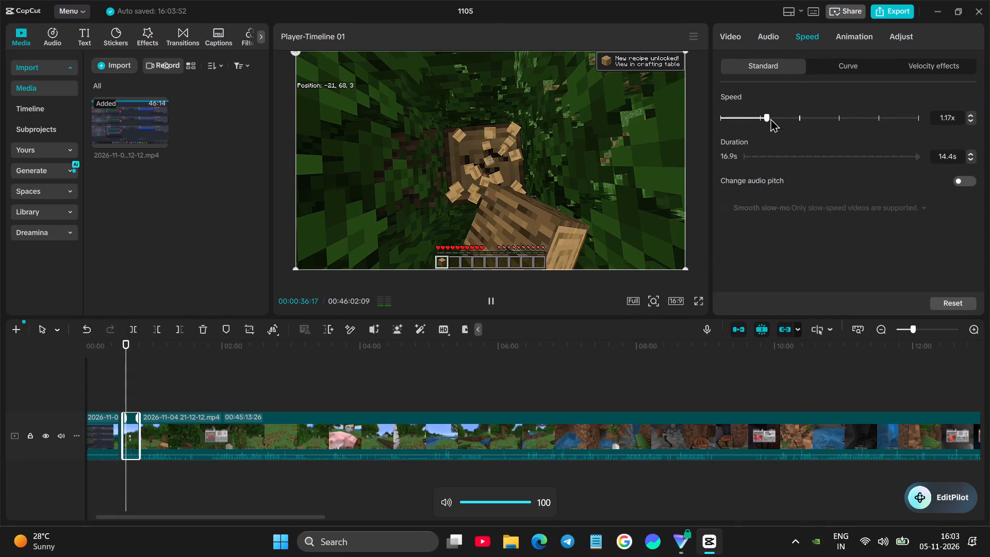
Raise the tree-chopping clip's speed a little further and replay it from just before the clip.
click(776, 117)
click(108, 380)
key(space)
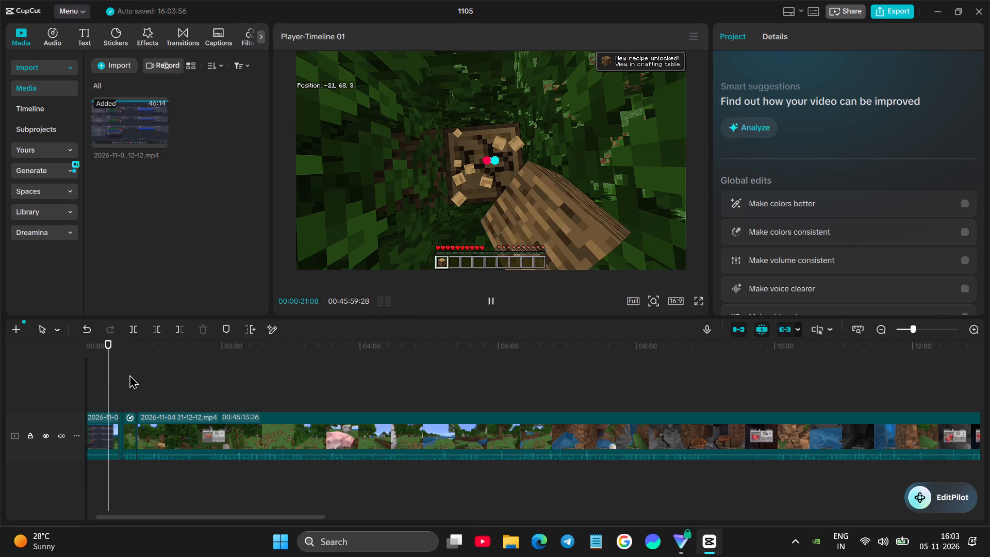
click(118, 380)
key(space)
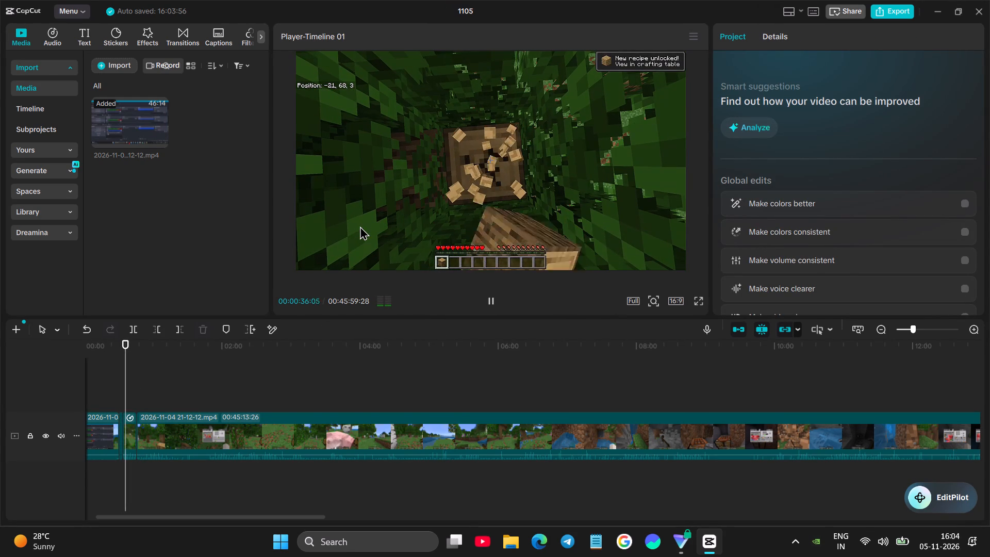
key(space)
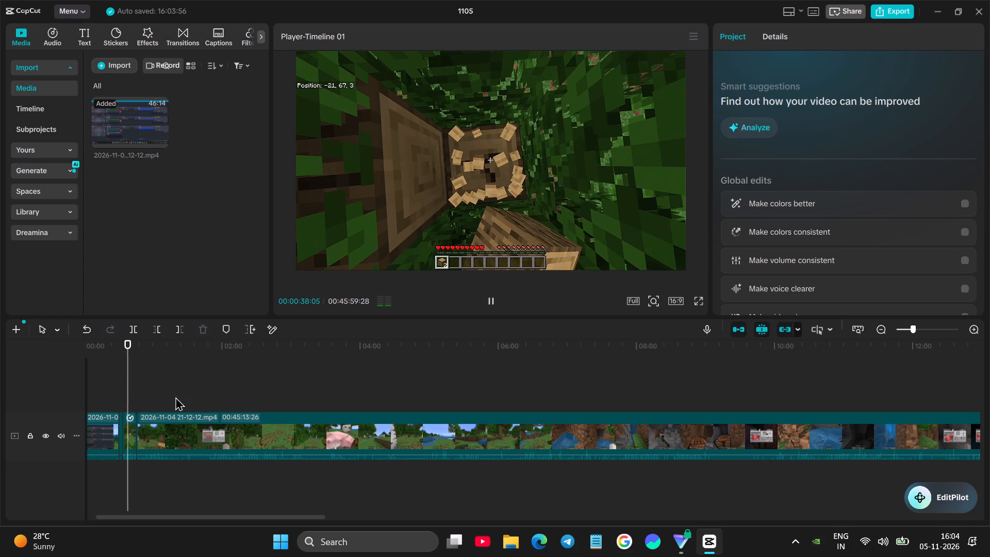
Set the tree-chopping clip's speed to 1.64x and play through it into the following footage.
click(127, 434)
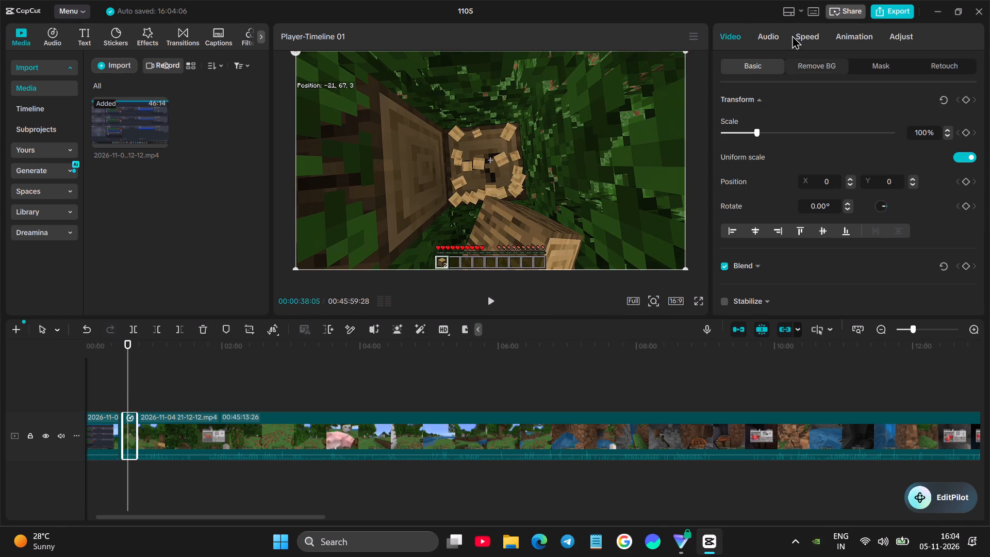
click(796, 36)
click(785, 115)
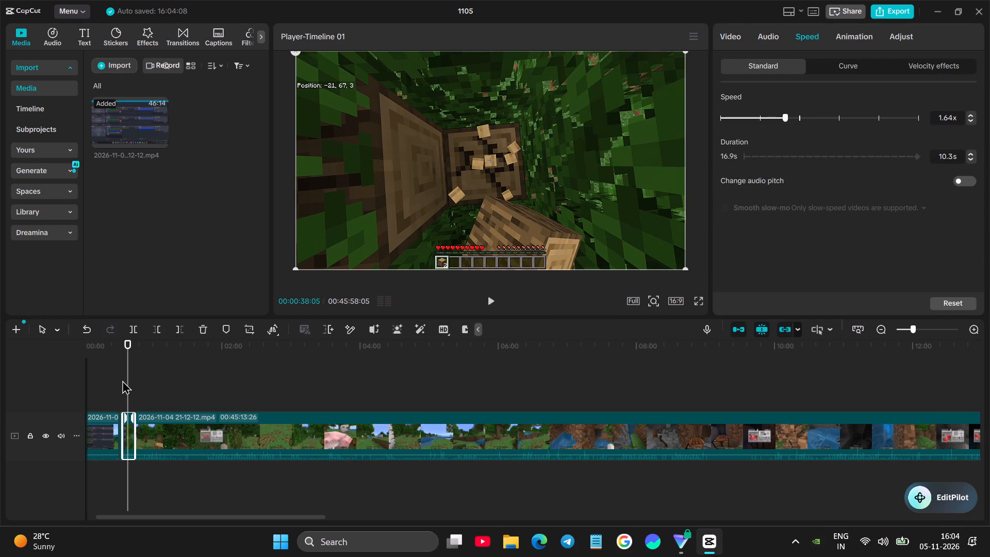
click(118, 383)
key(space)
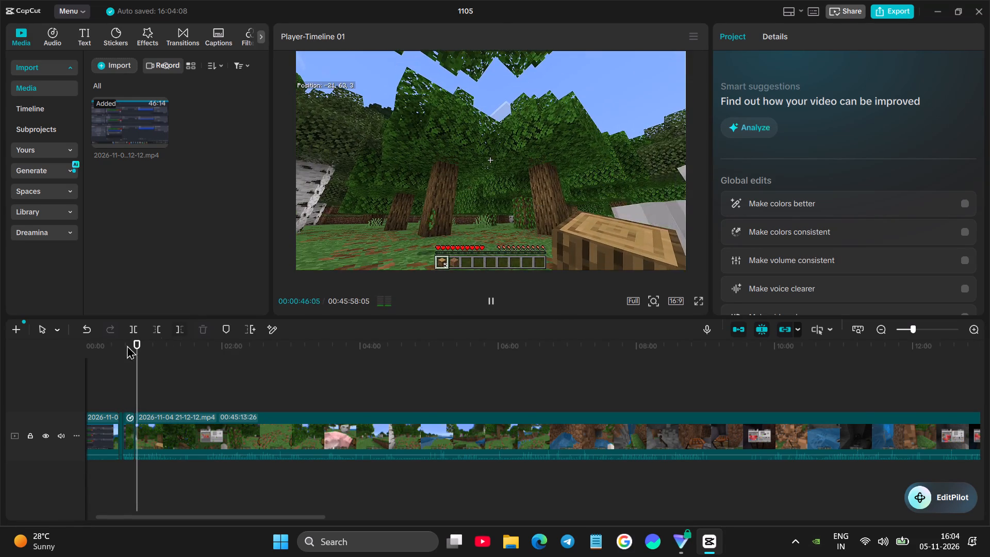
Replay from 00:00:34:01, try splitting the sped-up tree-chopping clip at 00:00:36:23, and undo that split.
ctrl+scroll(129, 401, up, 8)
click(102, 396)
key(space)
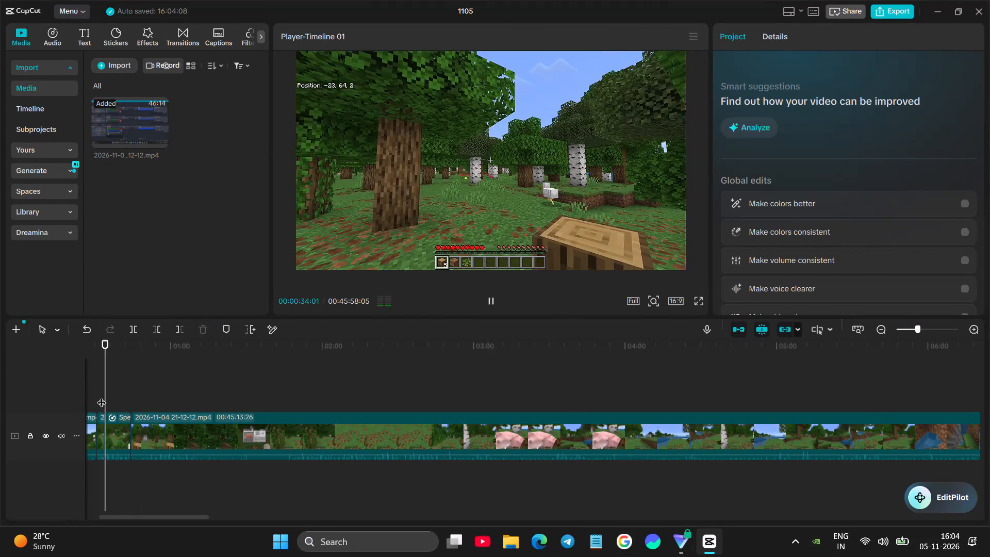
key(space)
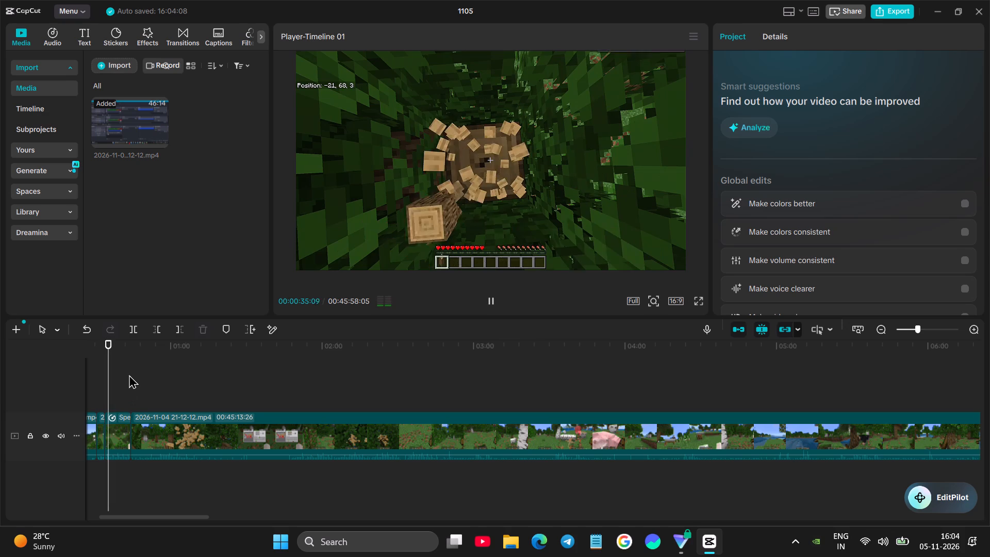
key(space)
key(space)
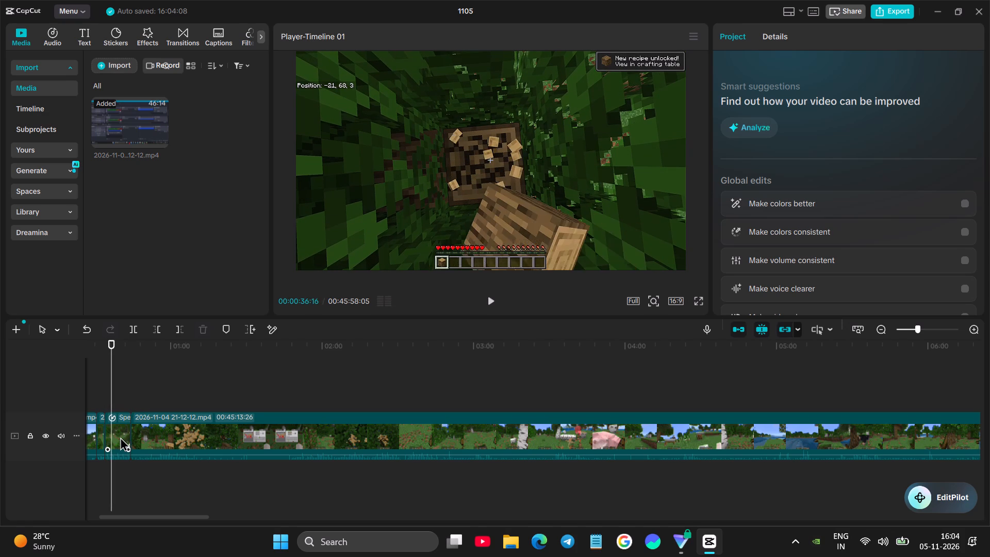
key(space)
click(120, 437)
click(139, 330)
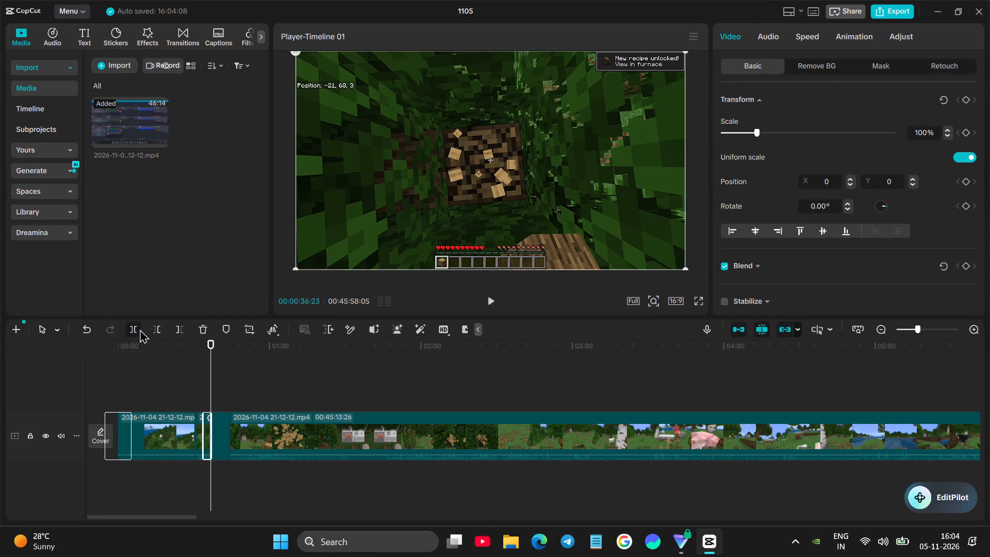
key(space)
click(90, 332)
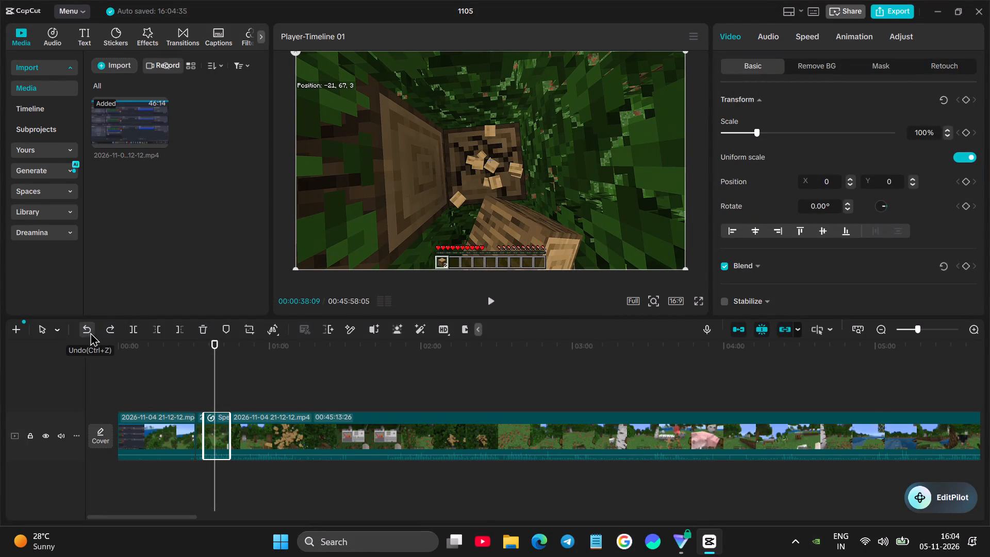
Split the sped-up tree-chopping clip at 00:00:38:09 and cut about 3.5 seconds of chopping from the start of its second part.
click(135, 330)
key(space)
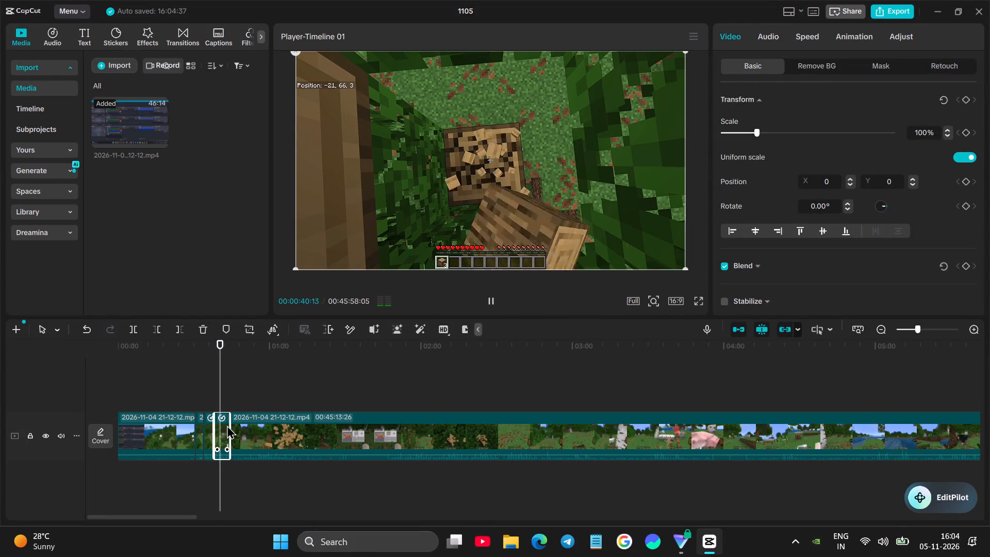
key(space)
click(158, 326)
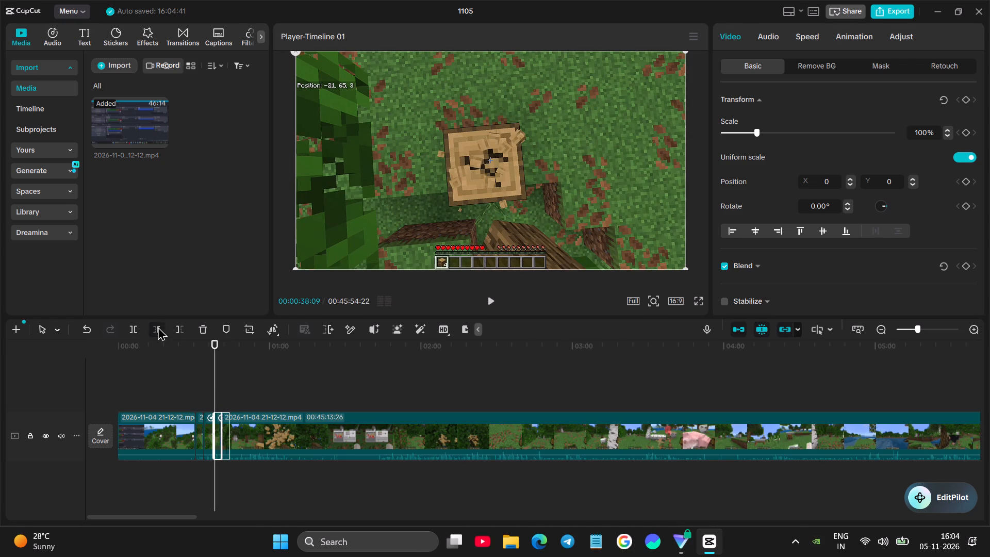
Replay the new cut and trim off the end of the second 1.6X clip after 00:00:40:03.
click(206, 397)
click(193, 399)
key(space)
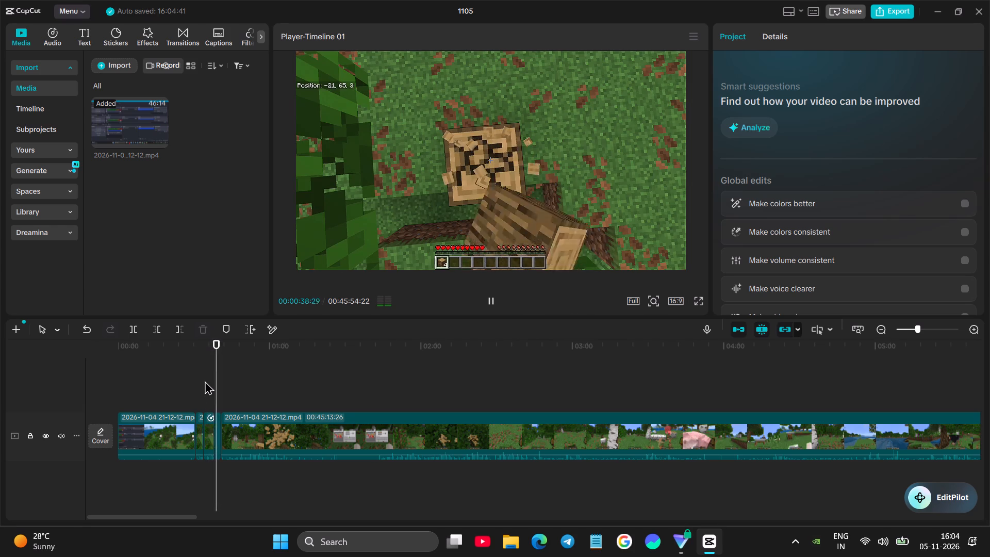
key(space)
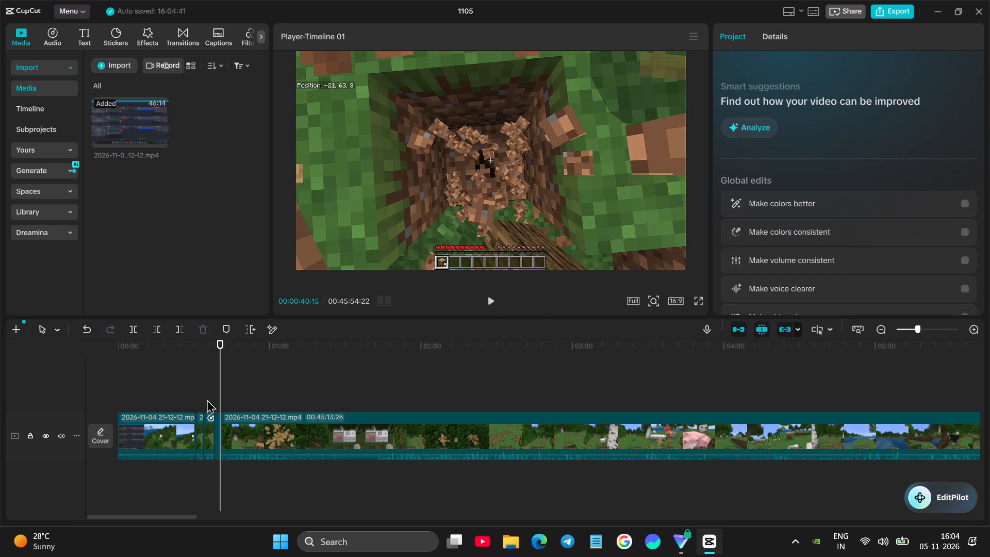
ctrl+scroll(235, 453, up, 14)
click(212, 388)
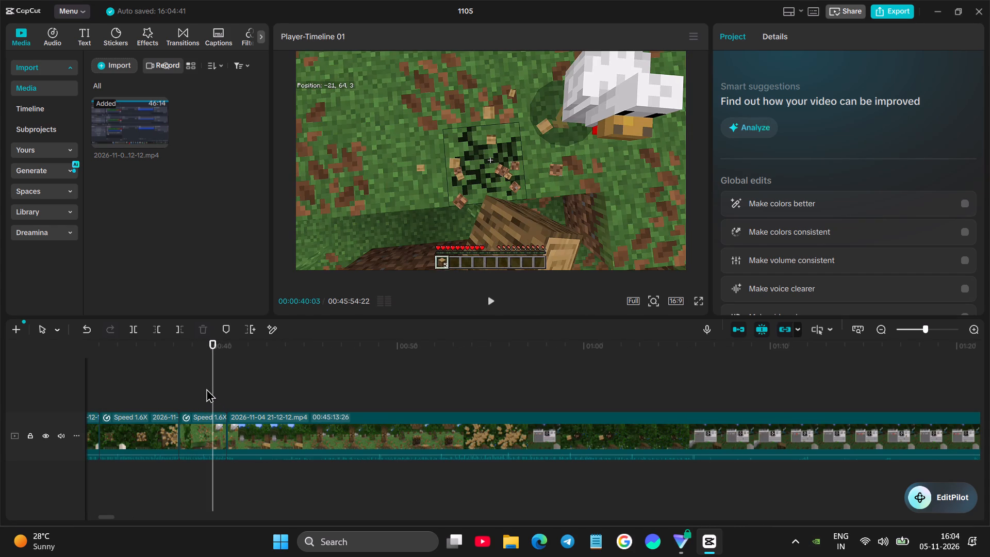
click(220, 432)
click(176, 328)
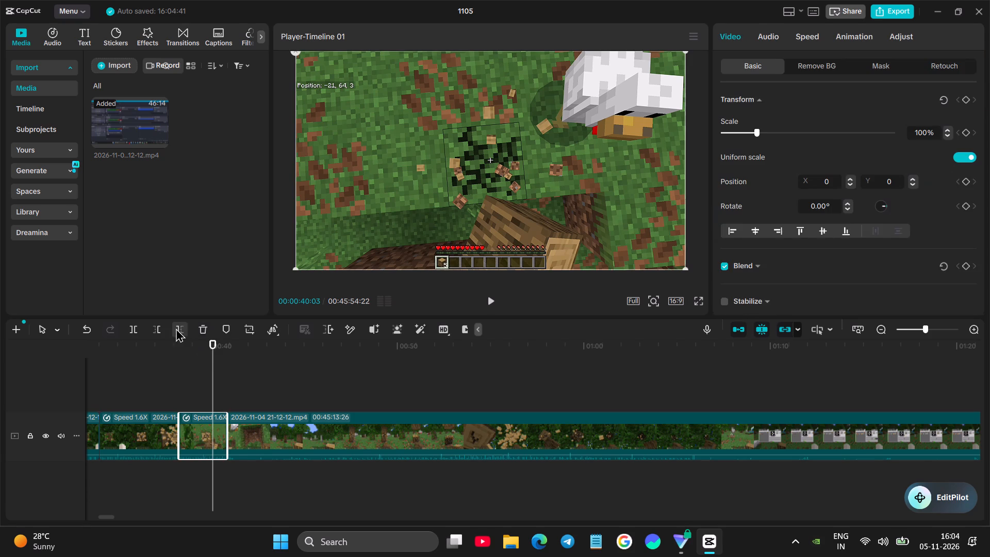
Play into the long clip after the sped-up parts and remove its opening footage up to 00:00:45:17.
click(185, 374)
key(space)
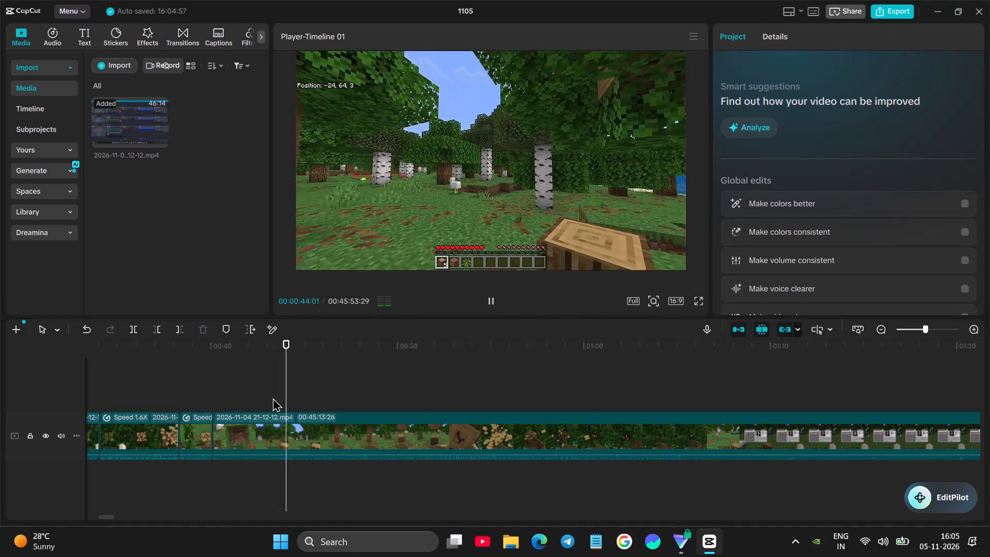
key(space)
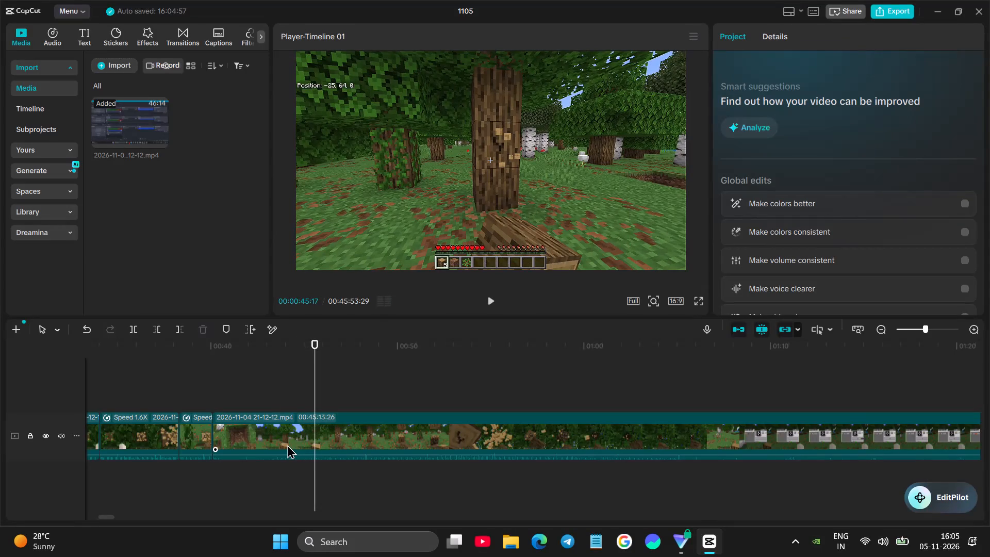
click(287, 445)
click(160, 334)
Play on through the second tree's chopping and split the long clip at 00:01:00:10.
key(space)
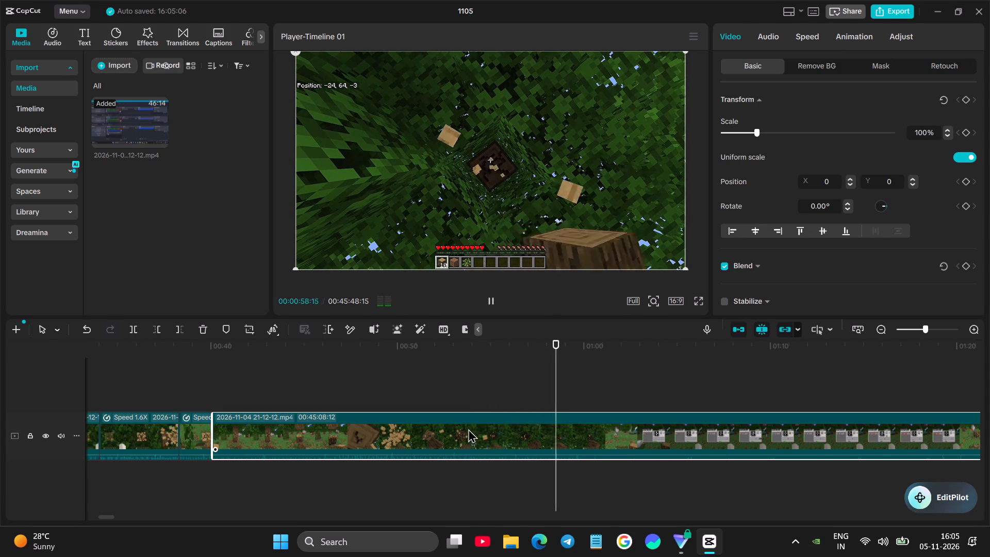
key(space)
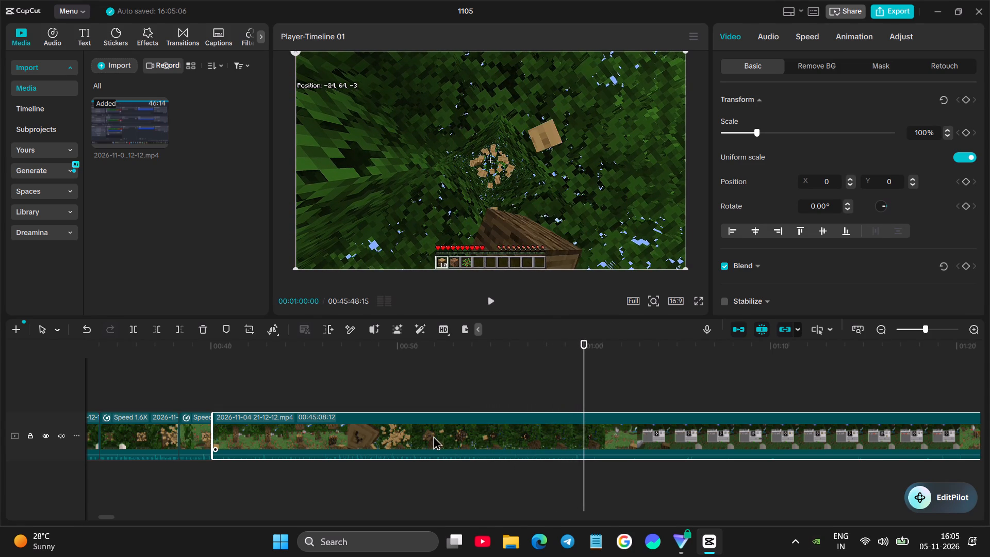
key(space)
key(space)
click(433, 436)
click(133, 328)
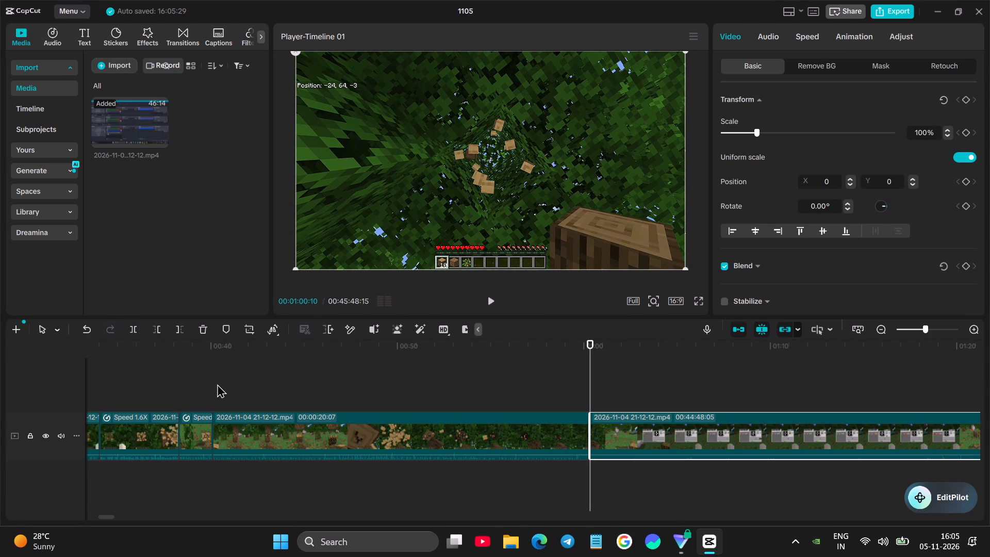
Split the second tree's clip at 00:00:41:10 and remove the footage following the cut up to about 00:00:44.
click(209, 384)
key(space)
key(space)
key(space)
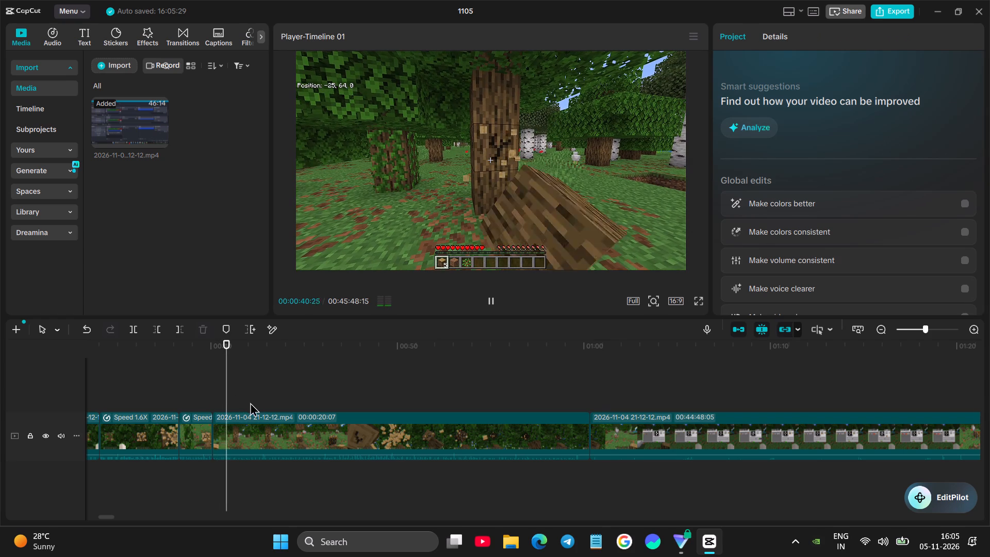
key(space)
click(248, 432)
click(138, 331)
key(space)
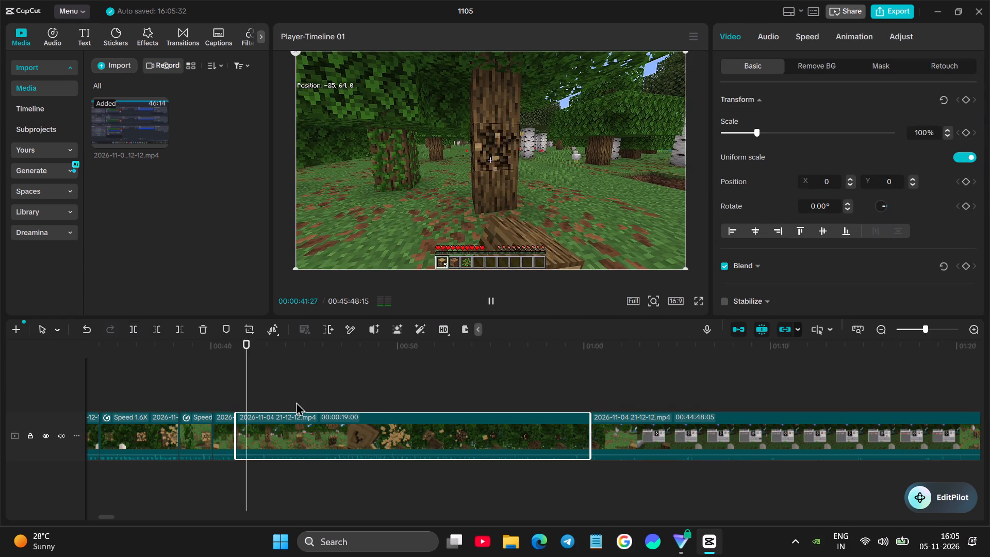
key(space)
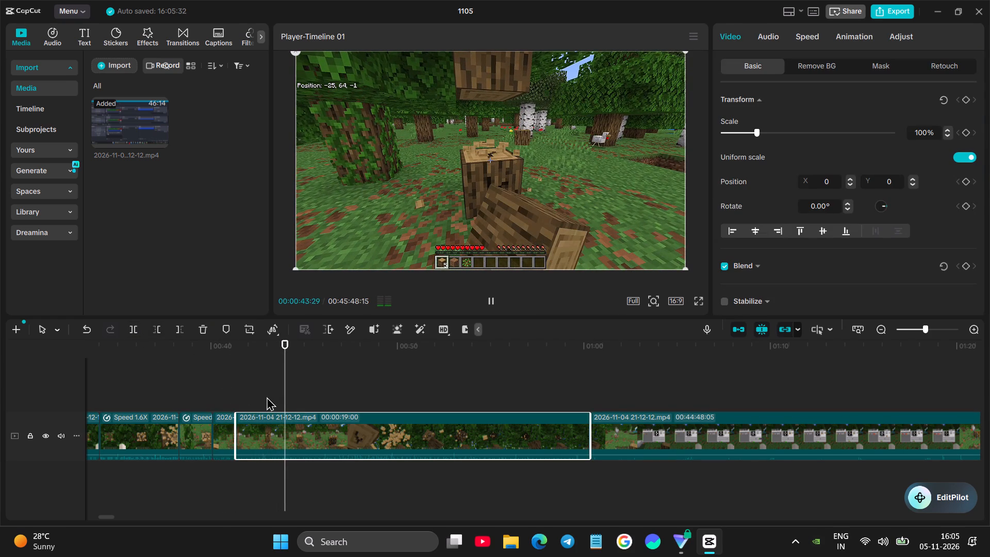
click(161, 329)
Replay the cut, split the second tree's clip at 00:00:42:22, and remove the next two seconds or so of chopping.
key(space)
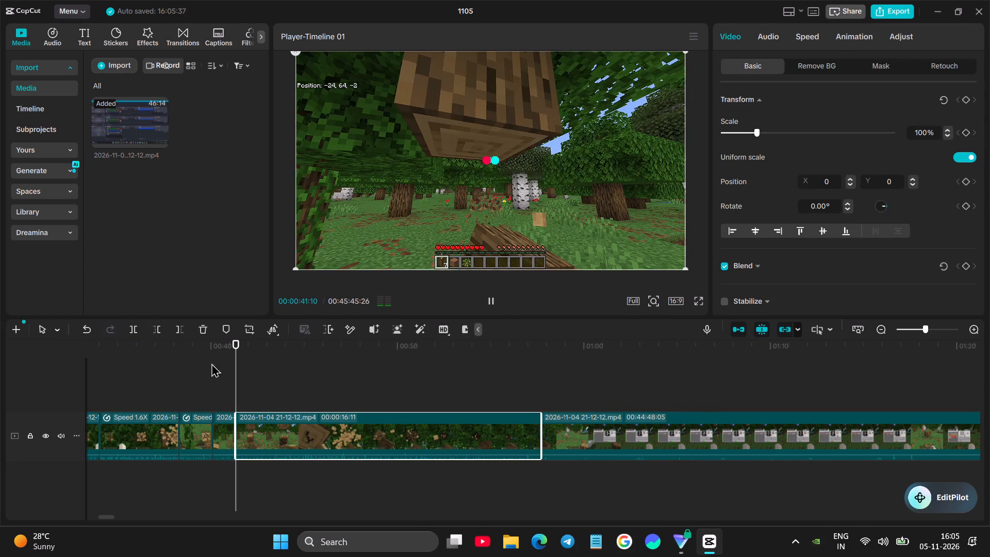
click(220, 391)
key(space)
key(space)
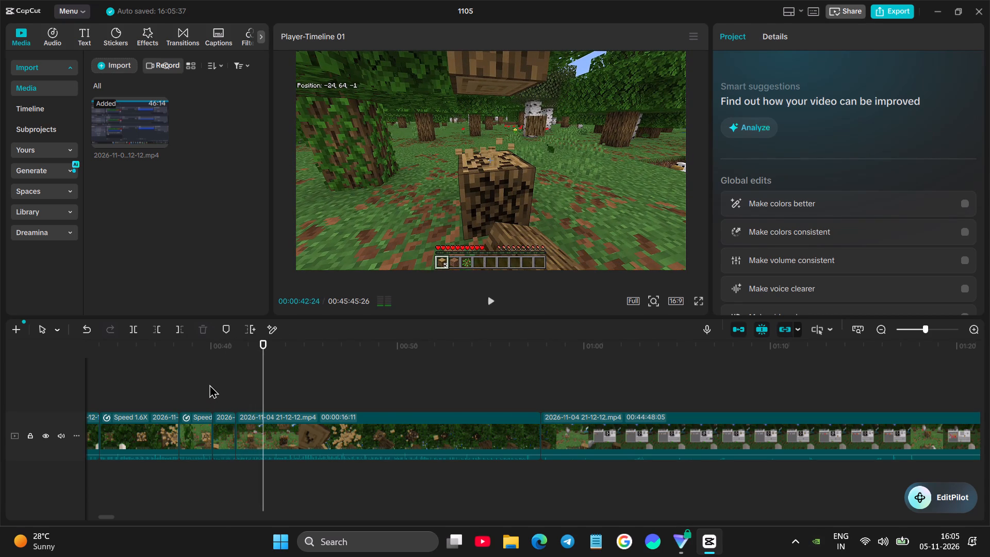
key(space)
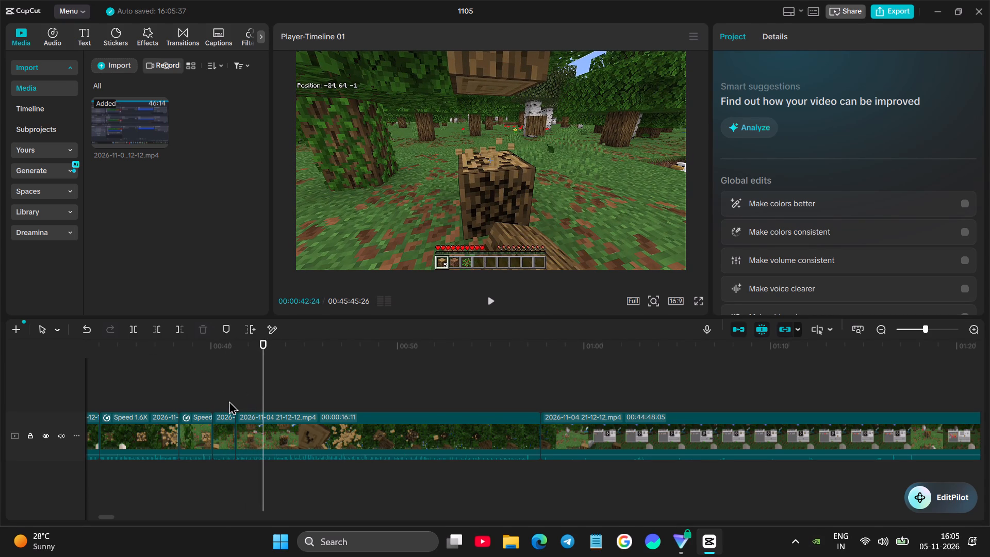
click(229, 401)
key(space)
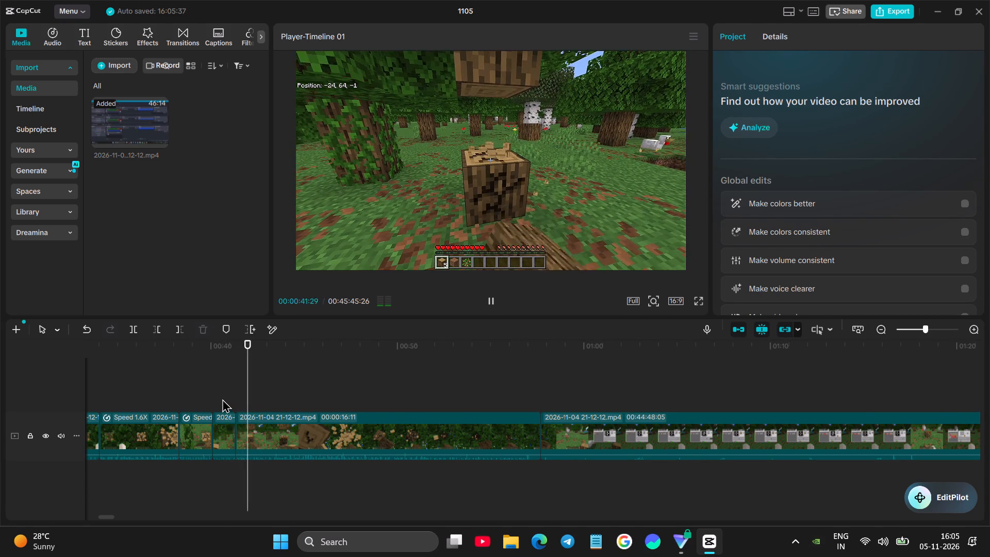
key(space)
click(135, 331)
key(space)
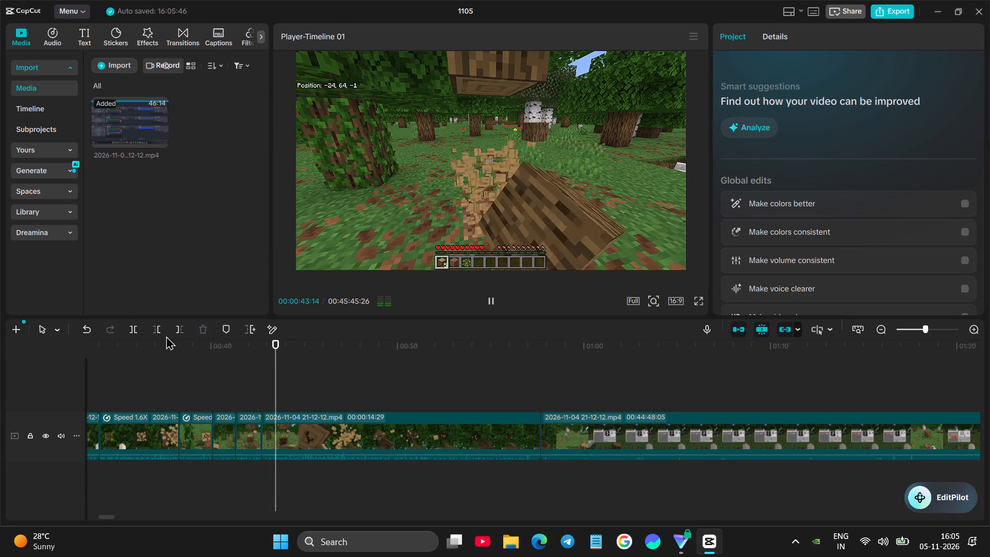
key(space)
click(157, 332)
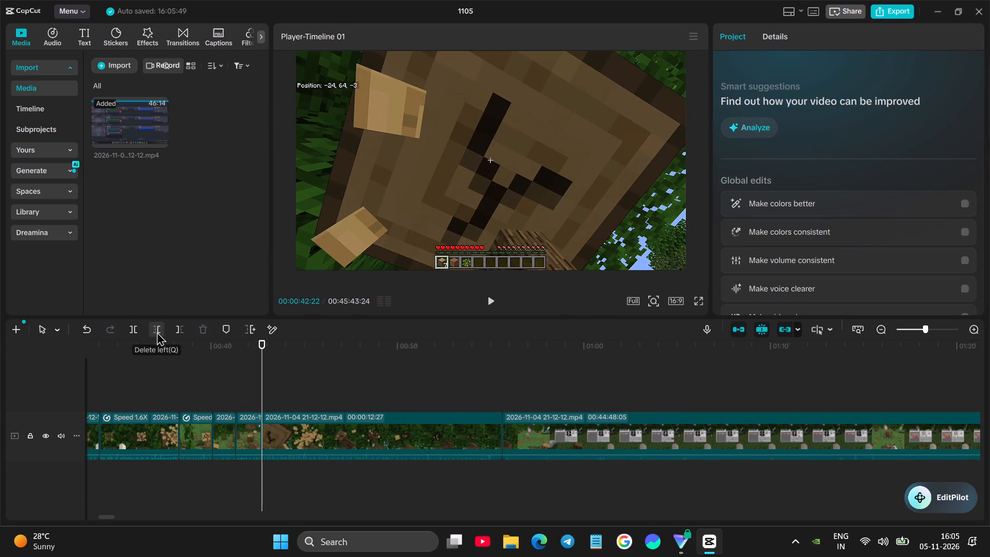
Split the remaining chopping clip at about 00:00:44 and remove roughly two seconds of footage following the cut.
key(space)
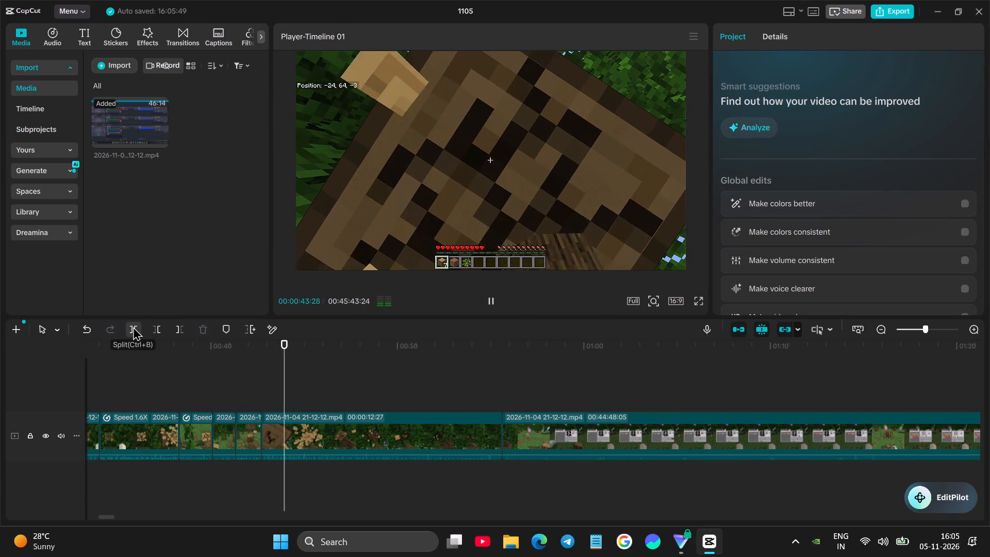
click(133, 326)
key(space)
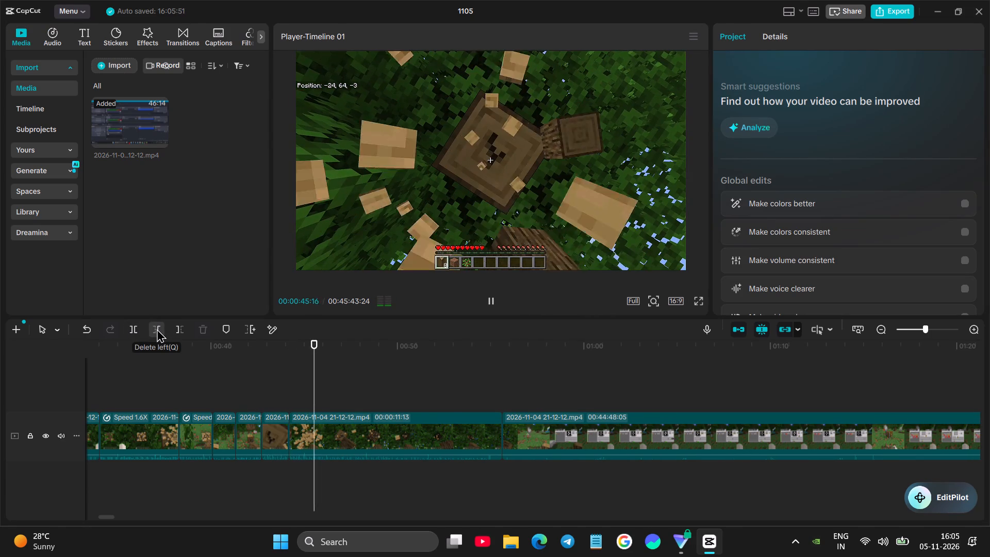
key(space)
click(157, 329)
Split the remaining chopping clip at about 00:00:45.5 and remove the footage following the cut up to about 00:00:48.
key(space)
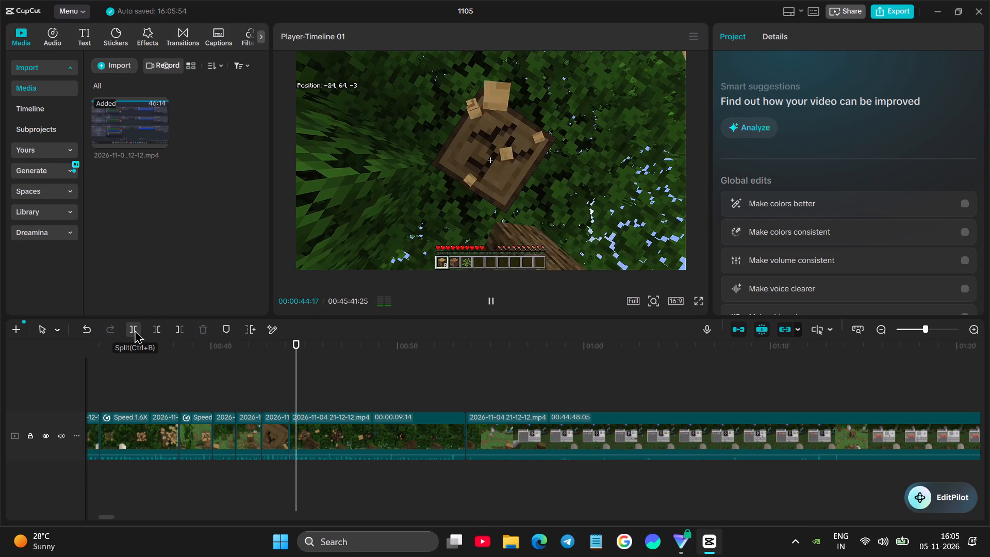
click(135, 330)
key(space)
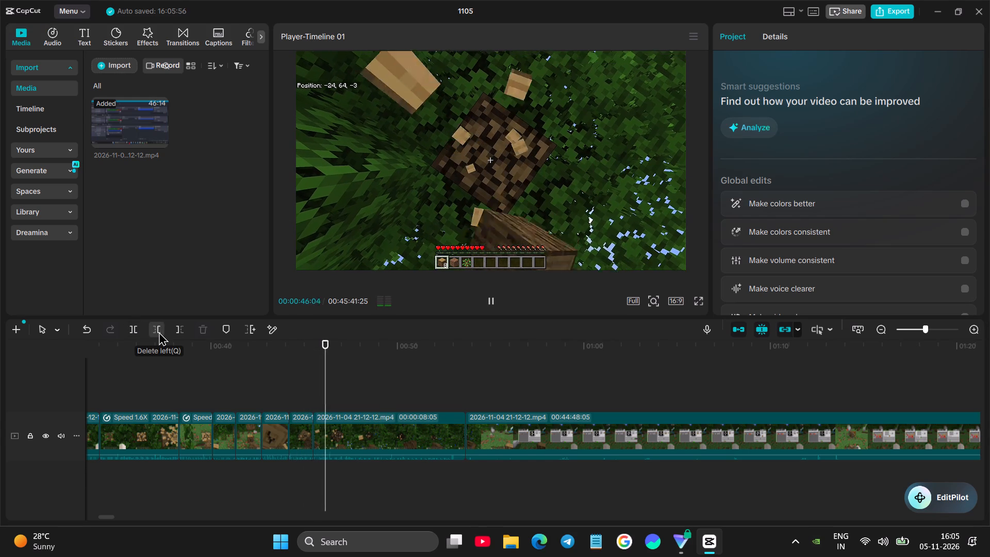
click(159, 332)
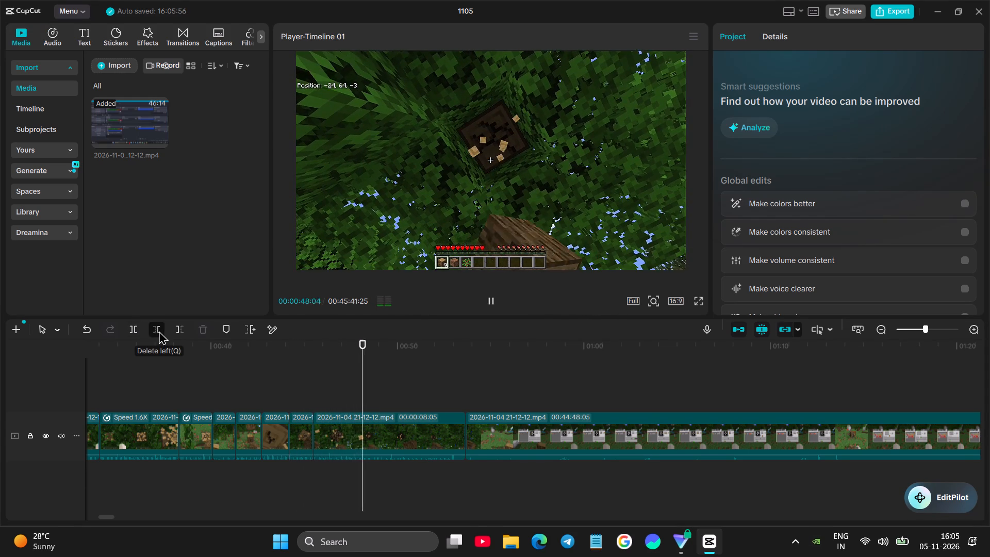
Replay the shortened chopping section and trim off the end of its last short clip after 00:00:47:10.
click(186, 384)
key(space)
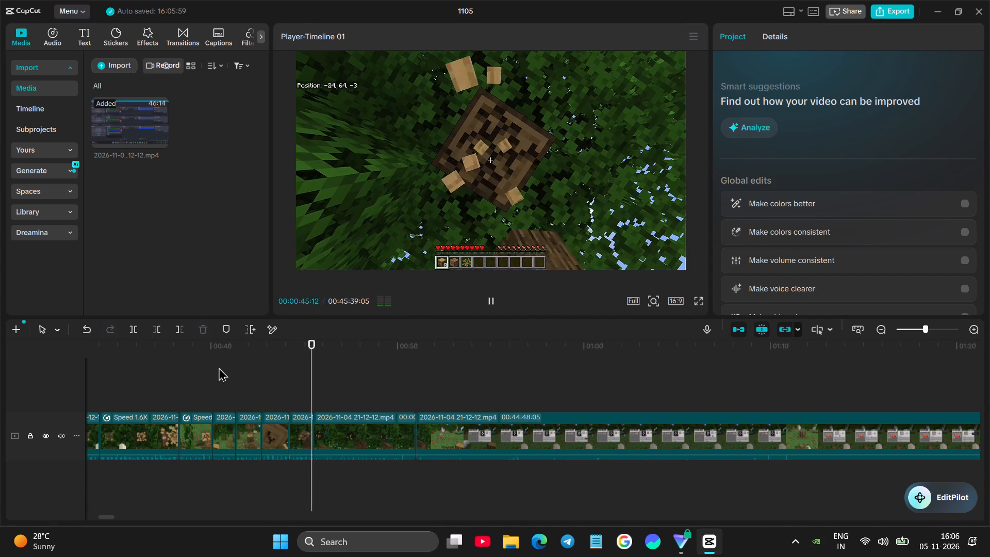
key(space)
click(352, 439)
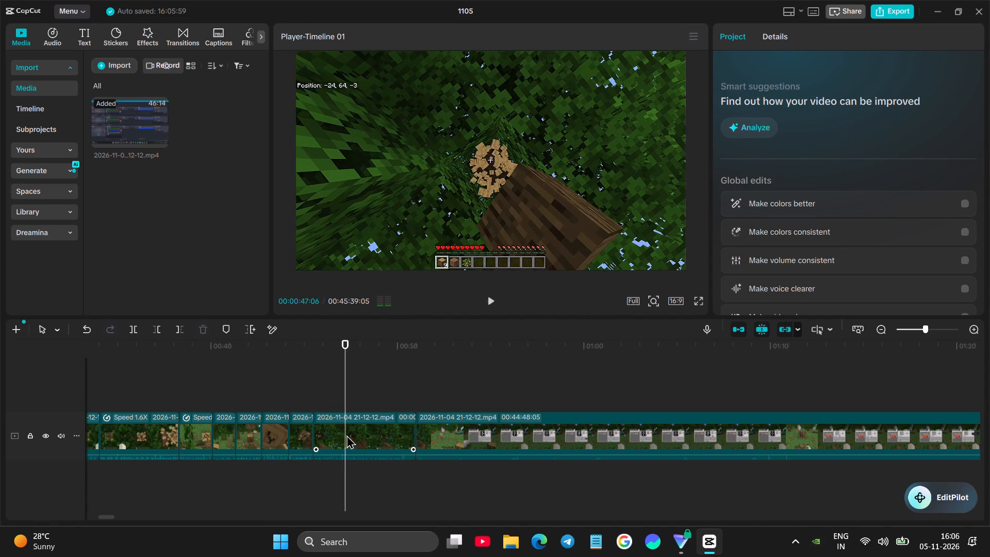
key(space)
key(space)
click(176, 328)
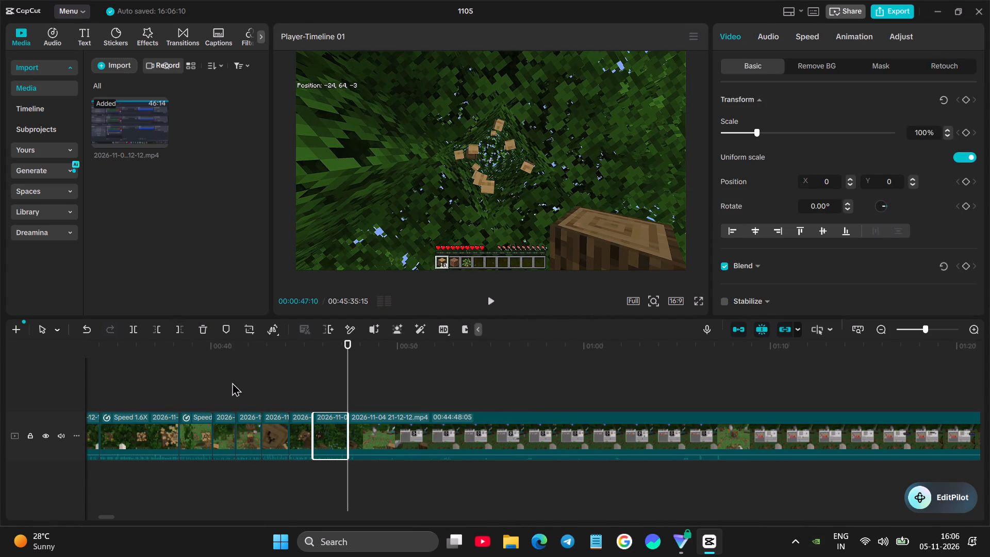
Replay the second tree's chopping cuts and speed up the short normal-speed clip at about 00:00:40.
click(217, 380)
key(space)
click(189, 388)
key(space)
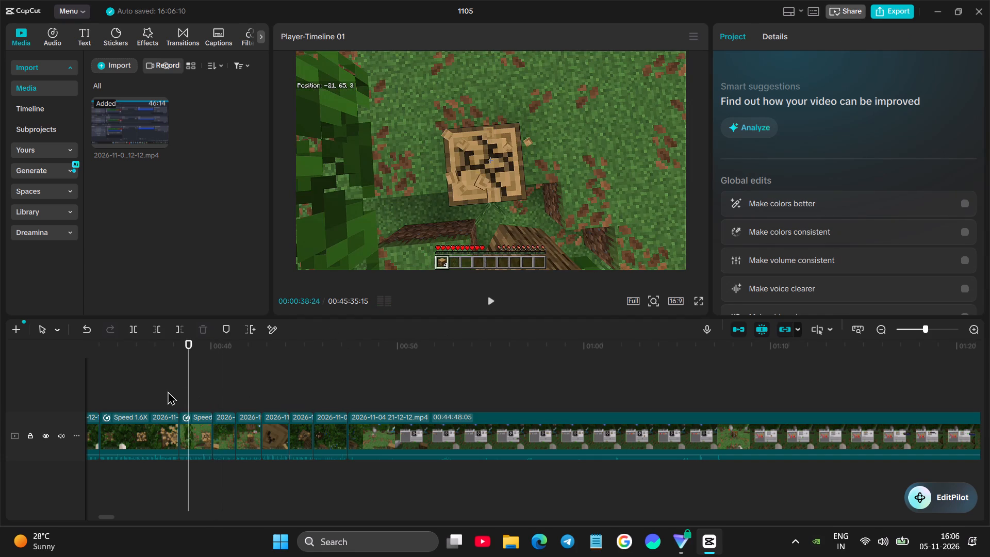
key(space)
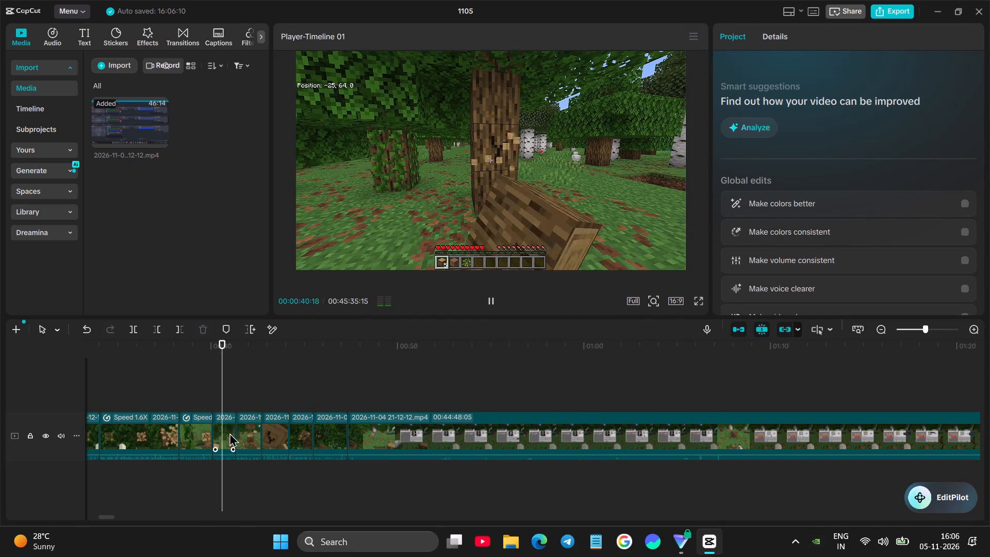
key(space)
click(224, 434)
click(803, 23)
click(804, 44)
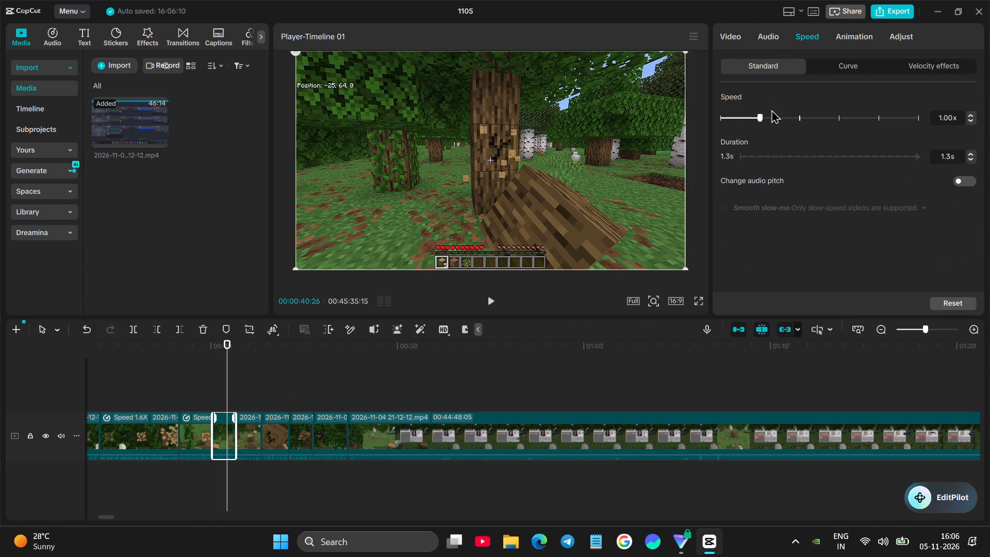
click(769, 117)
Replay that section and speed up the four remaining short chopping clips after it together.
click(216, 399)
key(space)
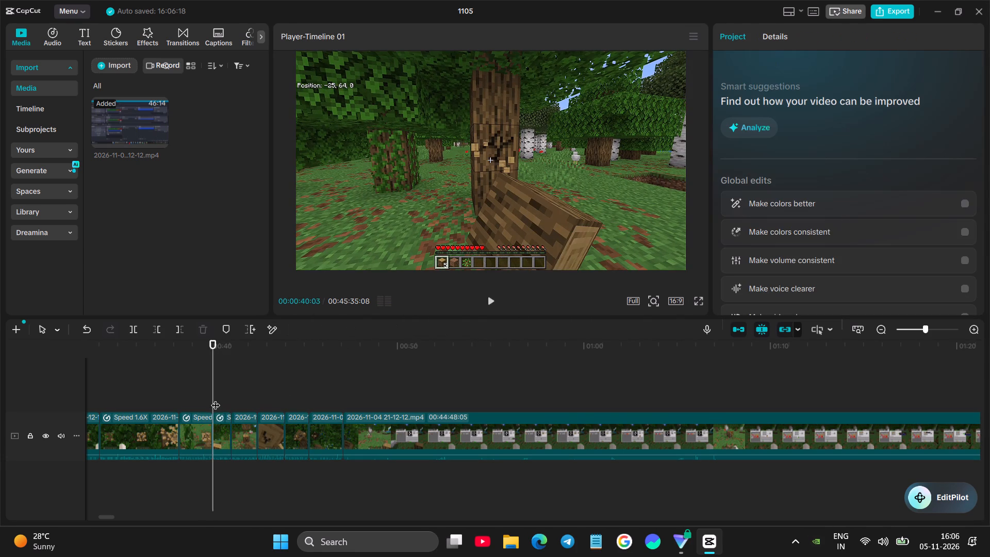
click(220, 425)
key(space)
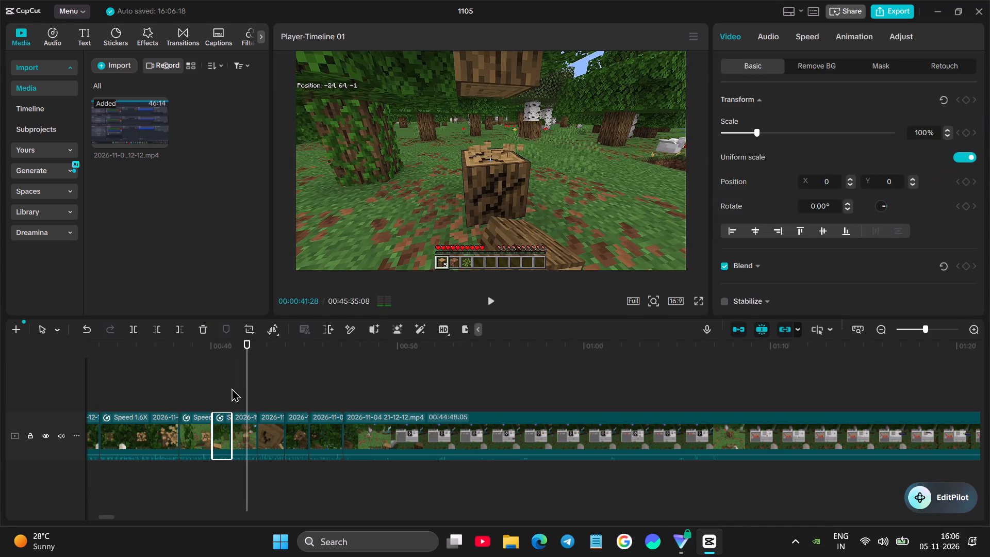
drag(233, 378, 310, 432)
click(812, 29)
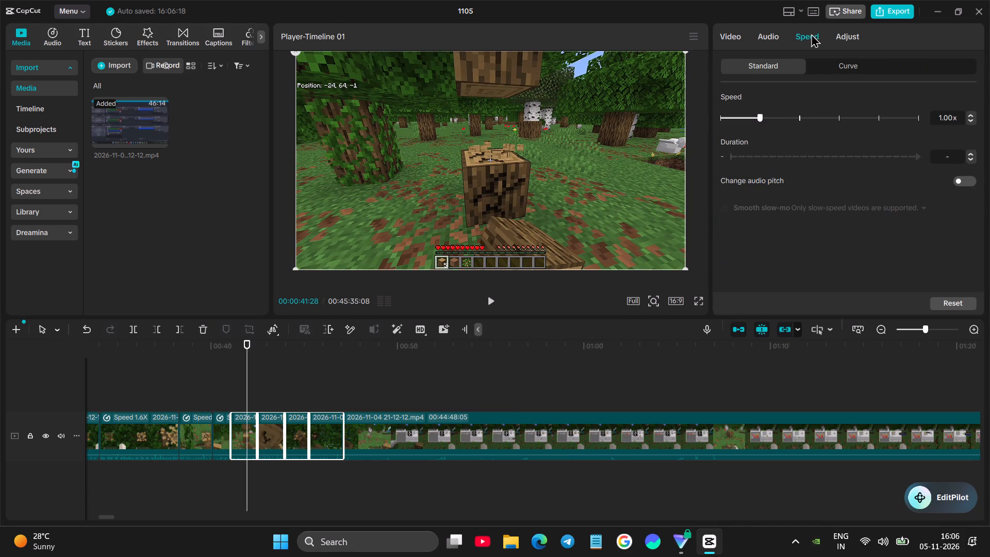
click(773, 116)
Replay the sped-up chopping clips from about 00:00:39 into the inventory crafting footage to check the pacing.
click(228, 379)
key(space)
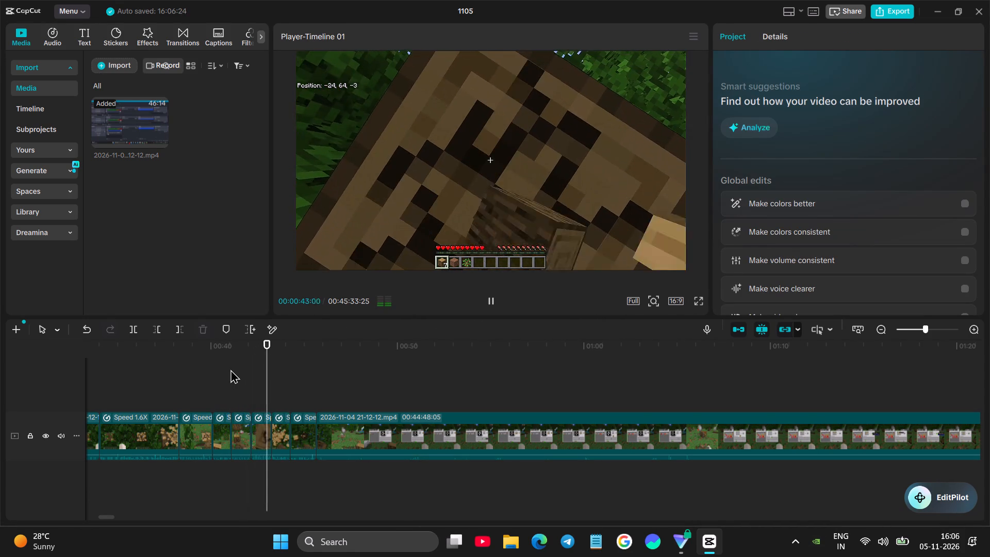
click(203, 392)
click(195, 393)
key(space)
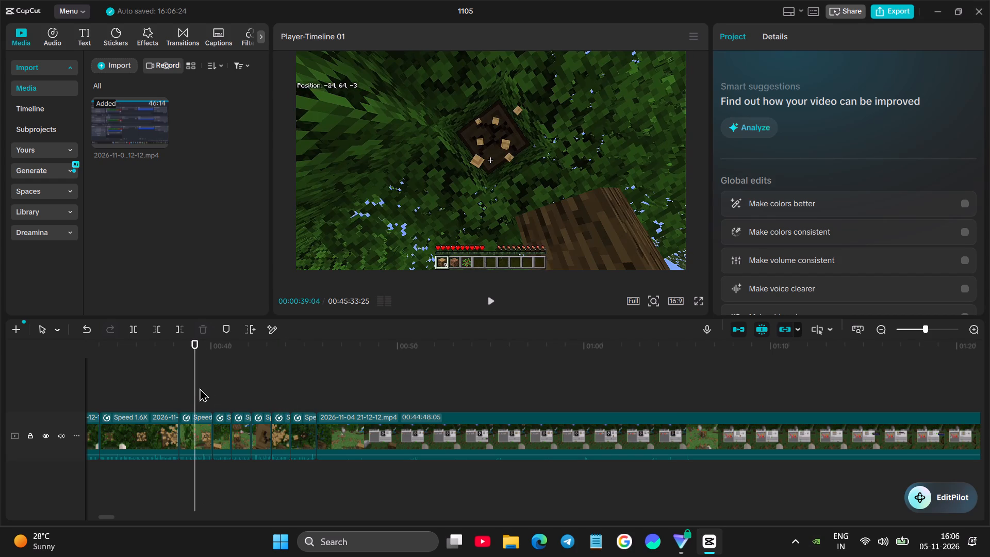
key(space)
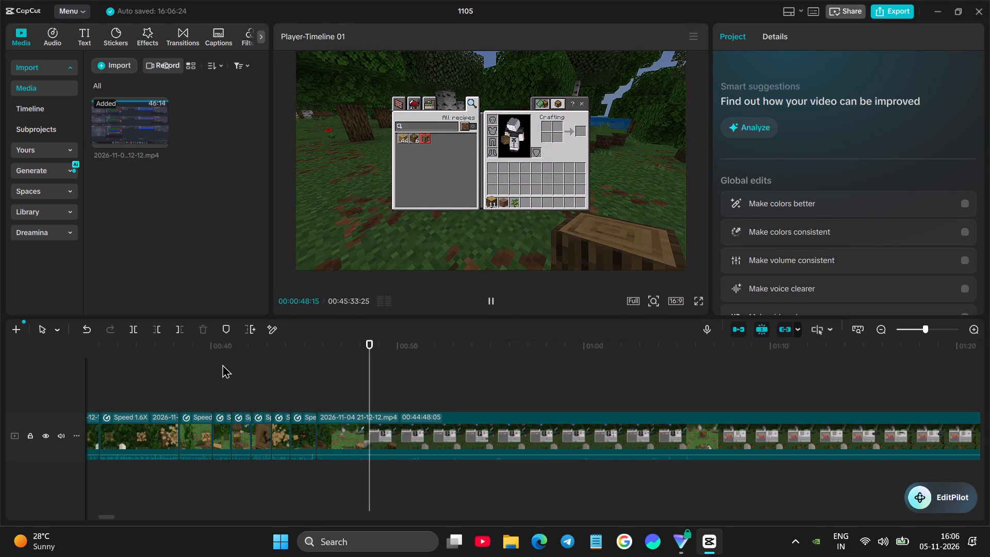
key(space)
Review the footage after the last chopping clip and split it at about 00:00:49, where the inventory crafting begins.
click(321, 368)
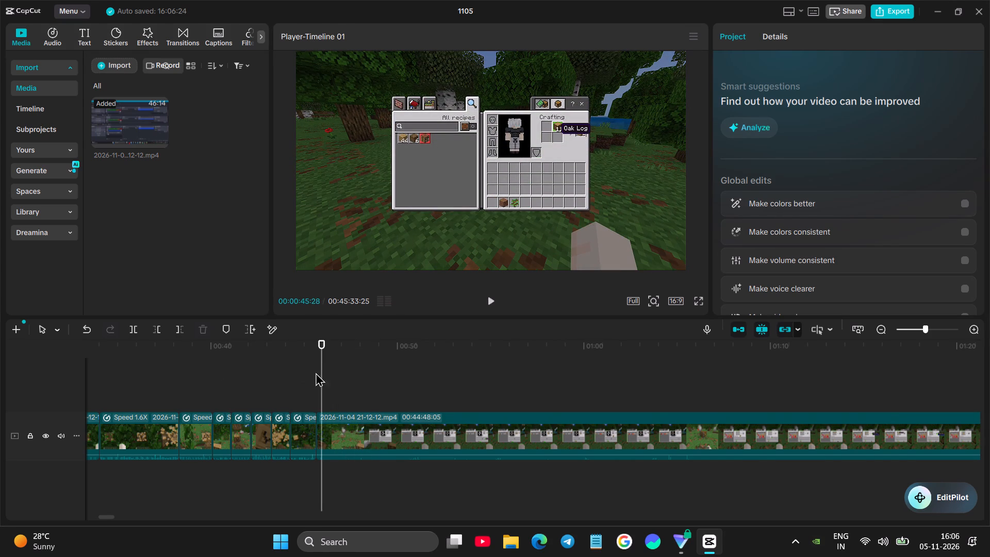
click(316, 372)
key(space)
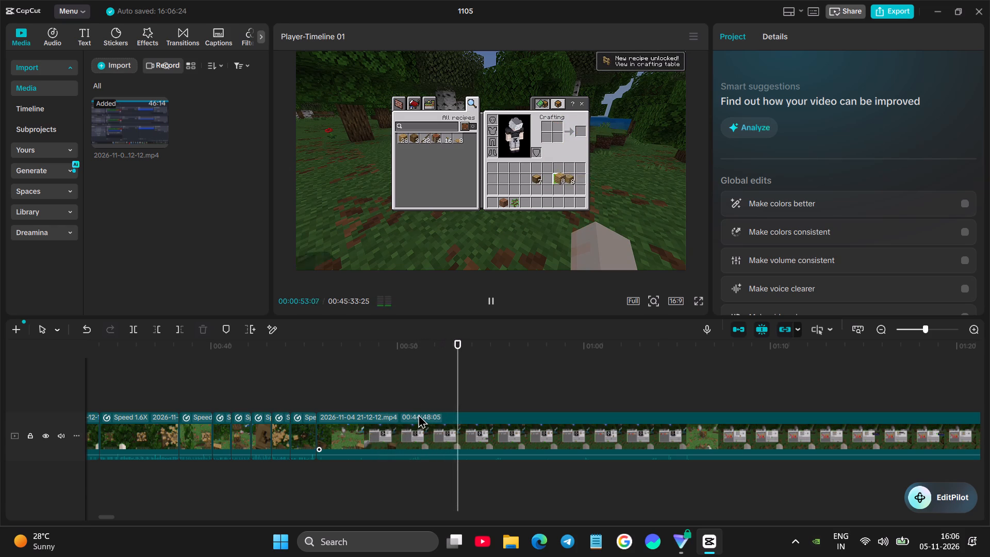
click(308, 394)
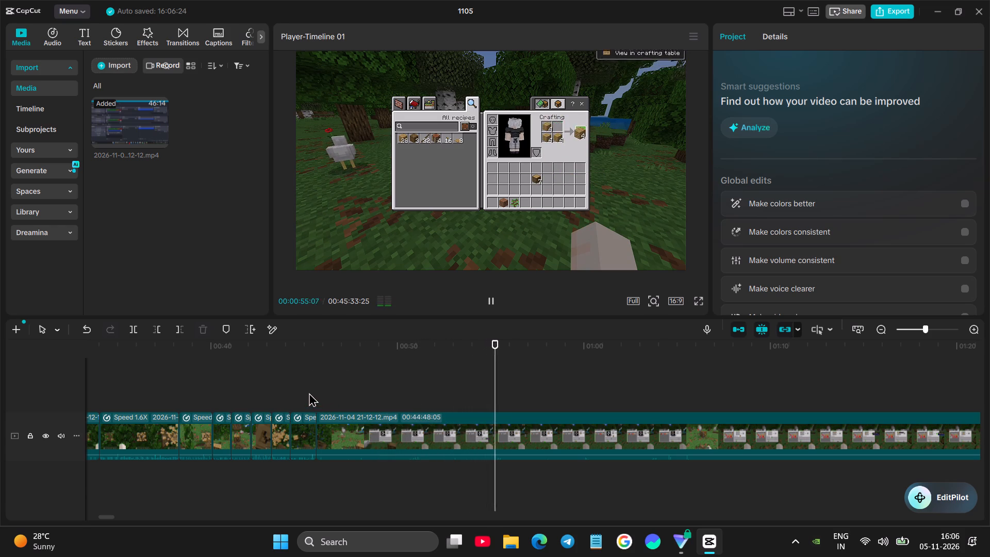
click(318, 390)
key(space)
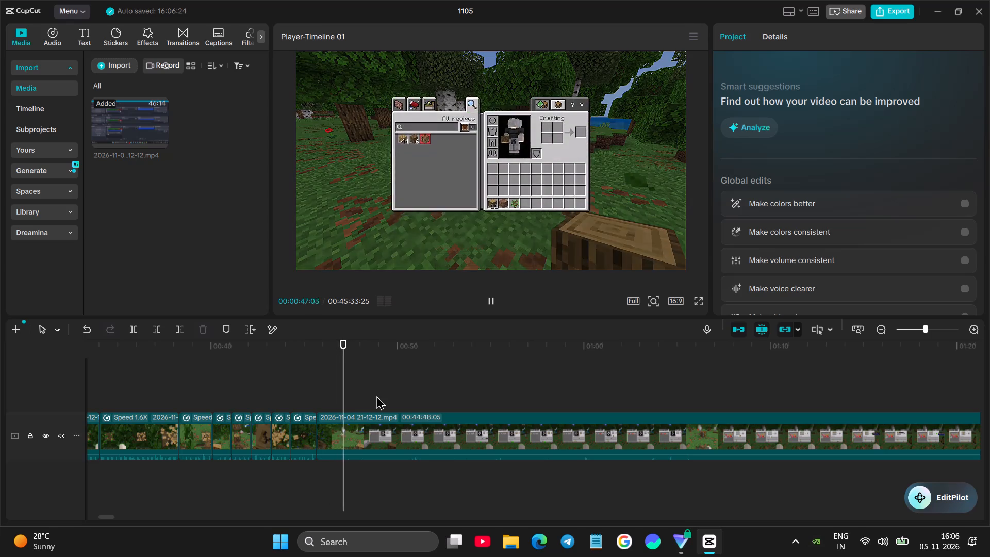
key(space)
key(space)
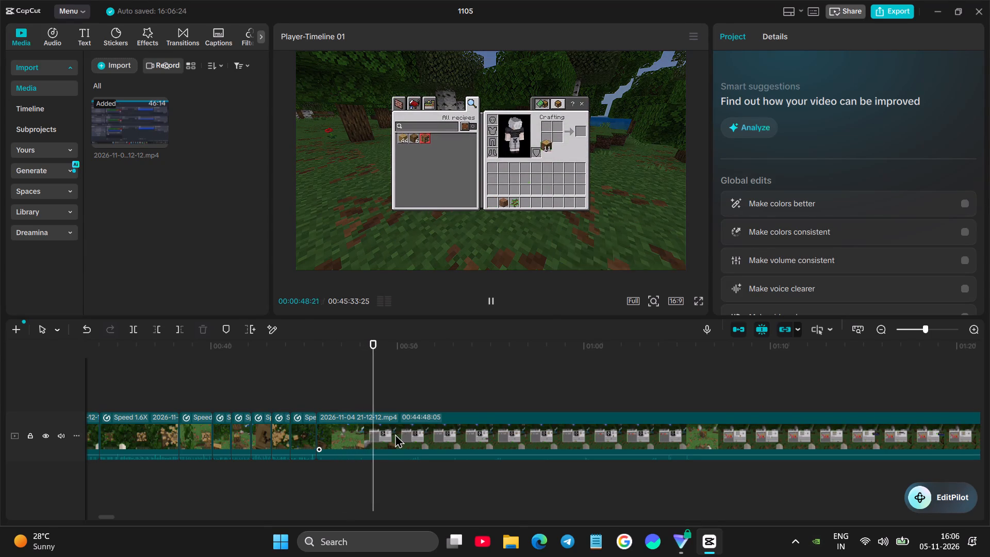
click(395, 434)
key(space)
click(134, 332)
Skim through the inventory crafting and split the clip at about 00:01:05, where the inventory is closed.
key(space)
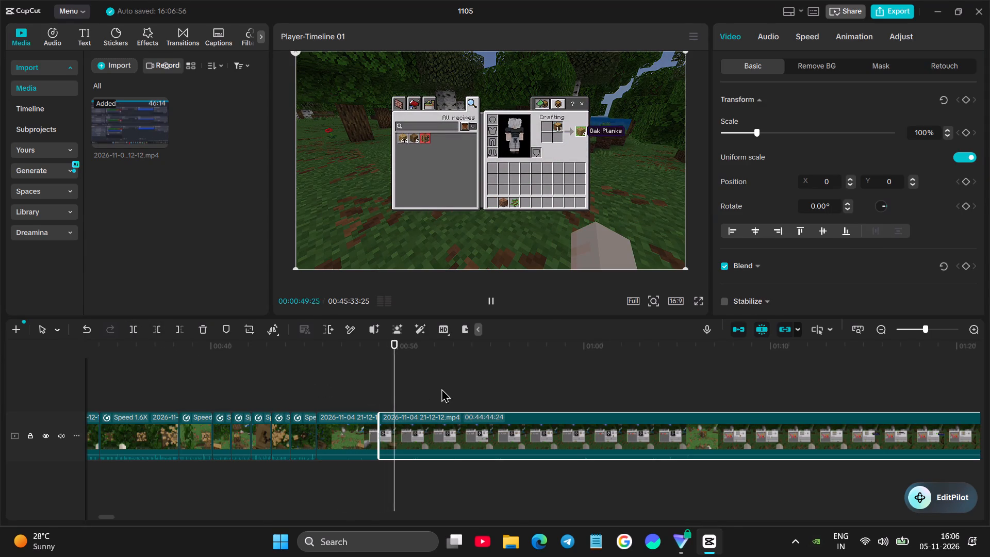
click(441, 388)
drag(444, 388, 457, 387)
drag(457, 387, 462, 386)
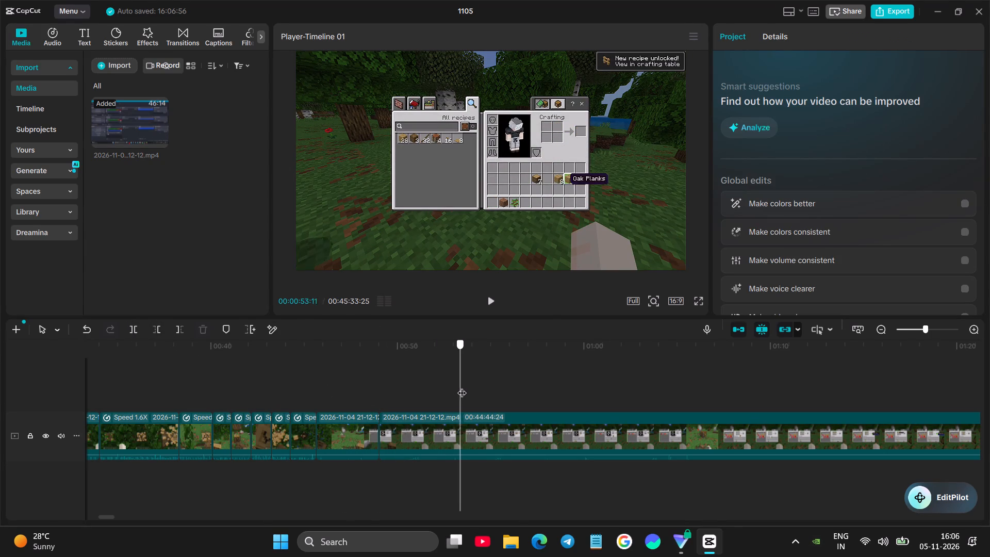
drag(462, 386, 543, 377)
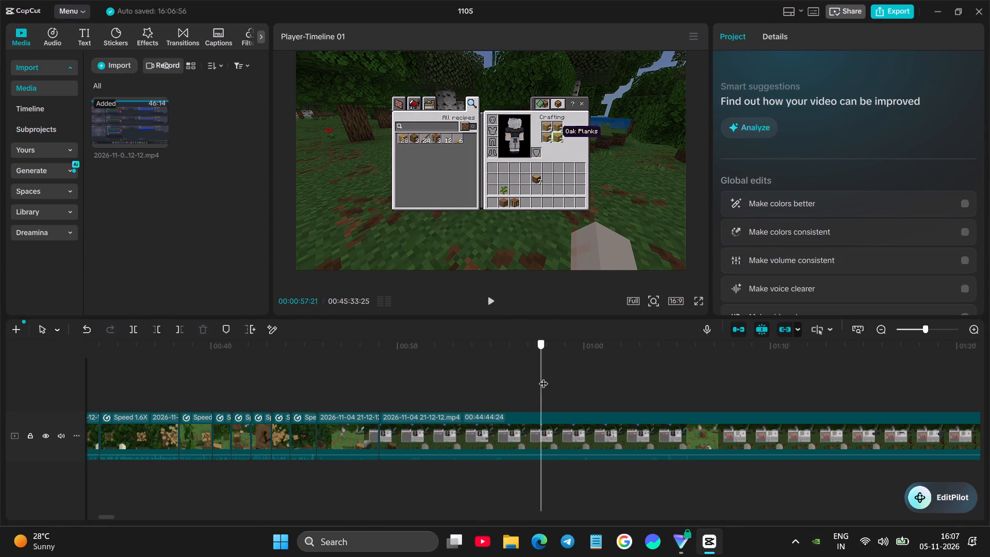
drag(543, 377, 629, 373)
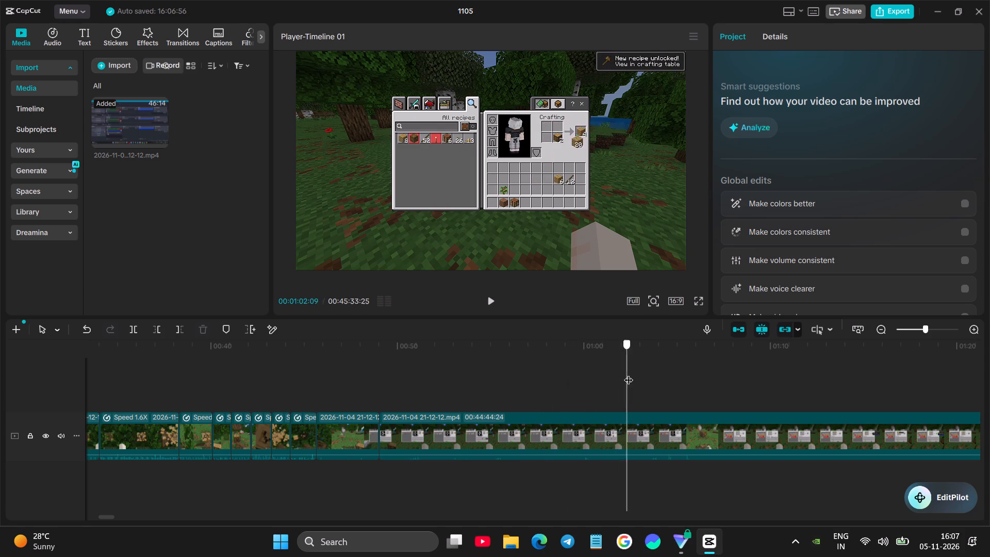
drag(629, 373, 683, 368)
click(650, 425)
click(131, 331)
Set the speed of the separated inventory crafting clip to 1.36x.
click(439, 389)
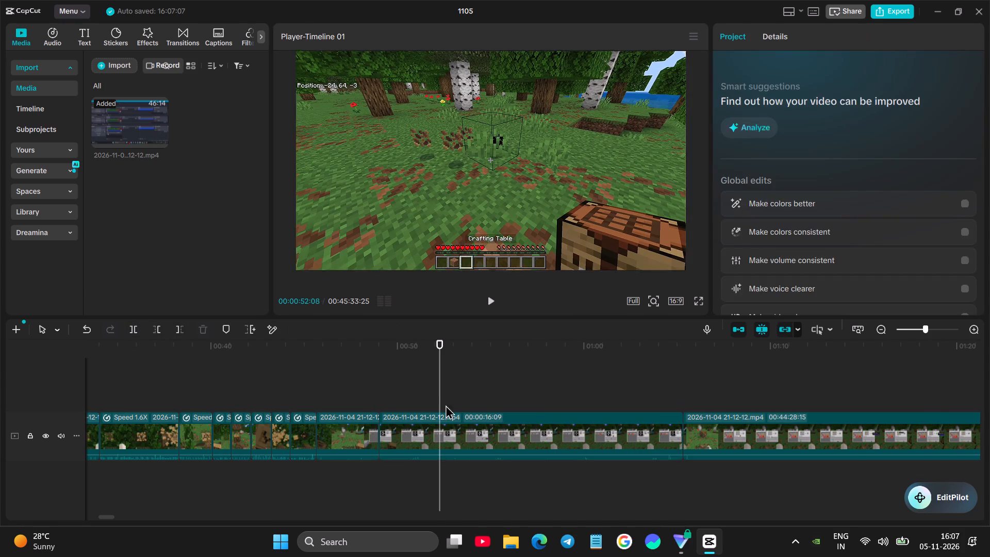
click(454, 420)
click(800, 28)
click(774, 117)
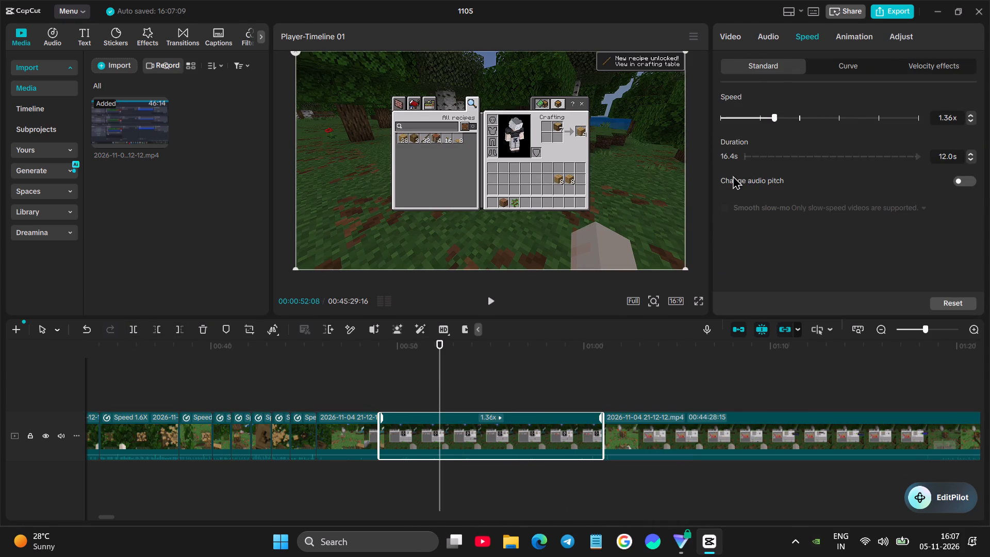
Replay the sped-up inventory crafting clip and split it at 00:00:54:27.
click(379, 383)
key(space)
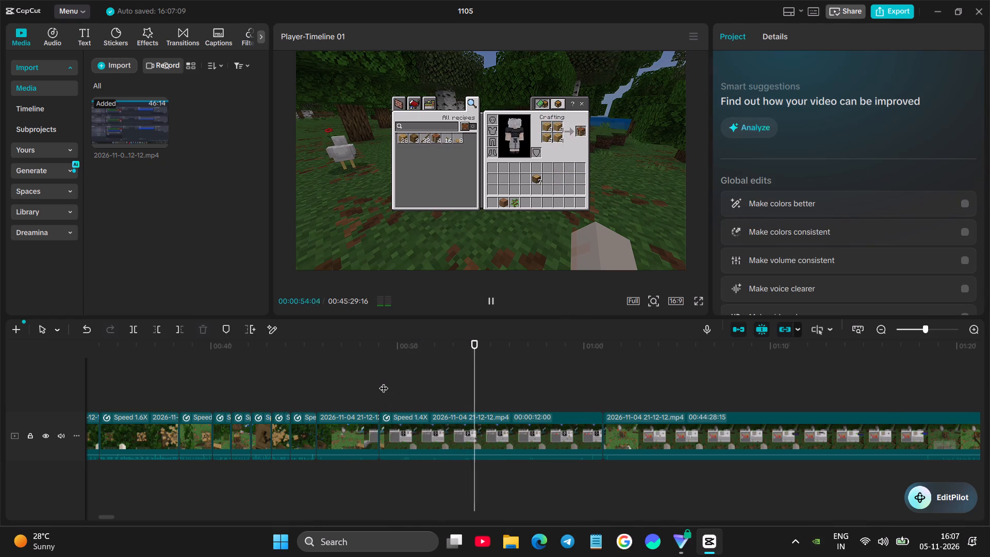
key(space)
click(530, 433)
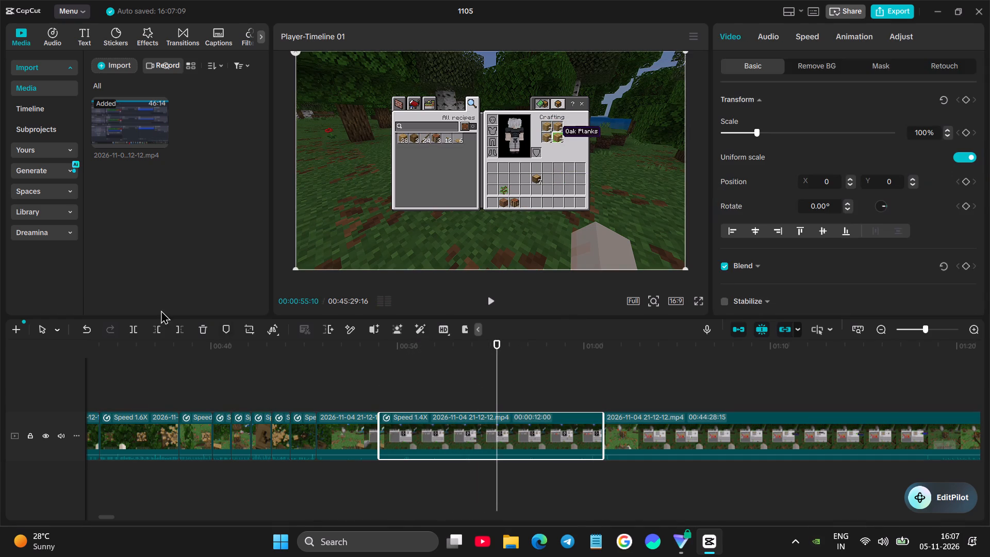
click(482, 391)
key(space)
key(space)
click(480, 443)
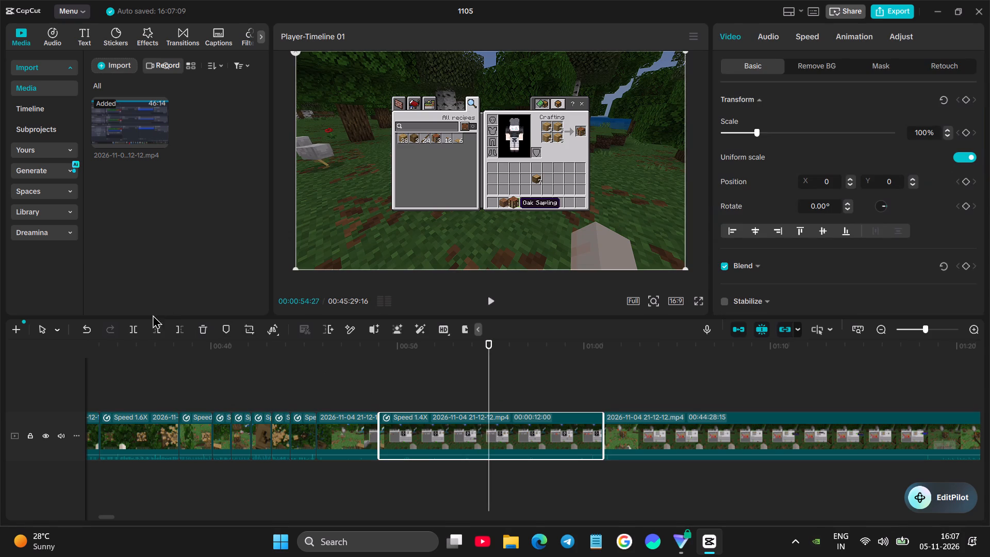
click(133, 330)
Trim off the start of the second inventory crafting clip up to 00:00:58:05.
key(space)
click(549, 396)
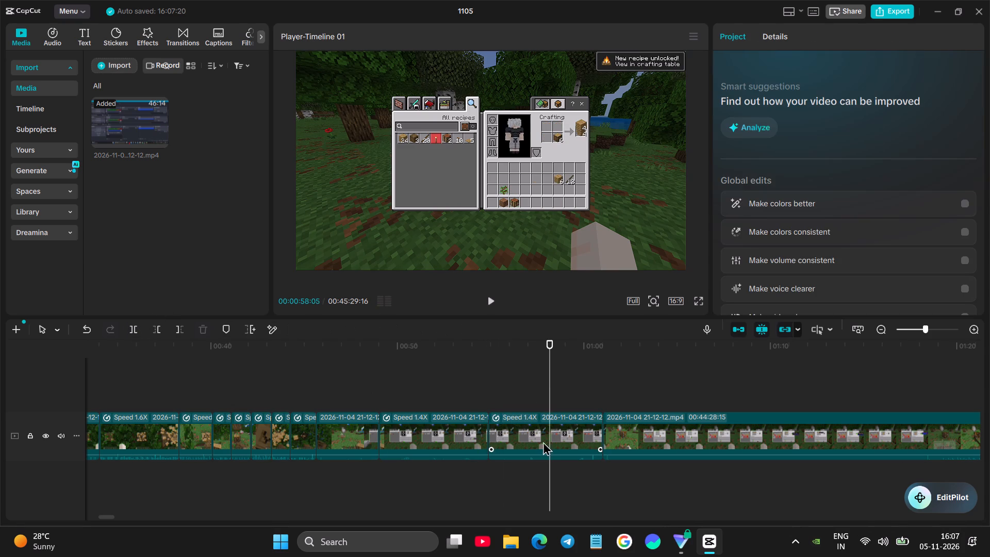
click(542, 445)
click(154, 330)
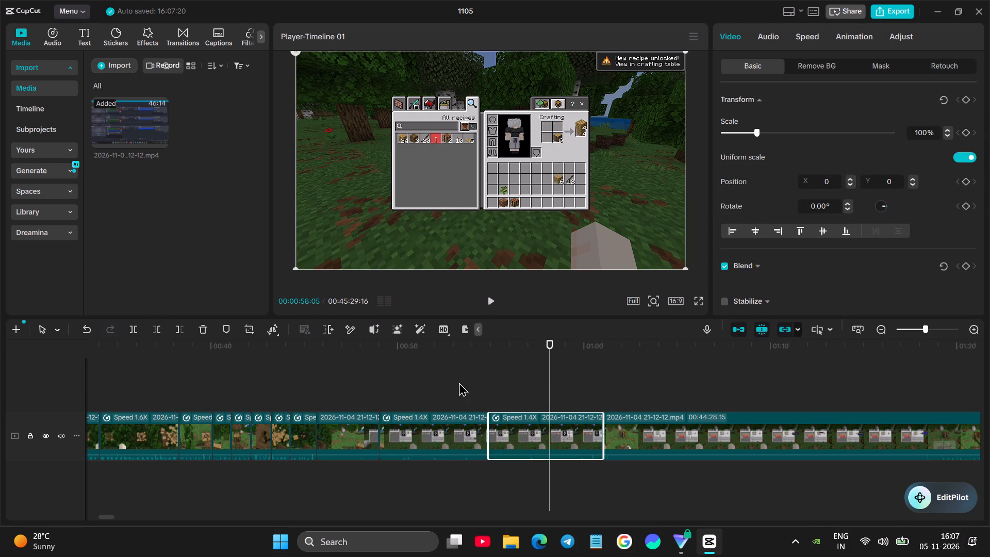
click(155, 329)
Replay the crafting section and split the following clip at 00:00:59:21, where crafting at the crafting table begins.
click(399, 383)
key(space)
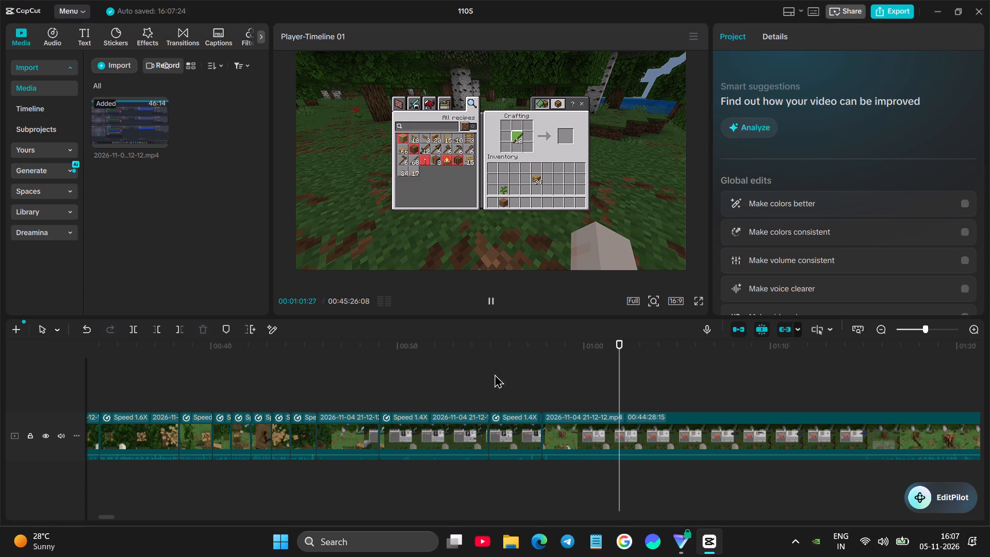
click(543, 393)
key(space)
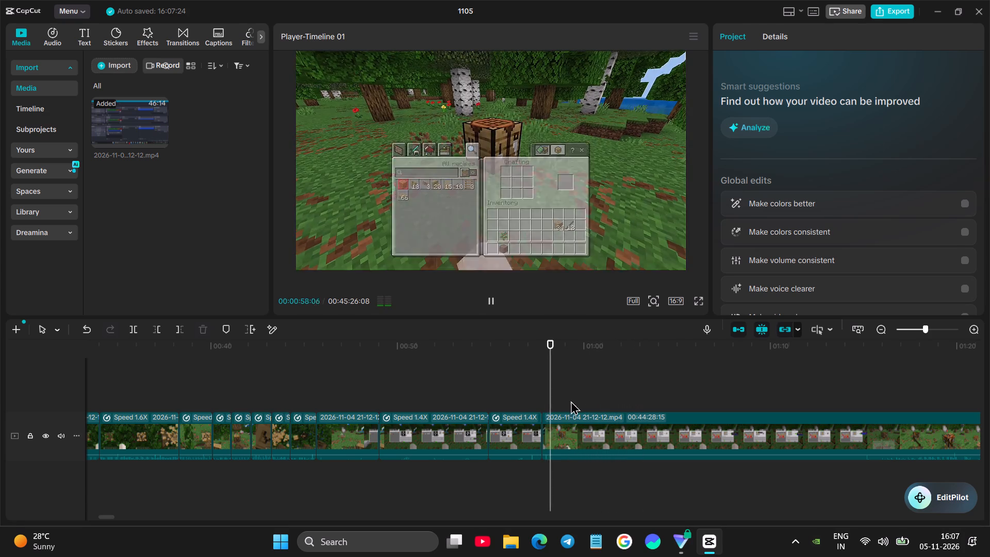
key(space)
click(601, 423)
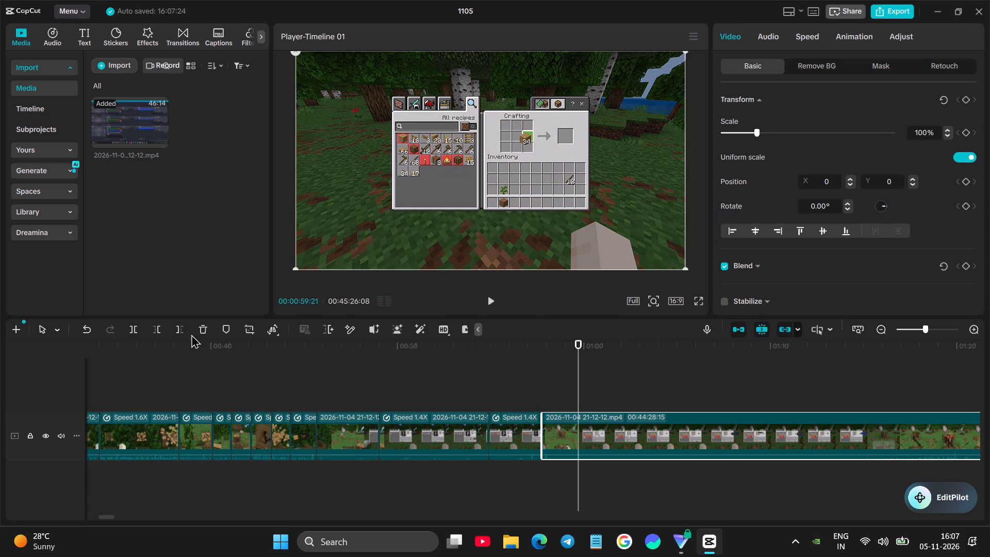
click(136, 327)
Skim through the crafting table footage and split the clip at 00:01:15:07, where the crafting window closes.
key(space)
click(642, 375)
drag(648, 380, 721, 380)
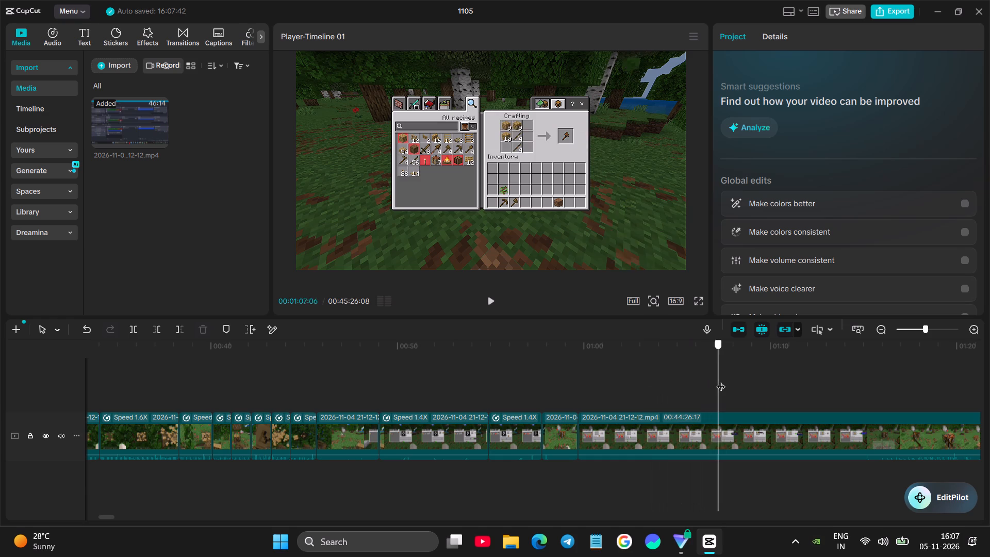
drag(721, 380, 878, 363)
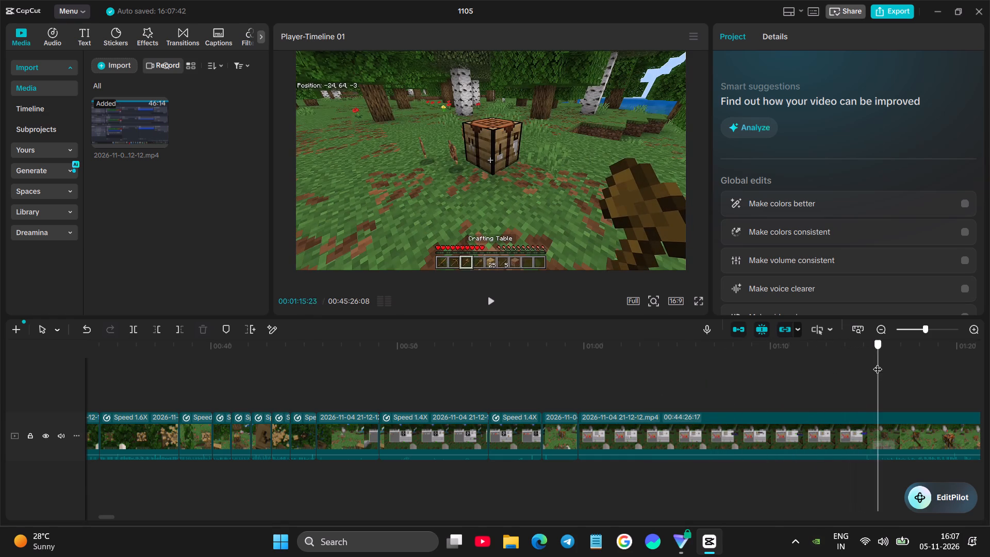
drag(878, 363, 868, 371)
click(840, 425)
click(140, 327)
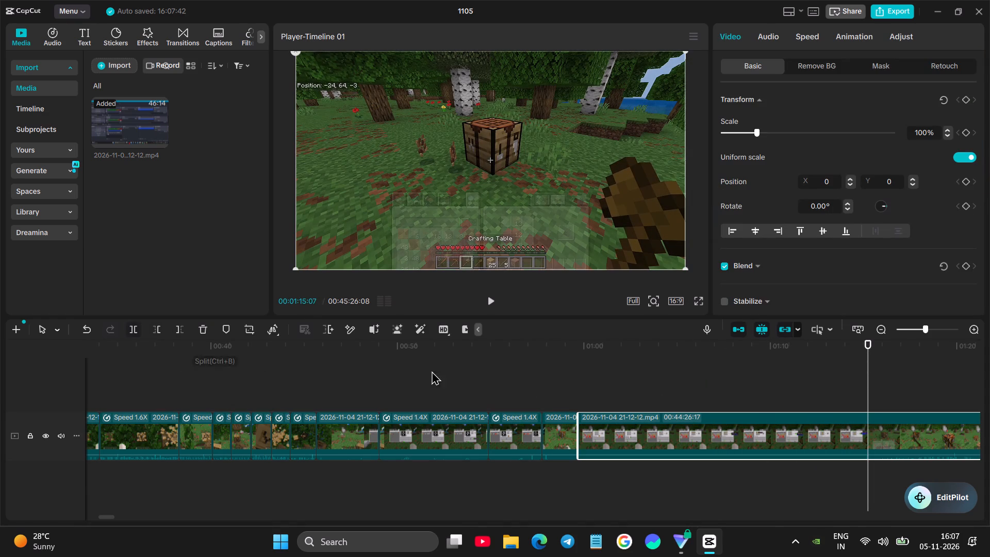
click(137, 332)
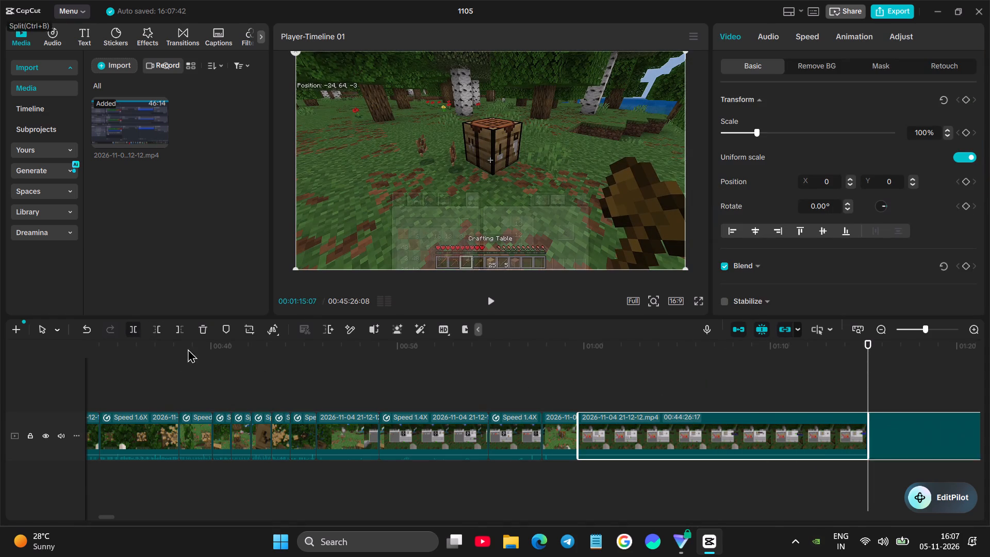
Set the speed of the separated crafting table clip to about 1.6x.
click(688, 407)
click(683, 436)
click(801, 35)
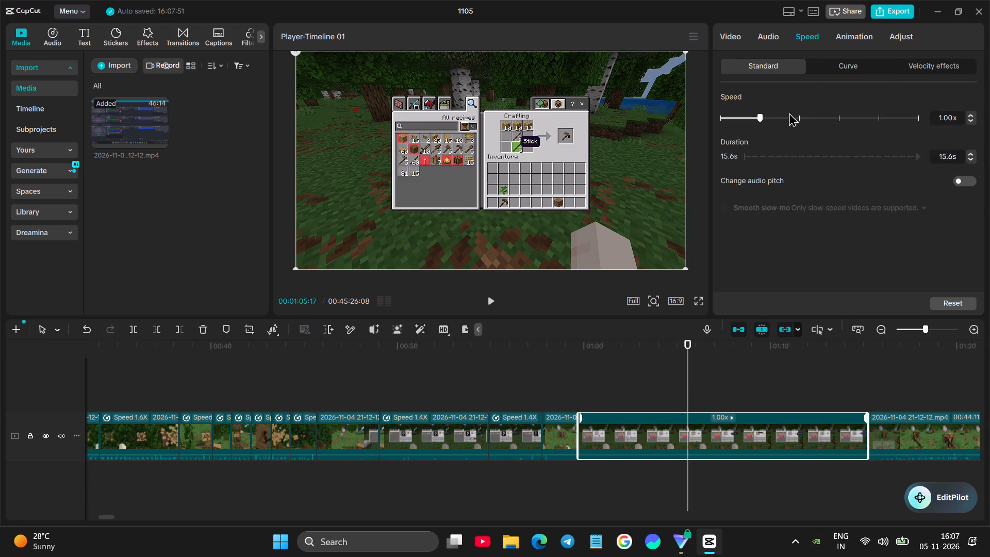
click(784, 114)
Replay the sped-up crafting table clip and trim off its start up to 00:01:02:03, where the pickaxe recipe is laid out.
click(572, 384)
key(space)
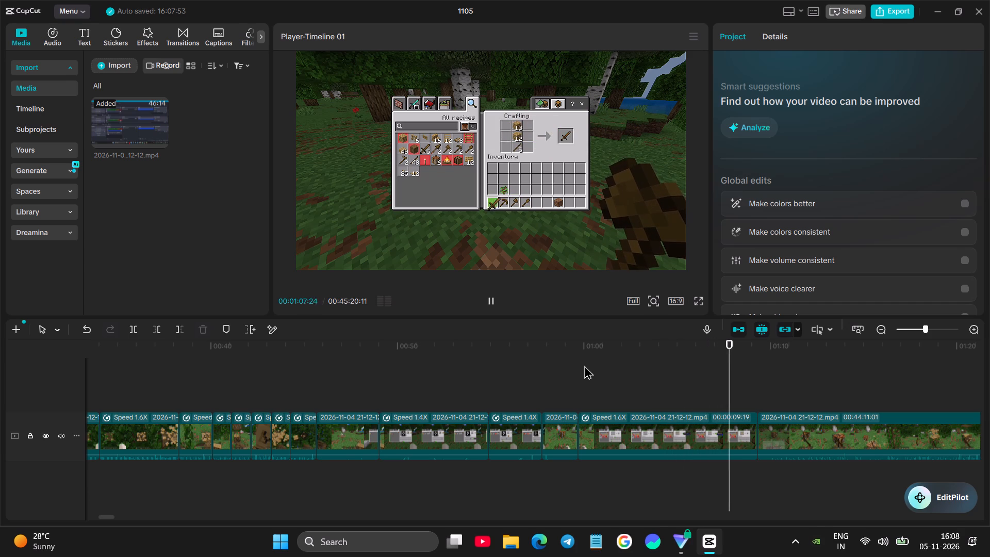
click(582, 383)
key(space)
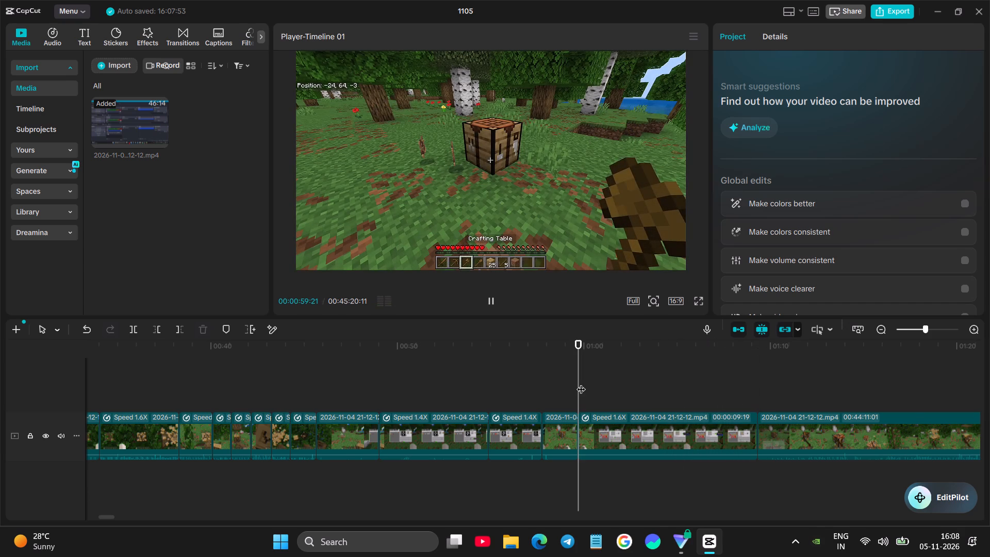
key(space)
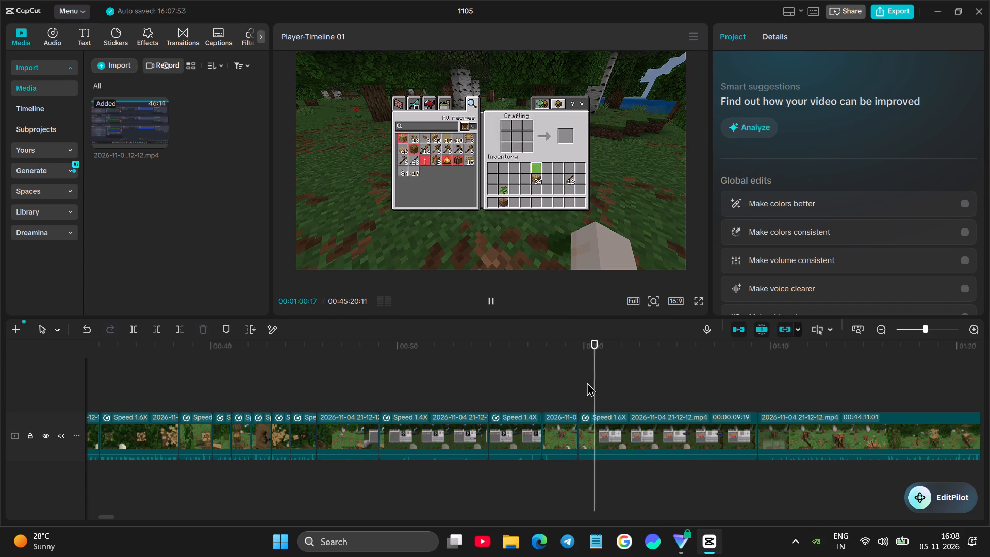
key(space)
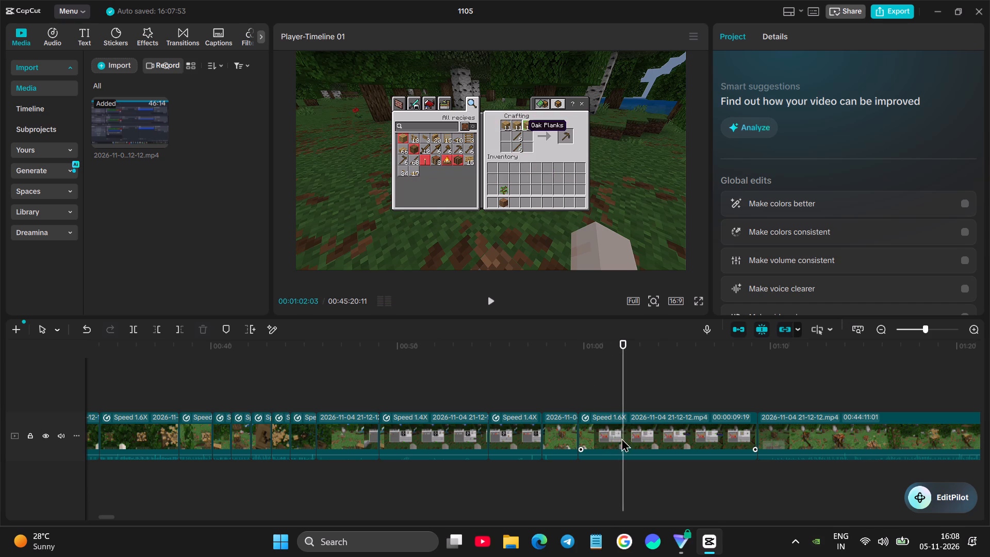
click(631, 443)
click(158, 332)
Replay the trimmed crafting table clip and split it at 00:01:00:22, after the wooden pickaxe is crafted.
click(548, 373)
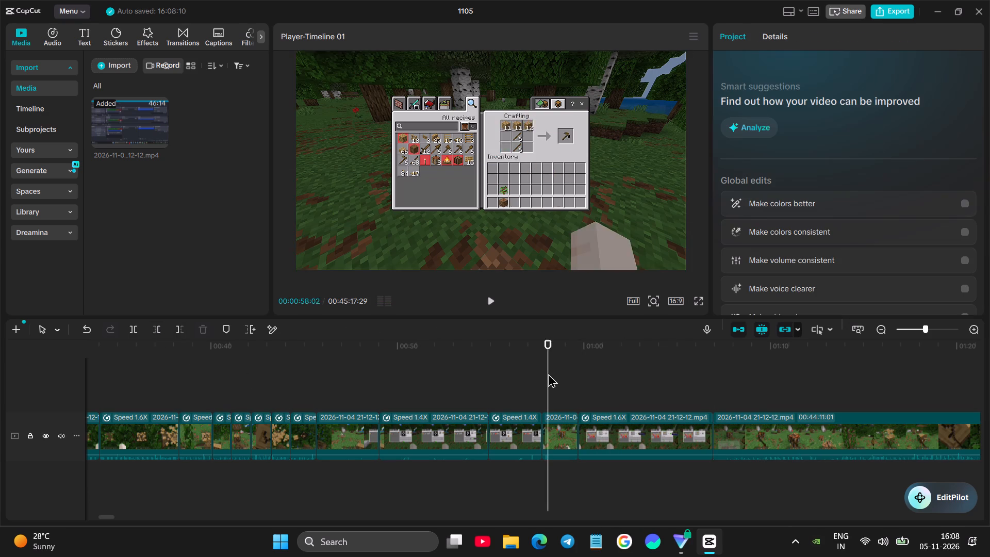
key(space)
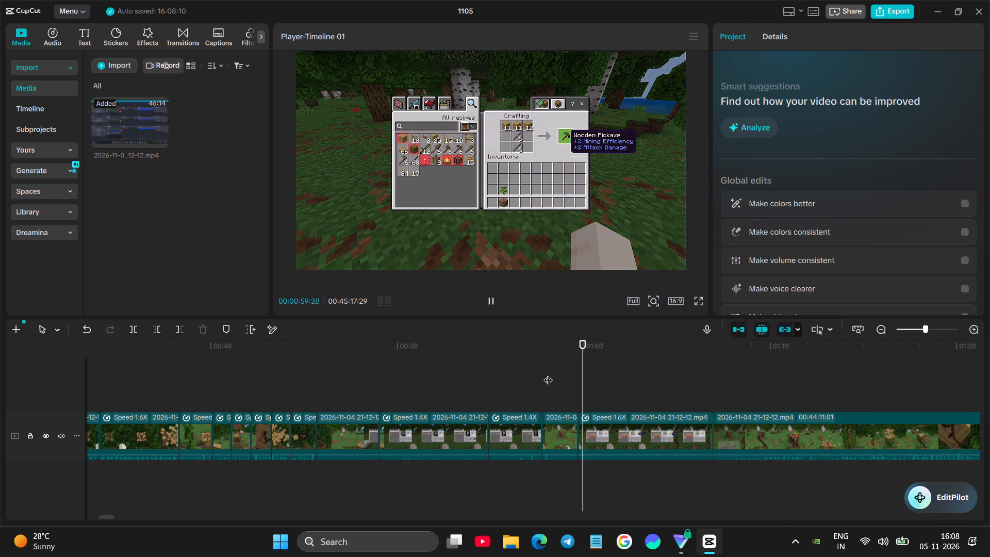
key(space)
key(space)
key(space)
key(space)
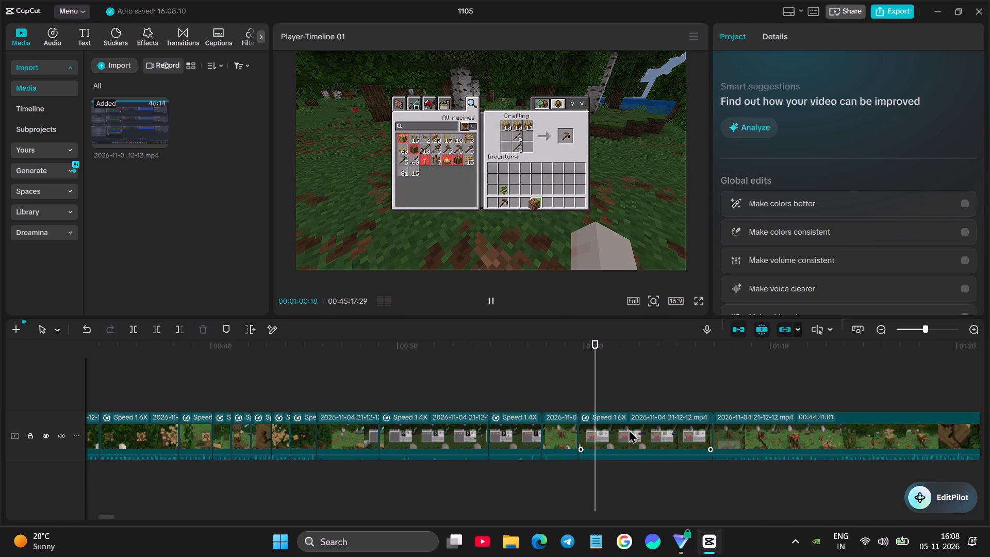
key(space)
click(629, 429)
click(133, 330)
Trim off the start of the second crafting table part up to 00:01:01:12, where the axe recipe is laid out.
key(space)
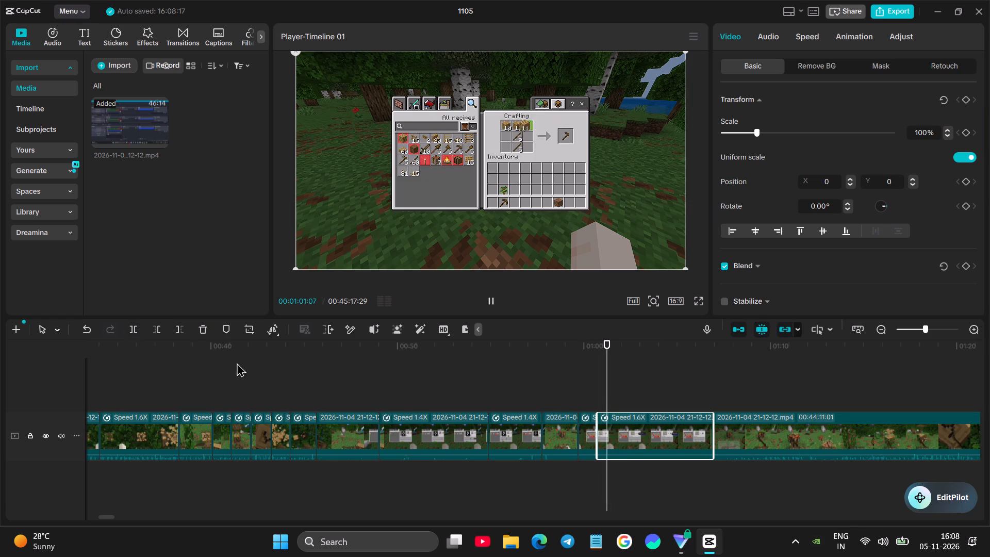
key(space)
click(583, 391)
key(space)
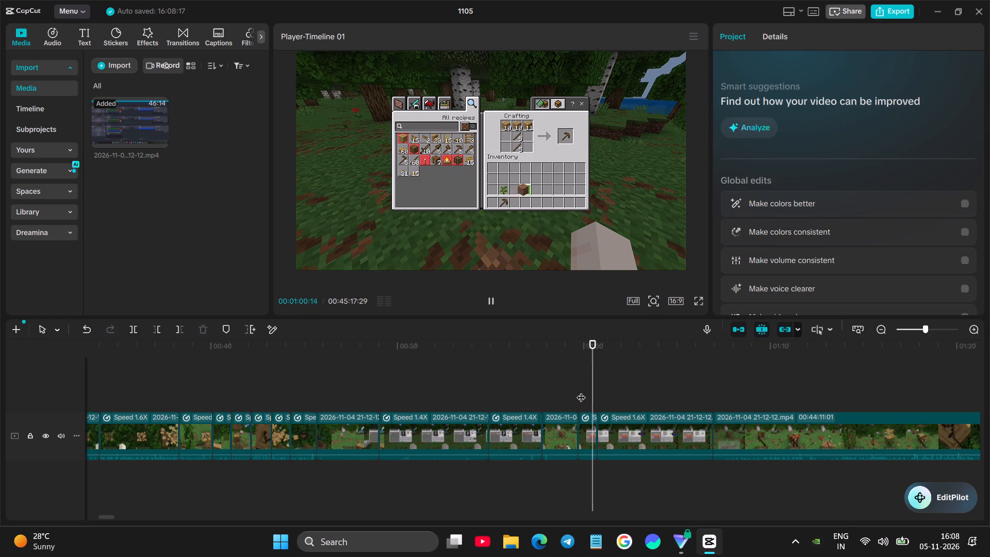
key(space)
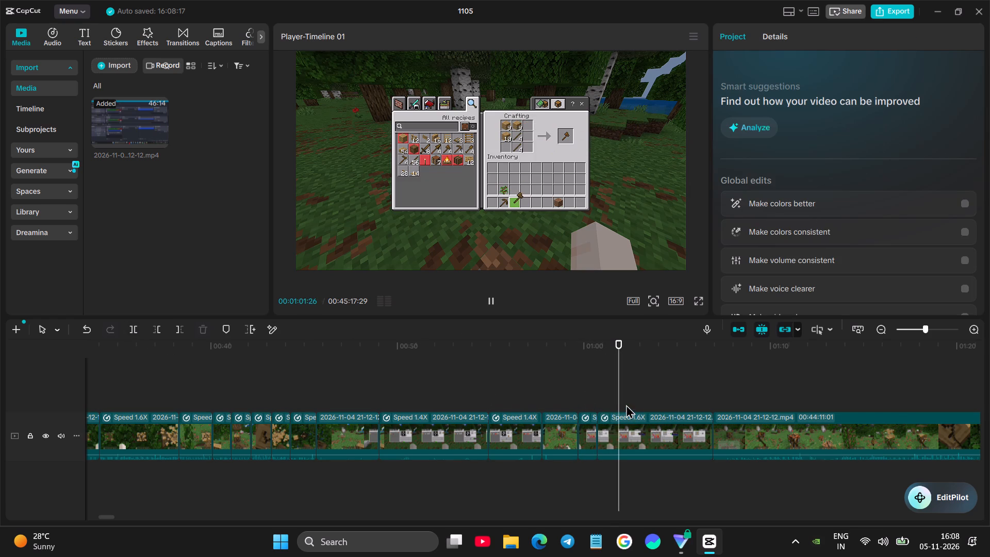
drag(621, 397, 610, 398)
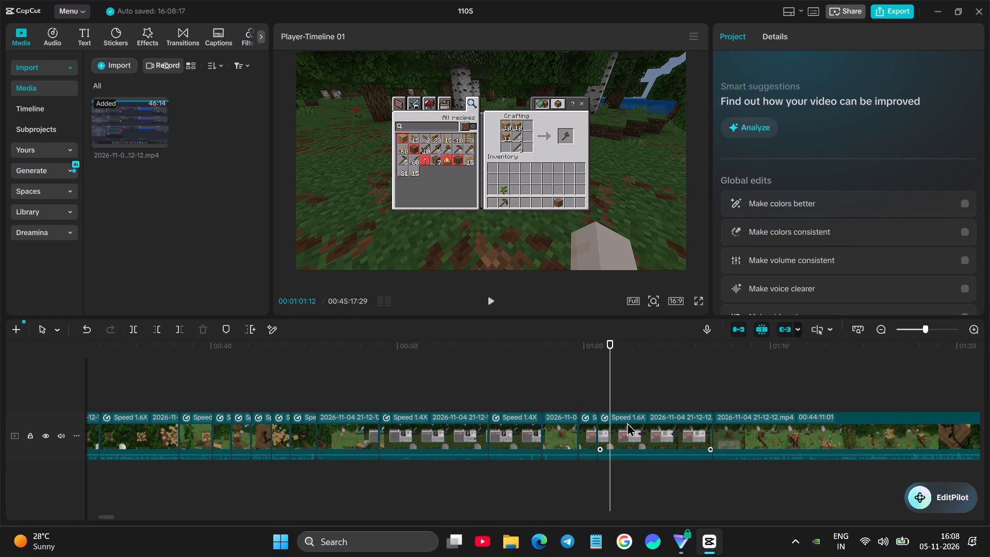
click(633, 444)
click(155, 331)
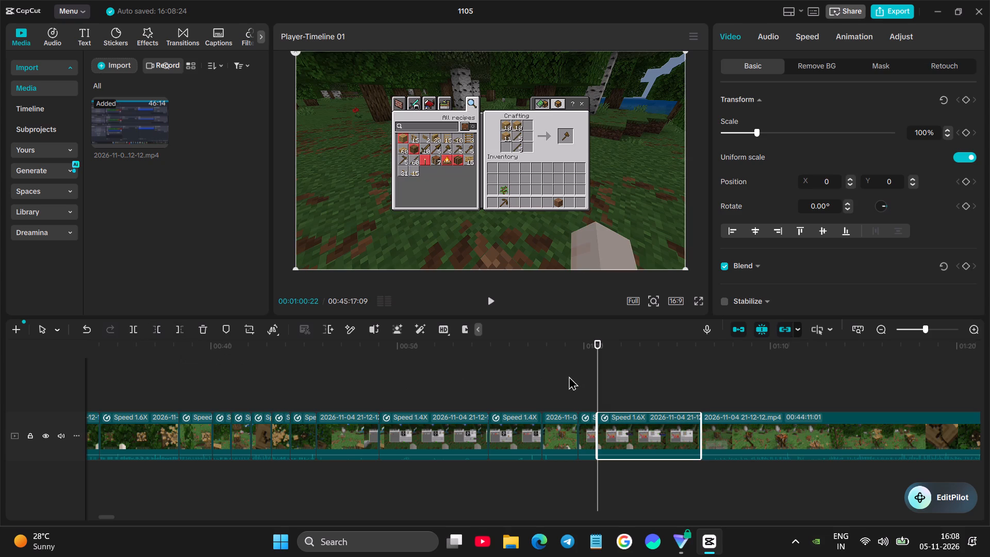
Cut out the shovel crafting footage between 00:01:01:18 and 00:01:02:23 by splitting the clip and trimming the new part's start.
click(569, 375)
key(space)
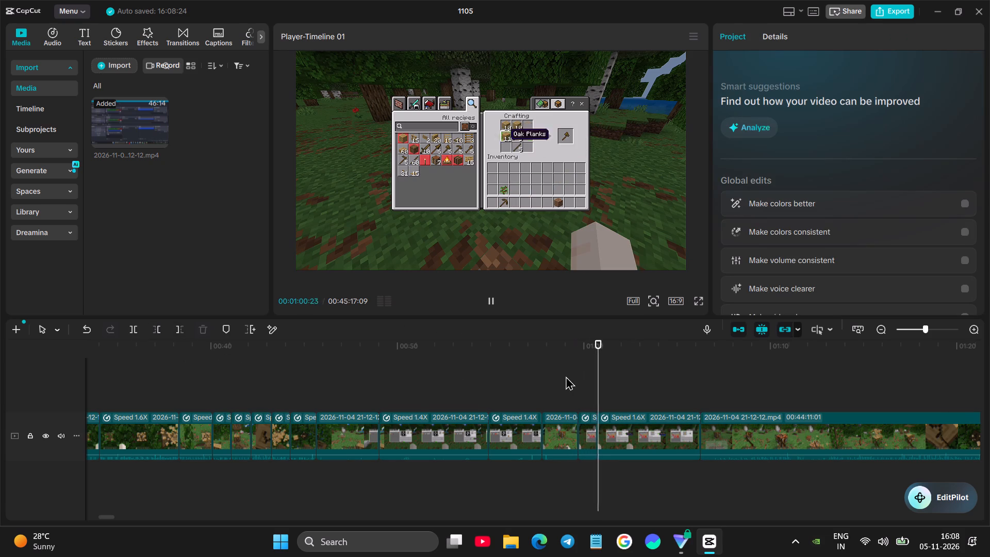
key(space)
click(645, 424)
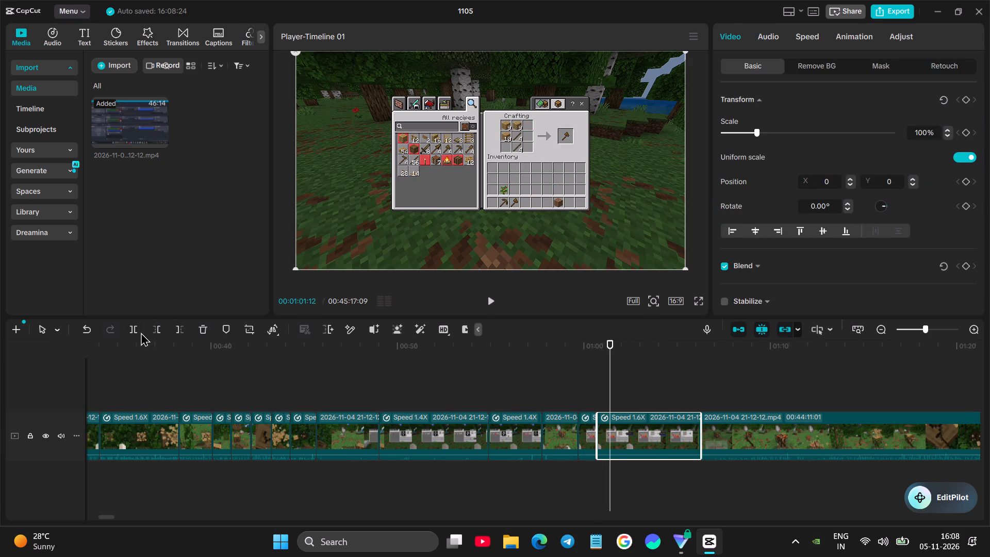
key(space)
key(space)
click(131, 329)
key(space)
key(space)
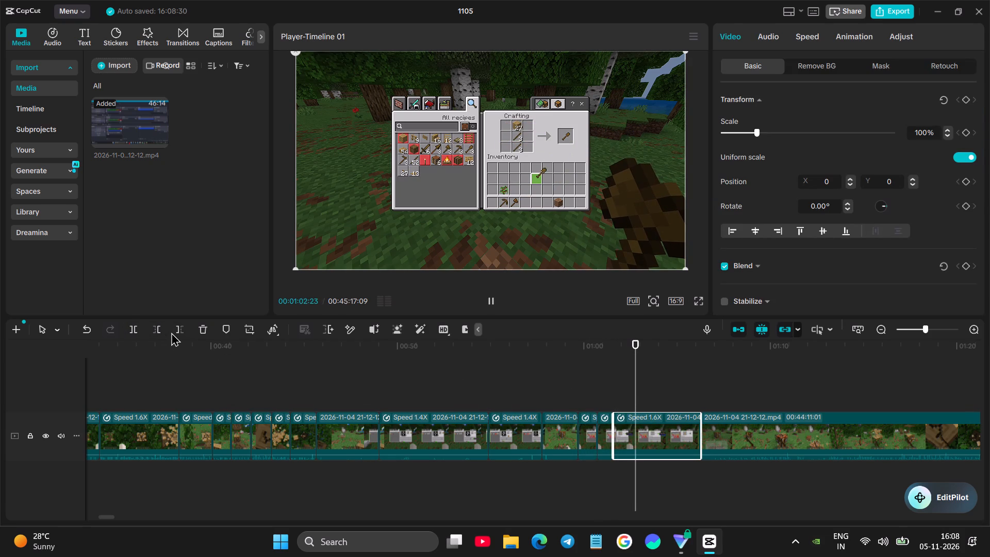
click(157, 330)
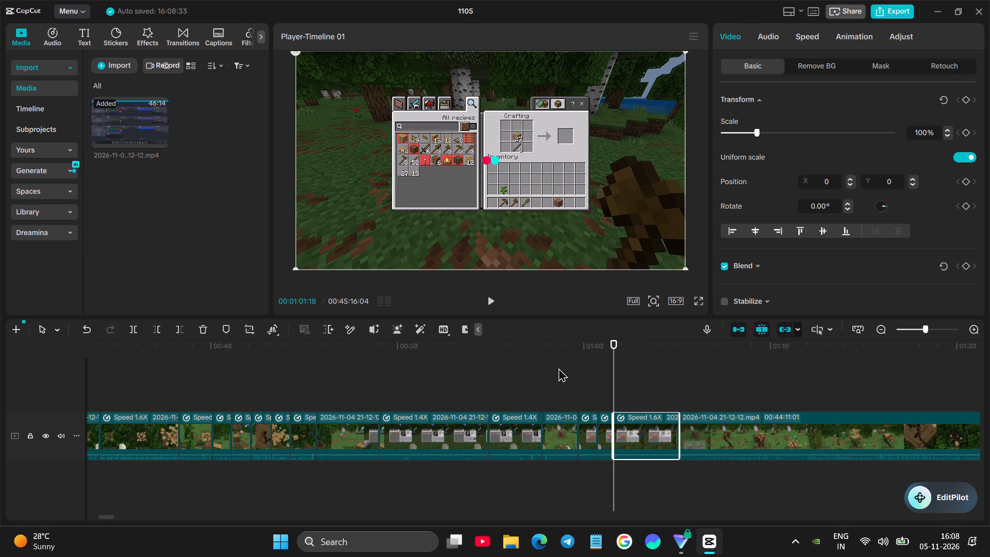
Replay the rest of the crafting table sequence and trim off the last part's end from 00:01:04:17, where the crafting window has closed.
click(584, 366)
key(space)
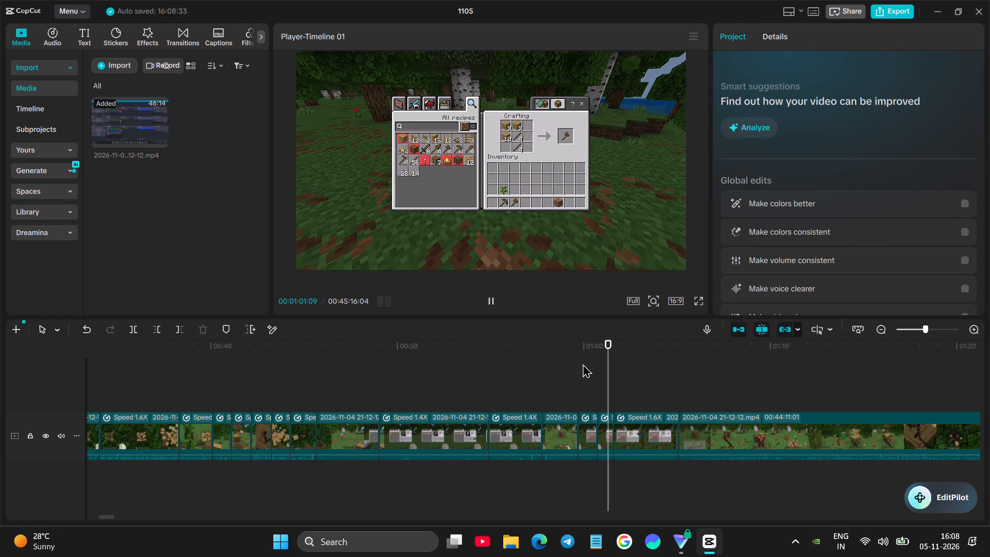
key(space)
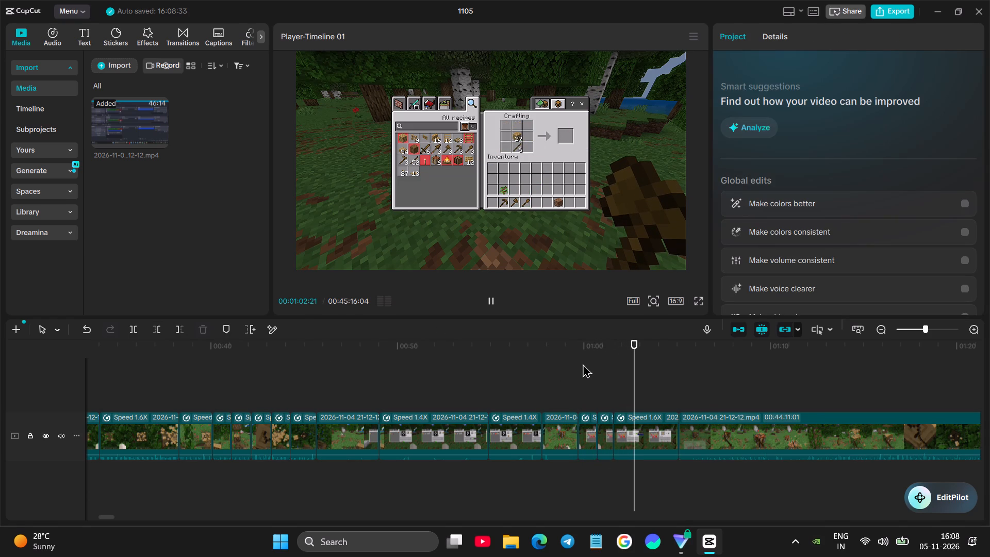
click(614, 402)
key(space)
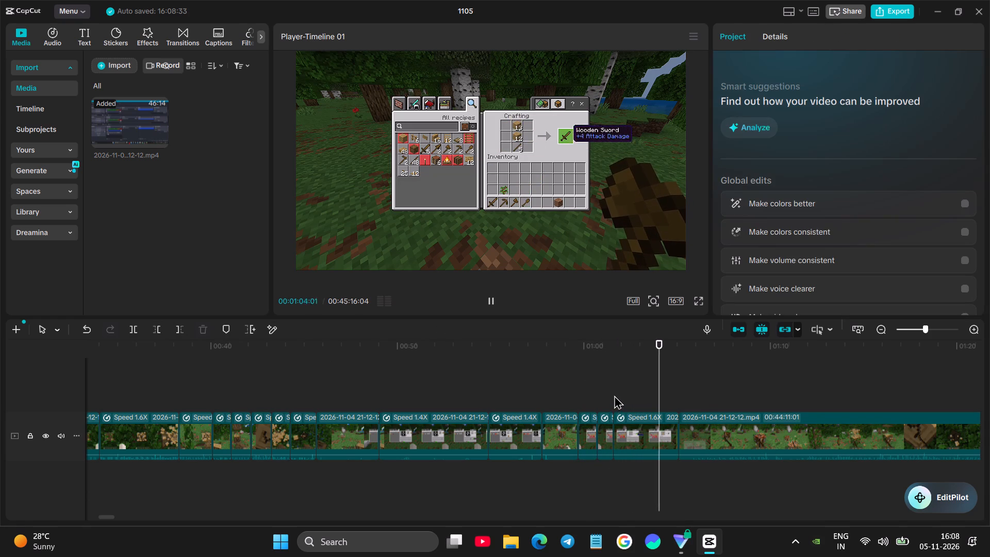
key(space)
click(668, 401)
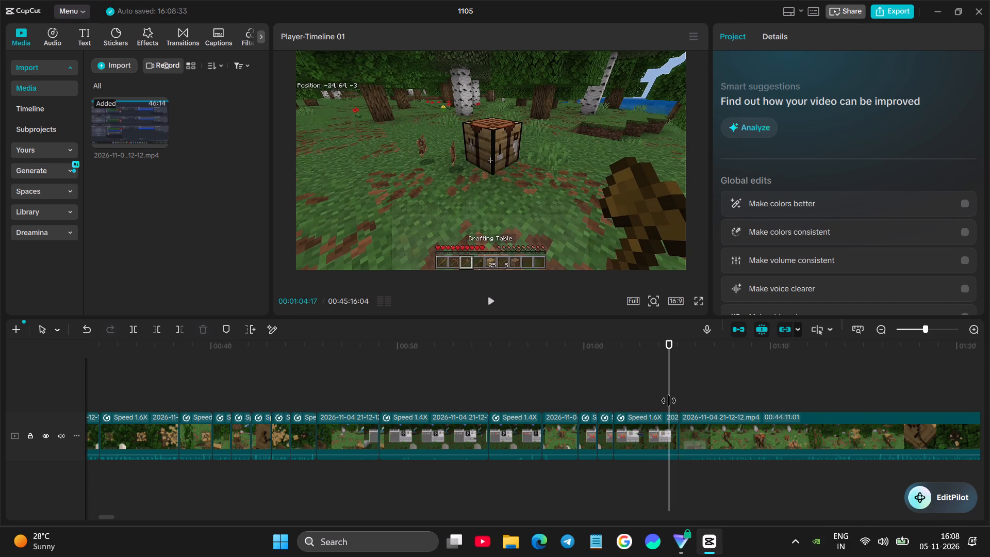
click(669, 420)
click(179, 328)
Review the edit from the opening shot and check the pacing of the first tree-chopping clips.
click(359, 385)
drag(359, 385, 0, 416)
key(space)
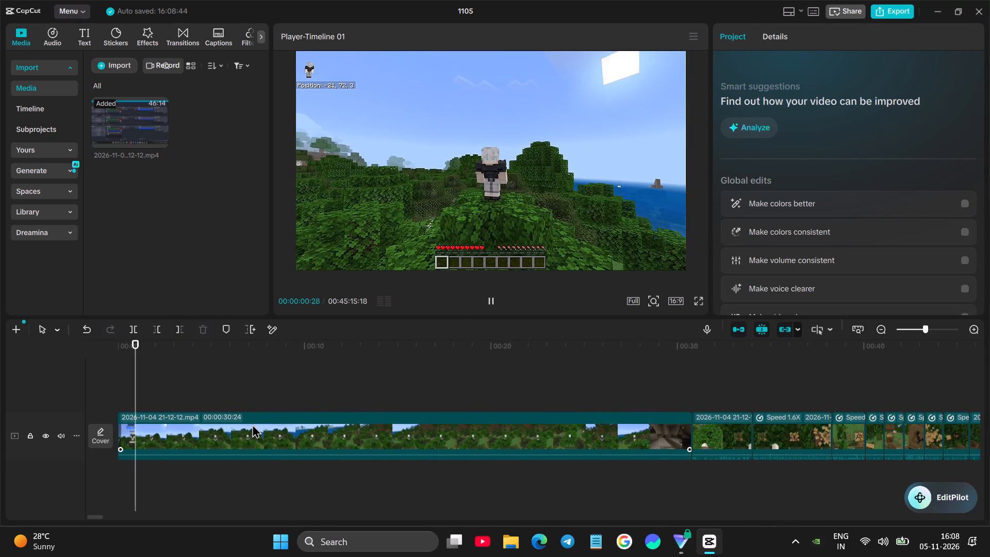
click(619, 368)
key(space)
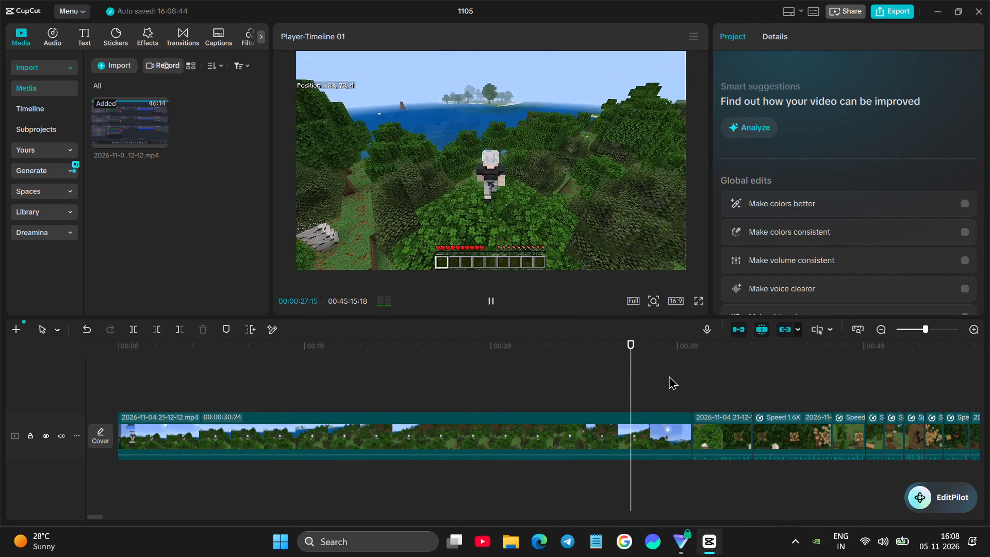
click(678, 375)
click(690, 374)
key(space)
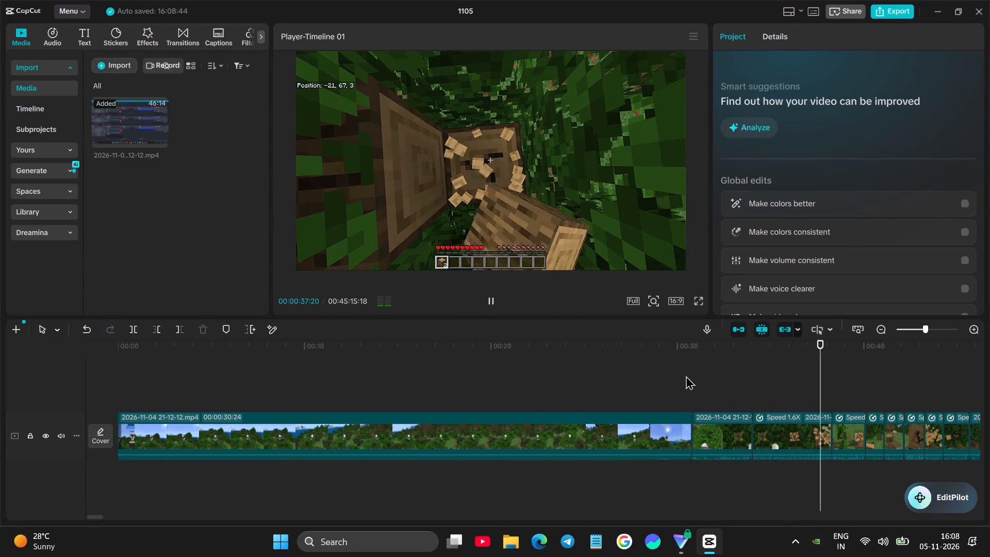
click(687, 382)
key(space)
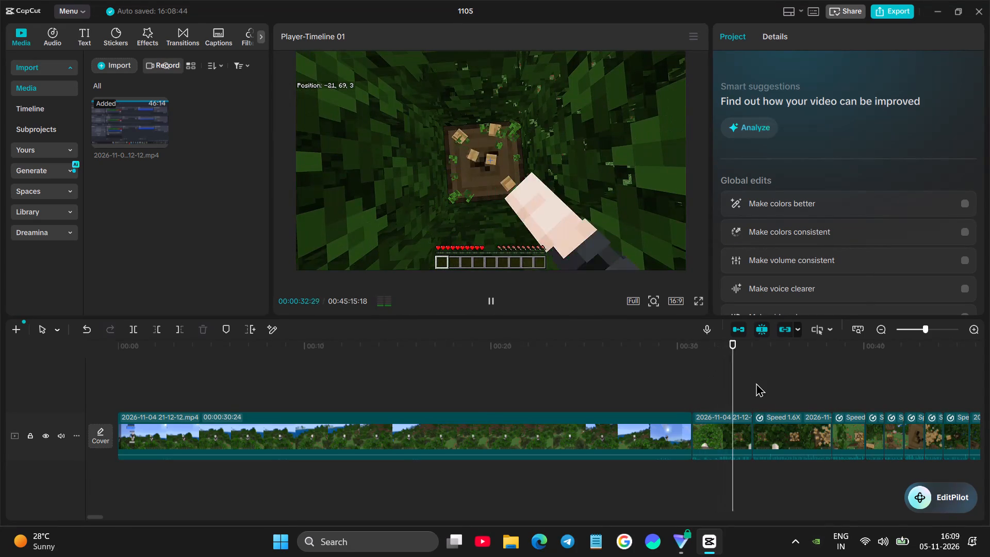
key(space)
key(space)
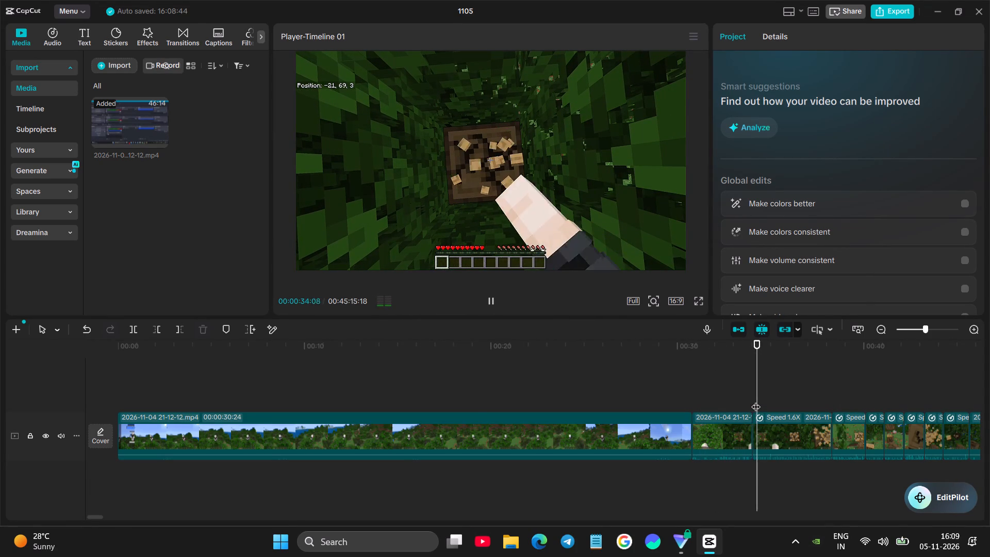
key(space)
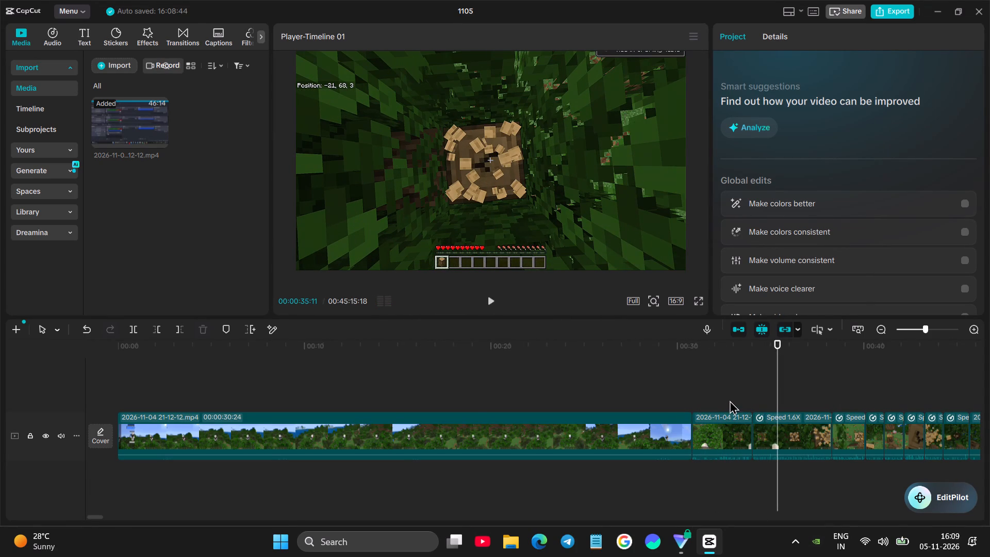
Split the first tree-chopping clip at about 00:00:33 and delete the short remainder before the 1.6x clip.
key(space)
click(721, 392)
key(space)
key(space)
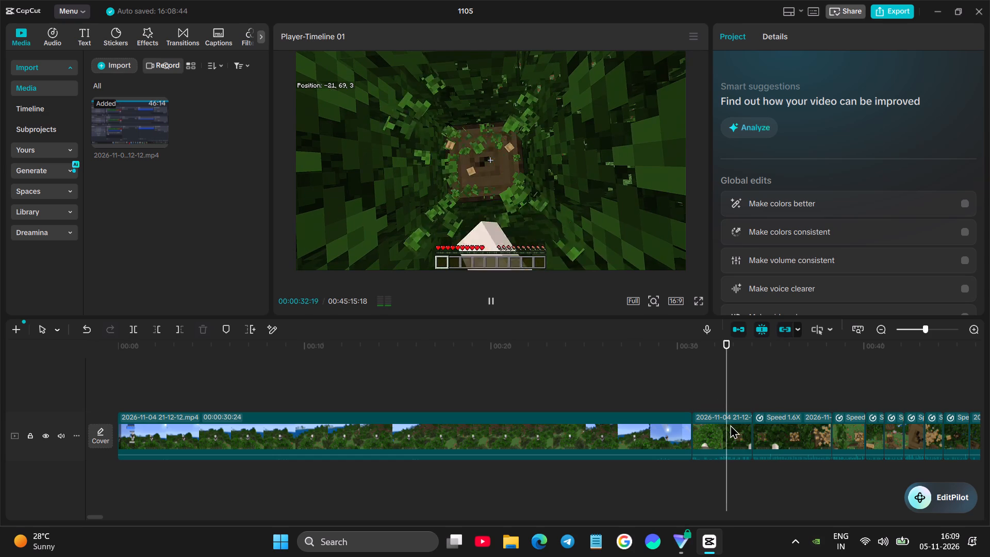
key(space)
click(725, 427)
click(133, 330)
key(space)
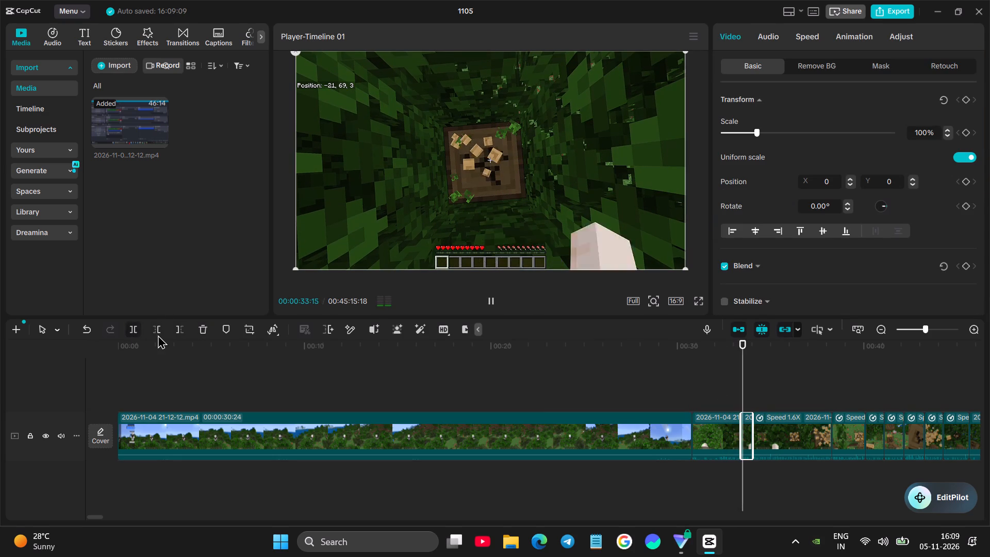
key(space)
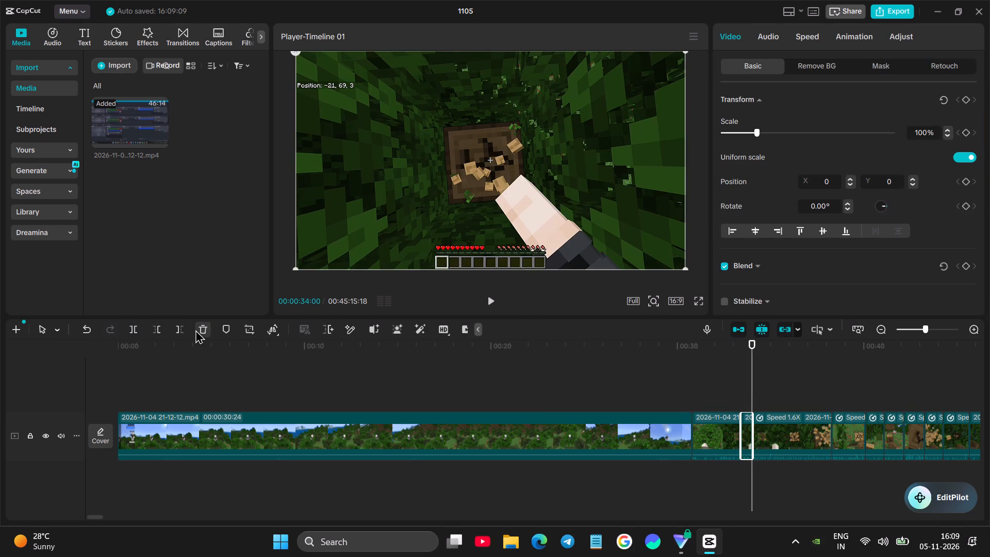
key(space)
key(space)
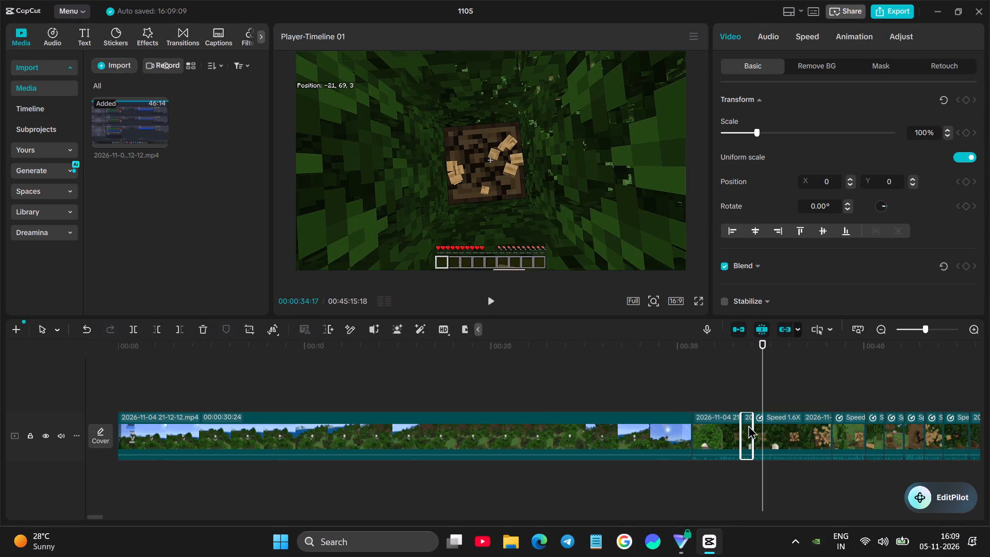
key(BackSpace)
Replay the new cut and trim off the start of the first 1.6x tree-chopping clip up to 00:00:35:19.
click(726, 390)
key(space)
key(space)
key(space)
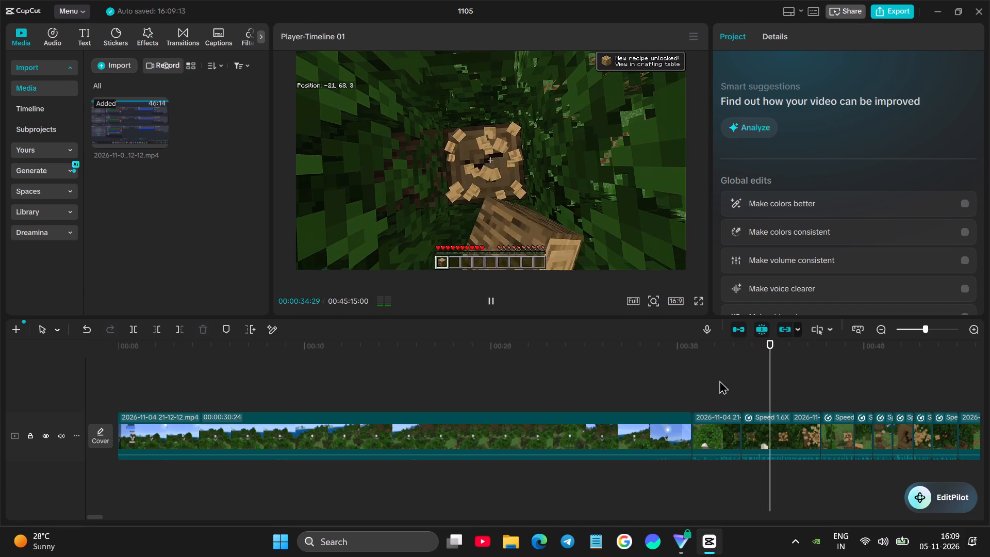
key(space)
key(space)
key(space)
click(775, 428)
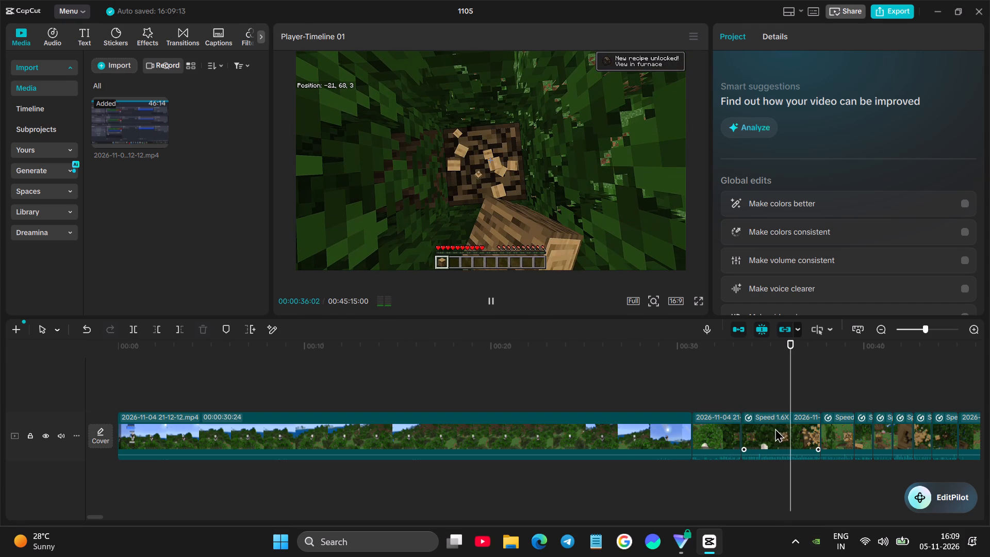
drag(788, 382, 782, 384)
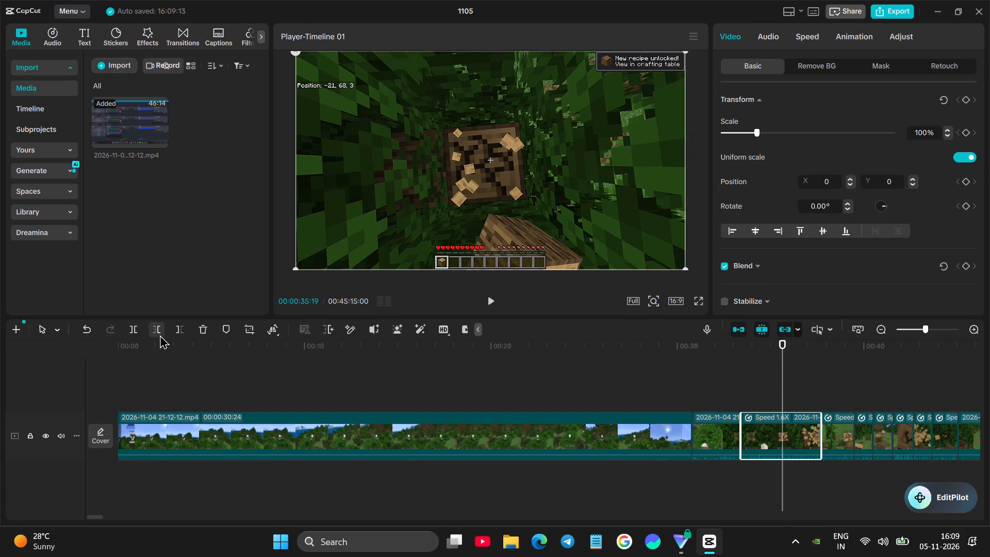
click(160, 335)
Replay the tree-chopping cuts and trim off the start of the clip after the first 1.6x one up to 00:00:36:00.
click(734, 386)
key(space)
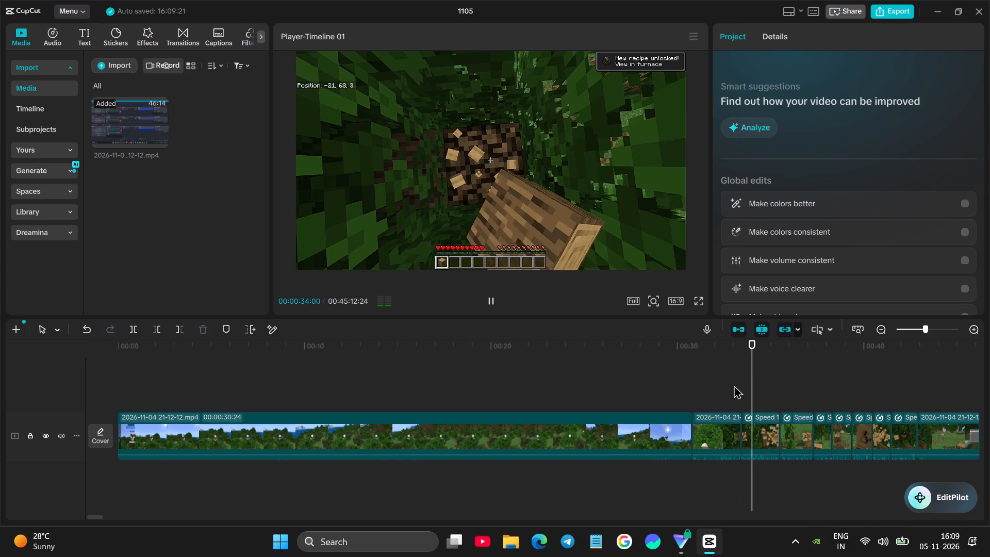
key(space)
key(space)
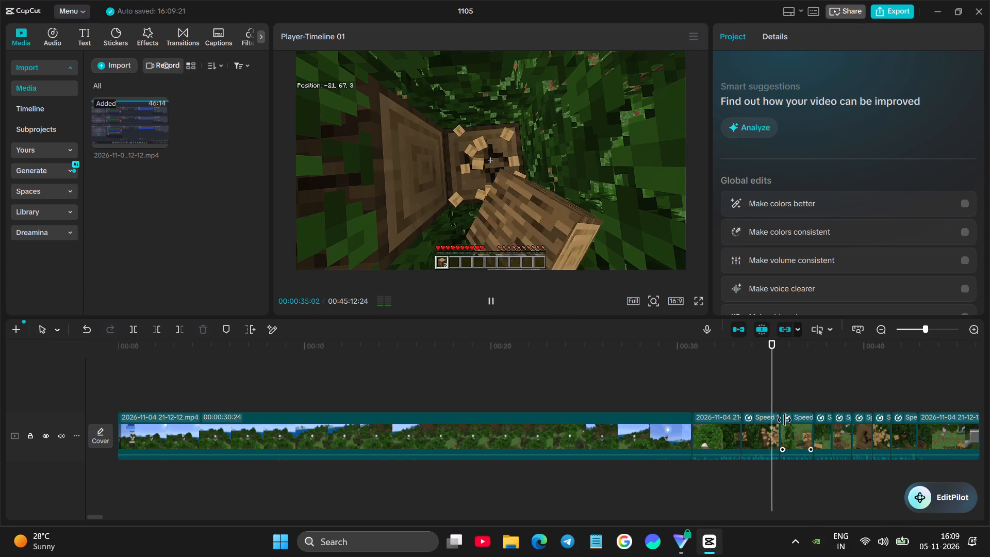
key(space)
click(763, 397)
key(space)
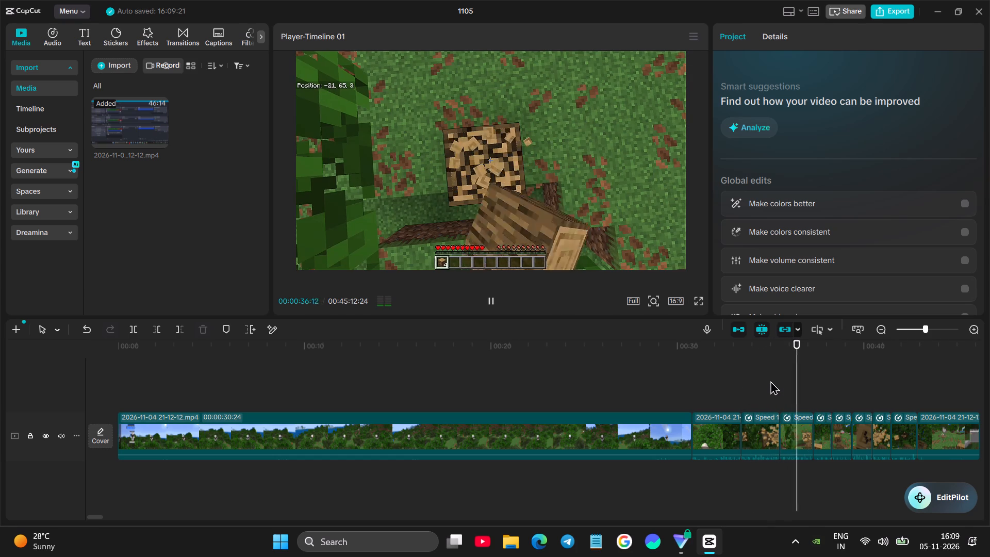
key(space)
click(787, 394)
key(space)
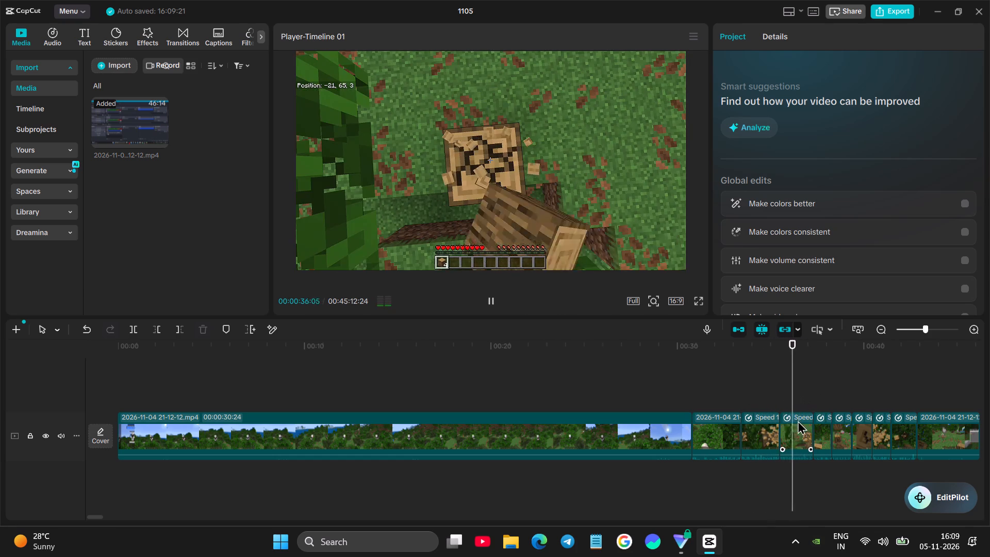
key(space)
click(798, 422)
drag(797, 381, 789, 381)
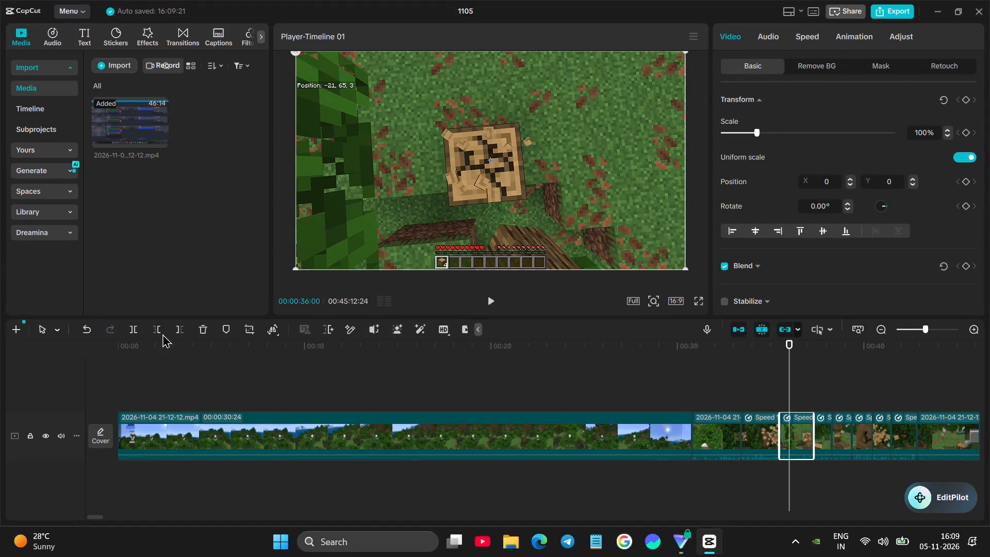
click(156, 328)
Replay the edit into the inventory crafting part and set the first 1.4x crafting clip's speed to 1.64x.
click(715, 378)
key(space)
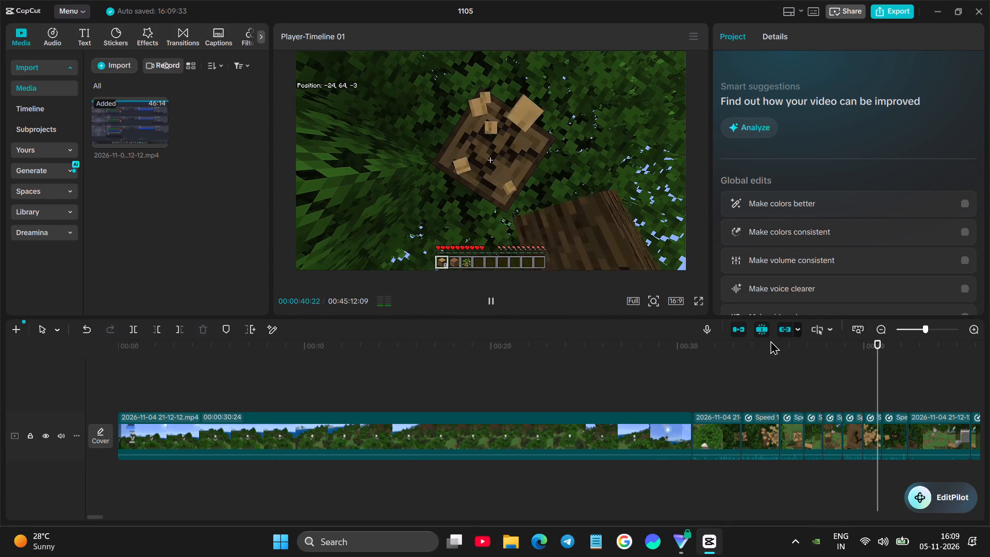
scroll(753, 341, left, 1)
scroll(823, 373, left, 1)
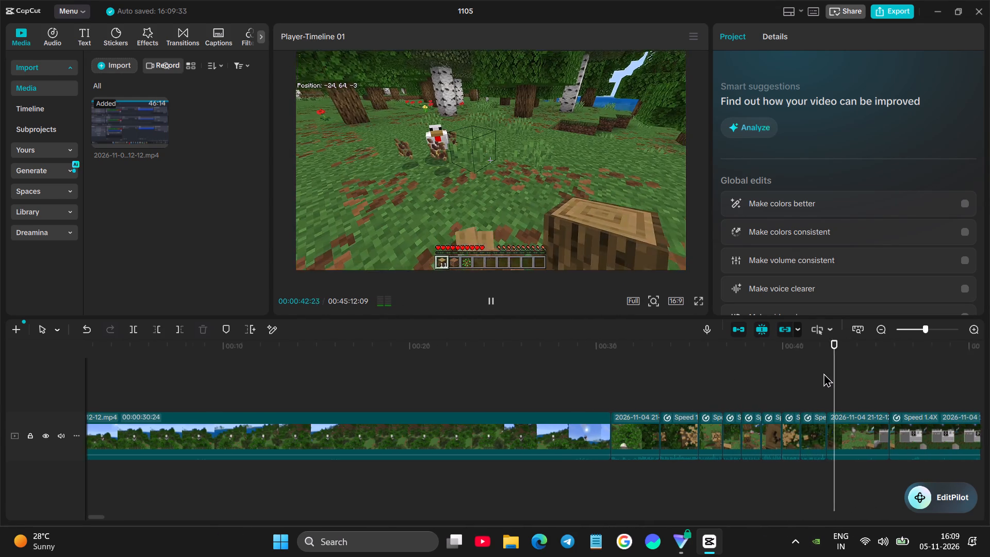
scroll(823, 373, left, 2)
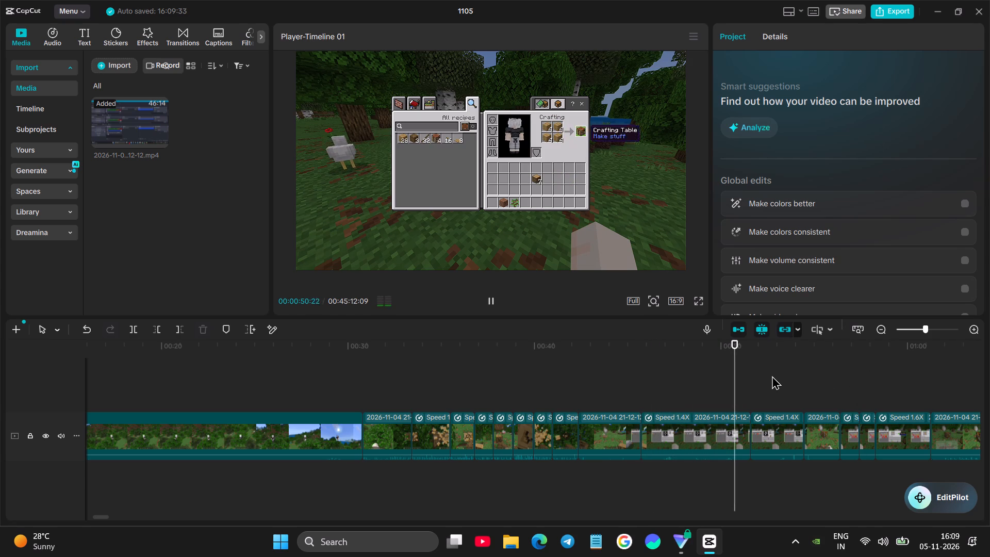
click(701, 397)
click(678, 446)
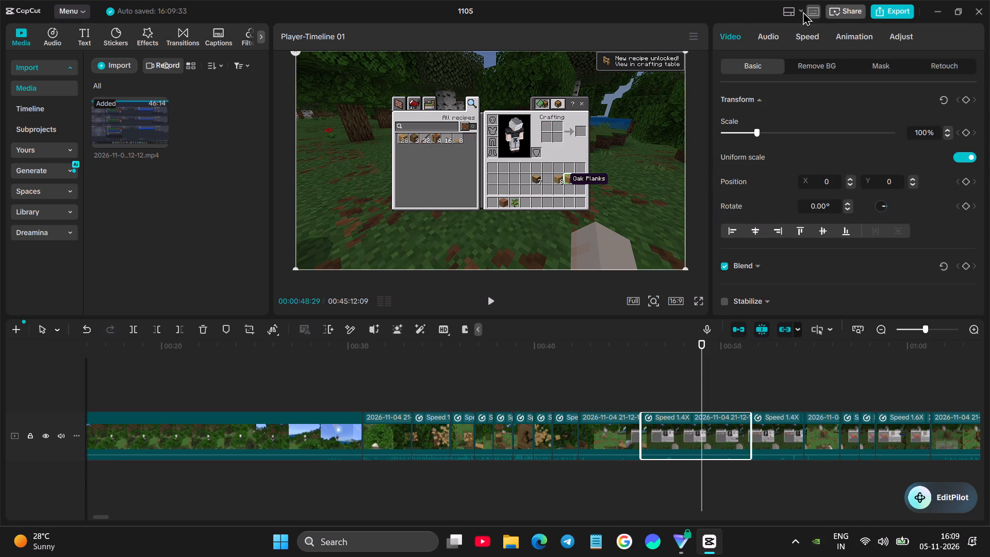
click(806, 30)
click(785, 117)
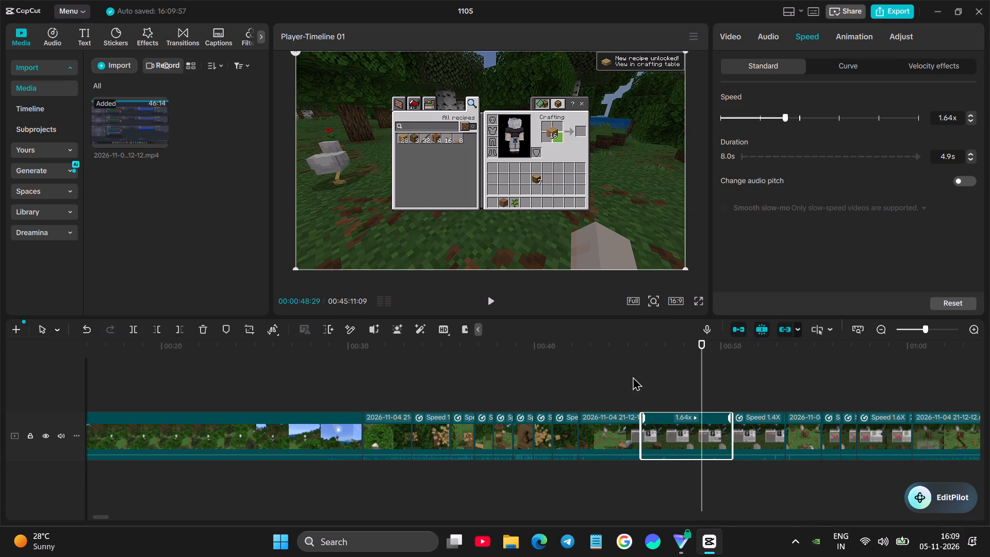
Replay the sped-up inventory crafting clip and turn on Stabilize for it at the Recommended level.
click(633, 376)
key(space)
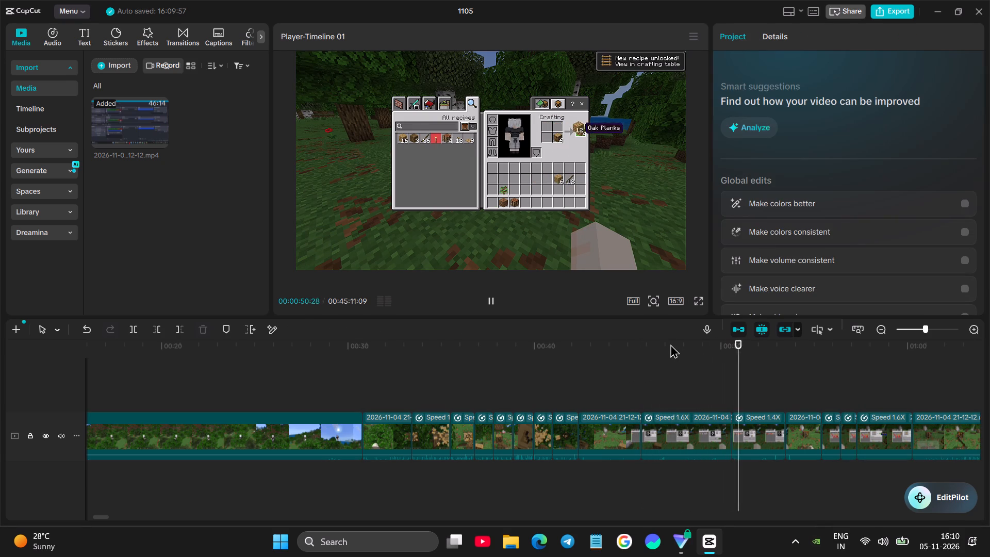
click(686, 388)
click(685, 421)
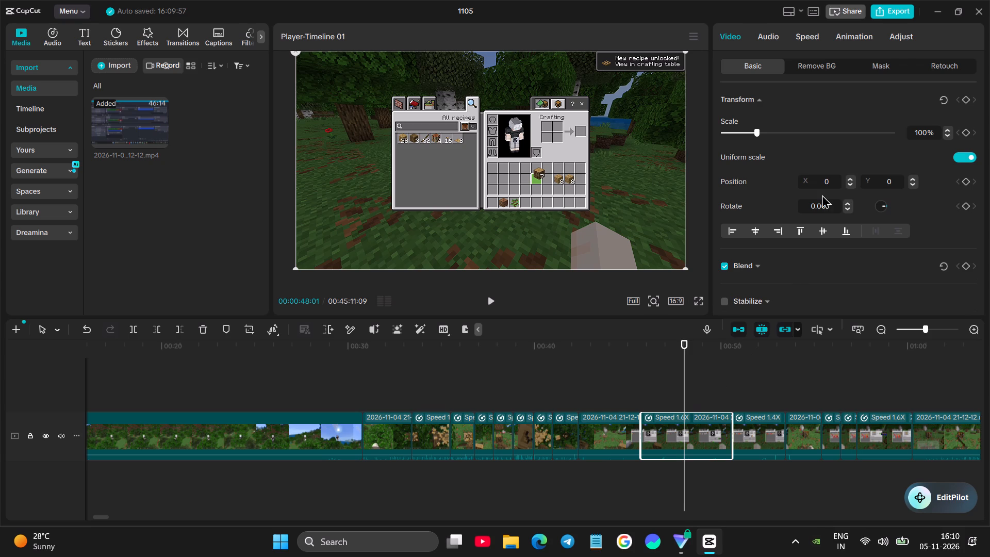
scroll(824, 194, down, 1)
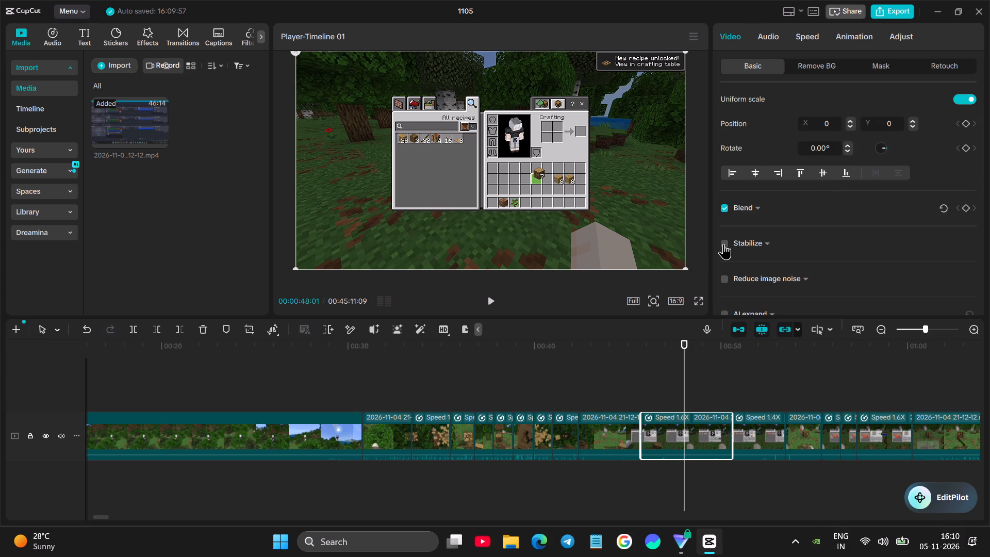
scroll(770, 241, down, 1)
scroll(837, 248, down, 1)
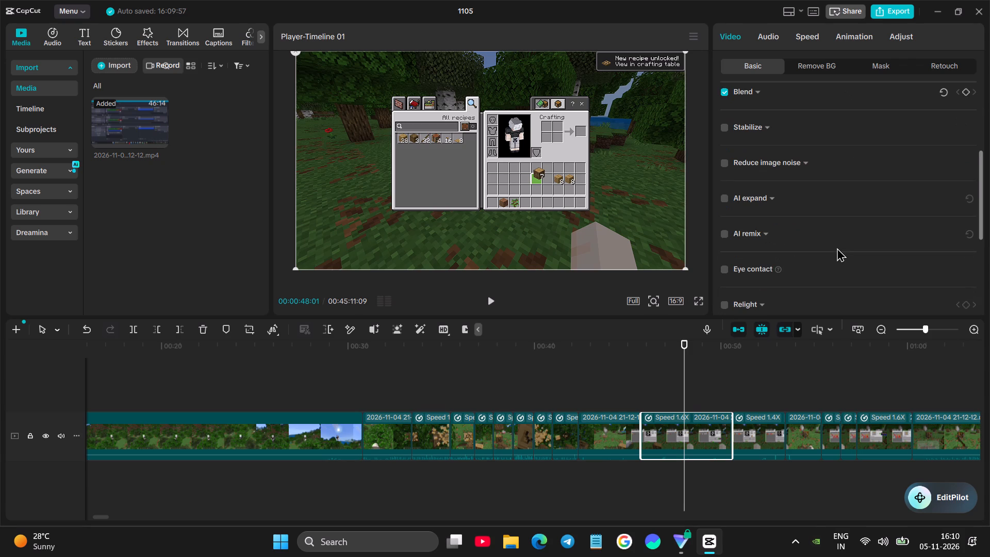
scroll(837, 248, down, 1)
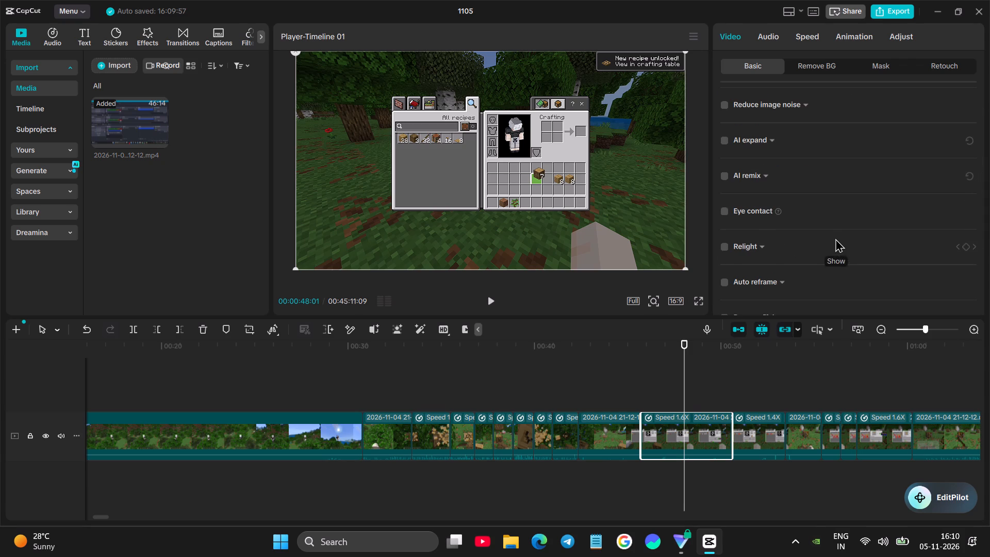
scroll(834, 236, up, 1)
scroll(780, 206, up, 1)
click(724, 187)
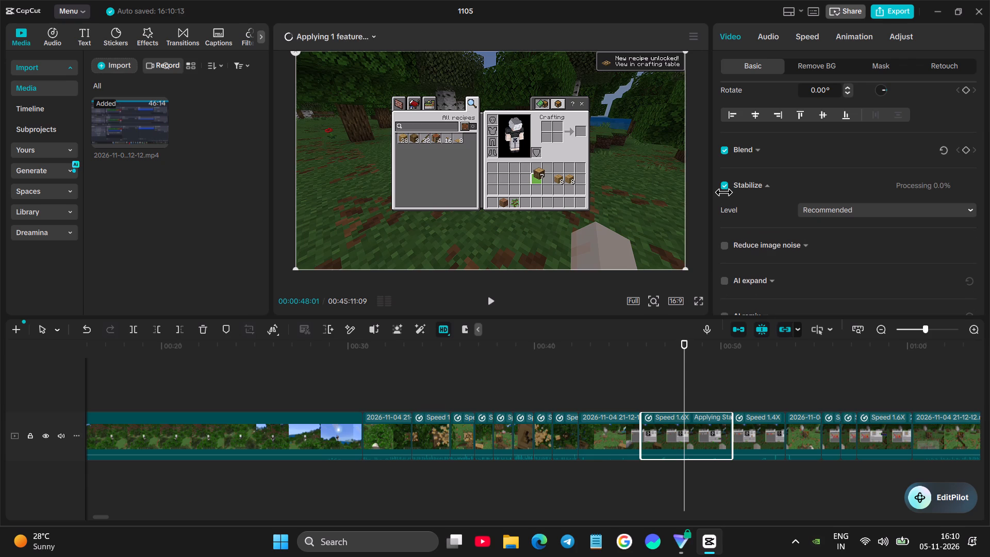
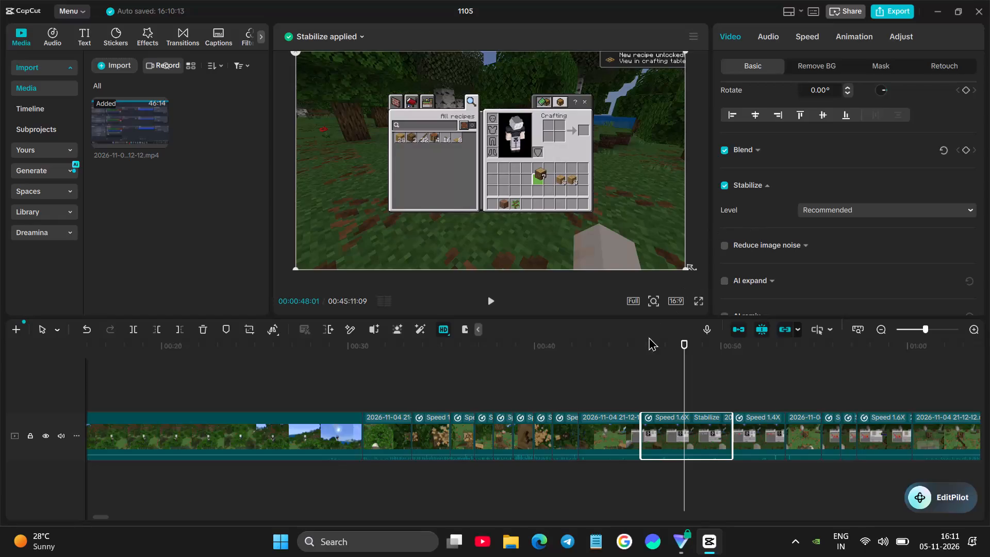
Replay up to the crafting table chopping, split the last clip at 00:01:01:08 and cut out its footage up to 00:01:02:18.
click(612, 378)
key(space)
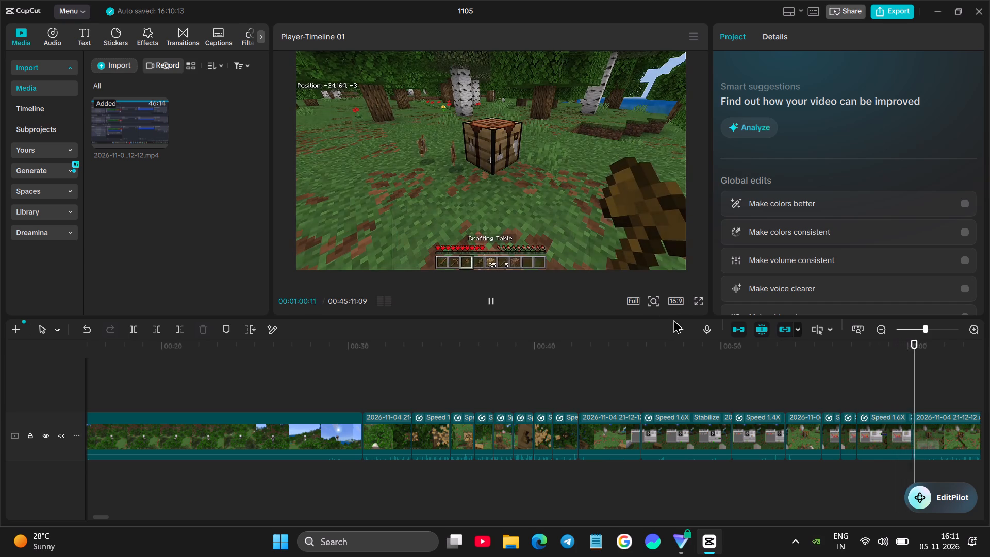
scroll(671, 308, left, 2)
key(space)
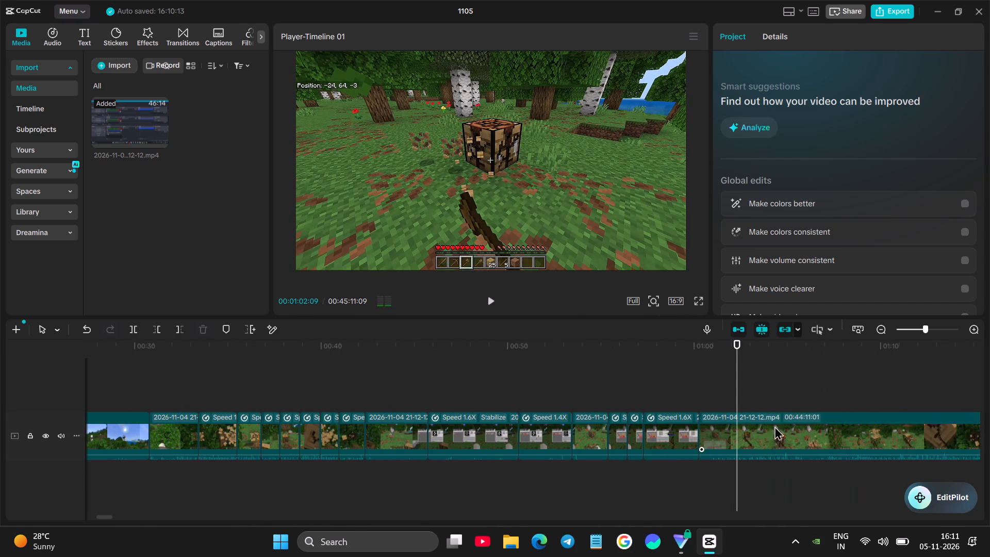
click(692, 397)
click(697, 391)
key(space)
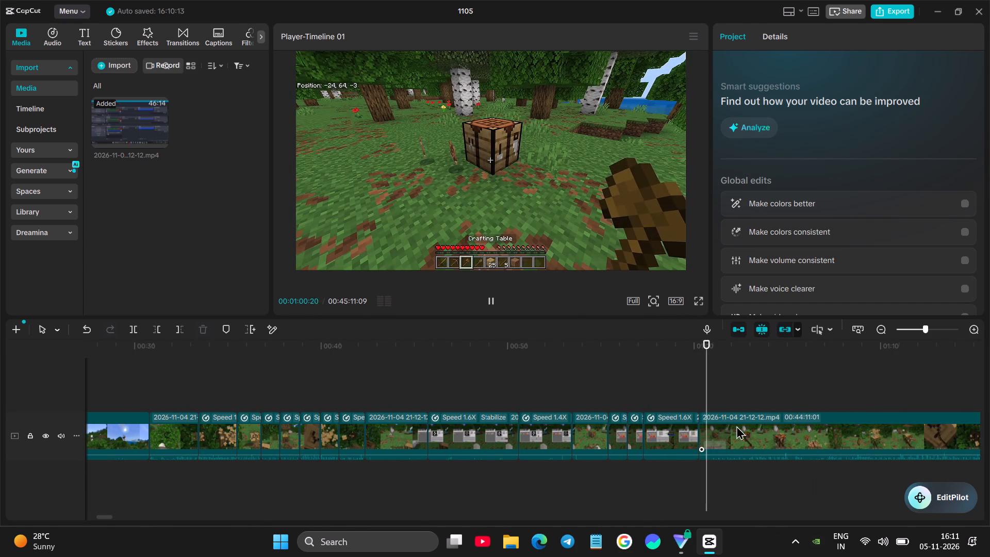
key(space)
click(744, 433)
click(134, 336)
key(space)
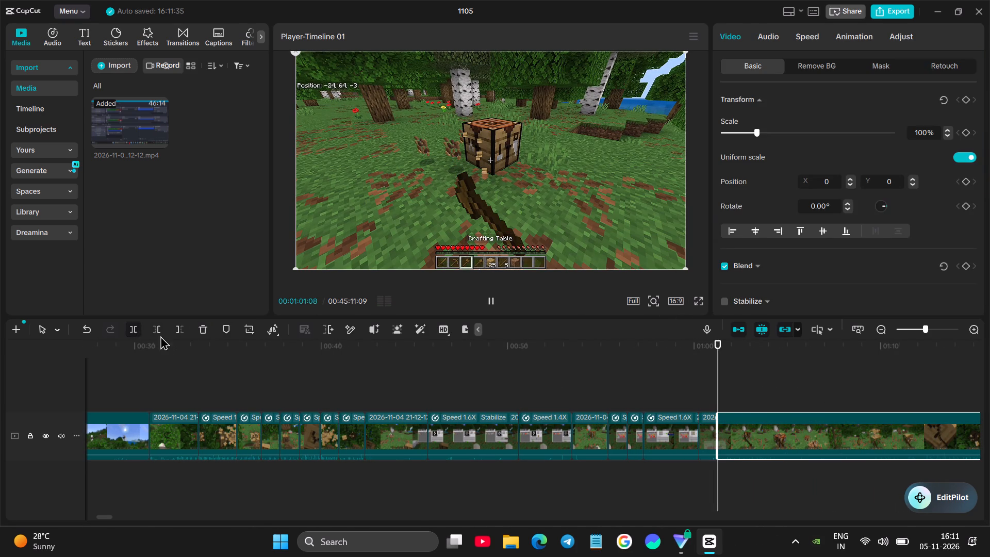
key(space)
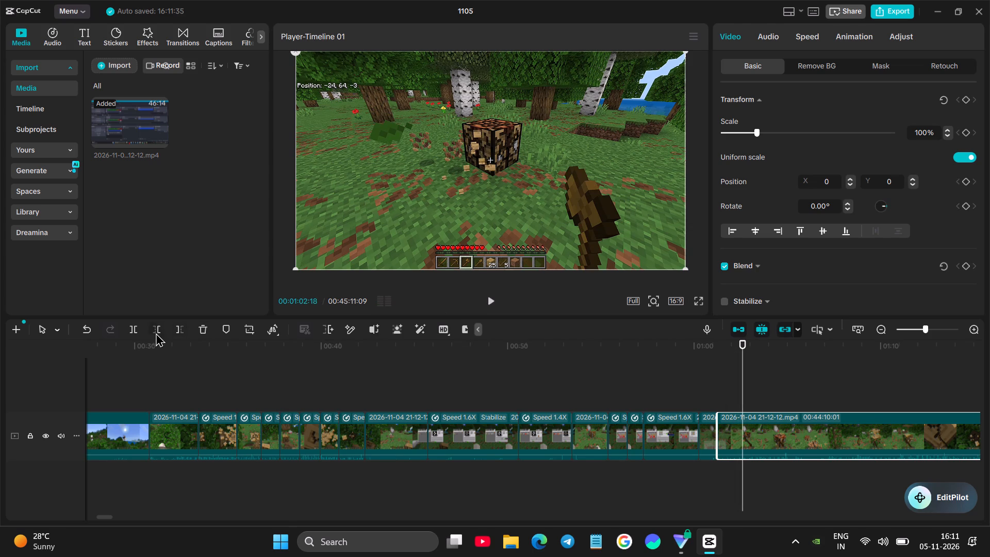
click(155, 333)
Replay the new jump cut and delete the short crafting table clip right before it.
click(700, 394)
key(space)
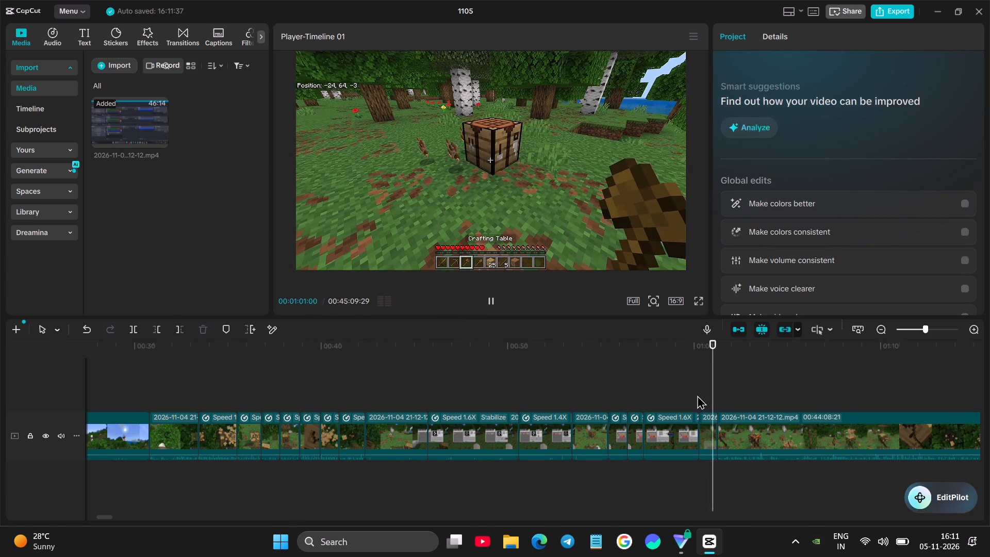
key(space)
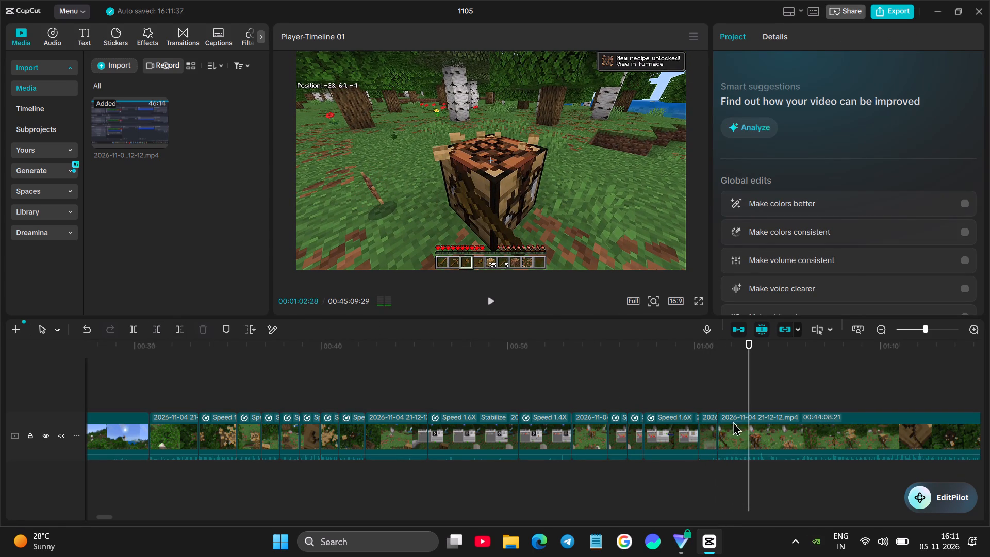
click(712, 419)
key(BackSpace)
Replay from about 00:01:00 and trim off the last clip's start up to the close-up crafting table being chopped.
click(700, 385)
key(space)
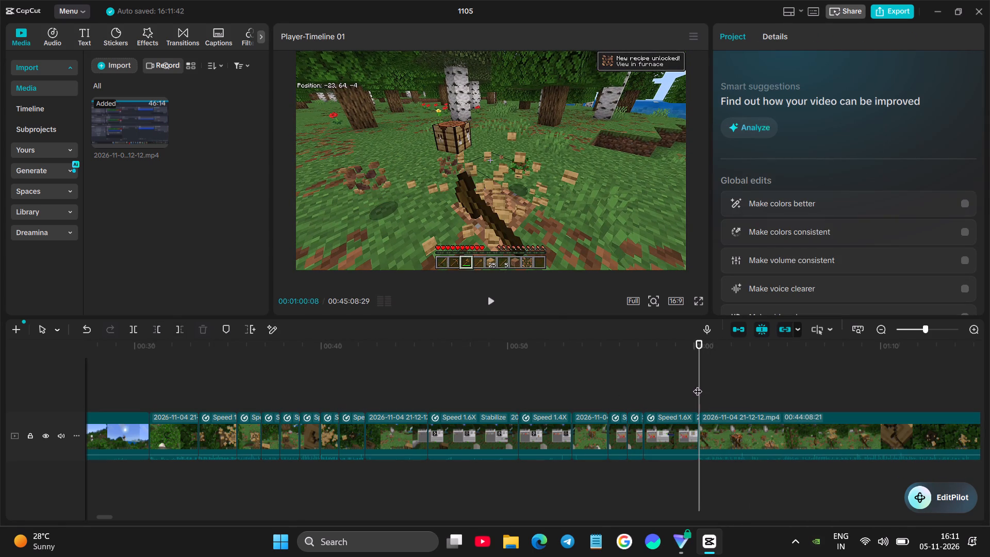
key(space)
key(space)
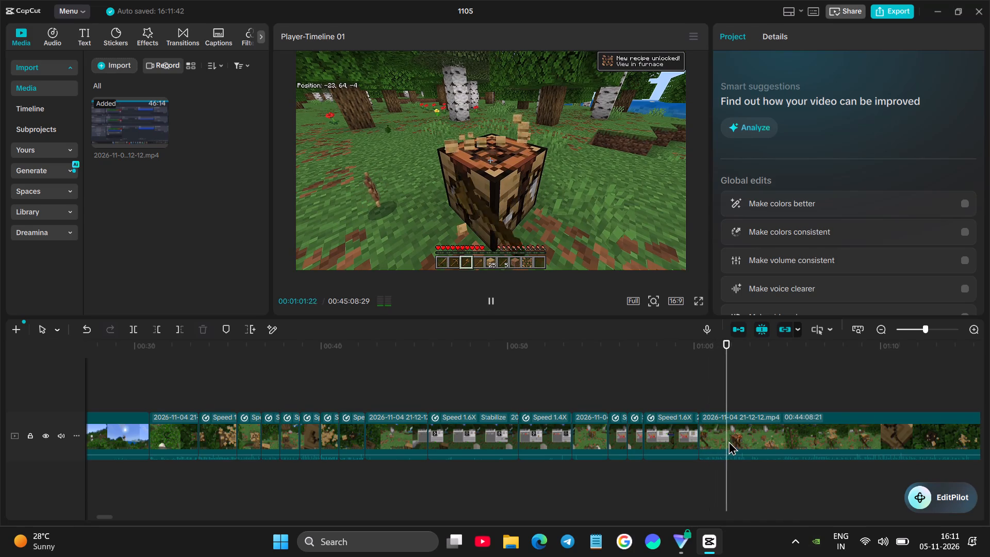
key(space)
click(728, 440)
click(158, 335)
Replay the table breaking and the walk to the tree, and split the last clip at 00:01:02:19.
click(674, 388)
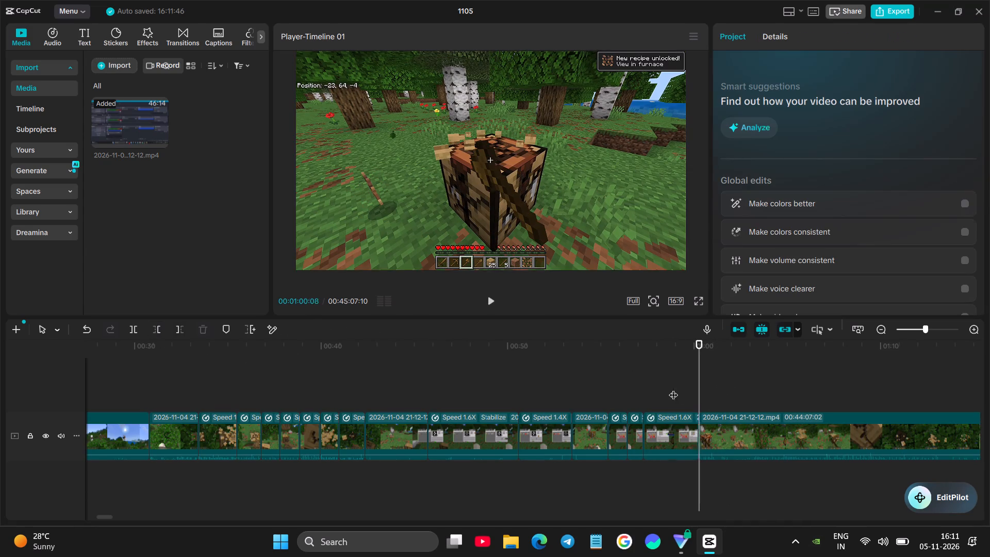
key(space)
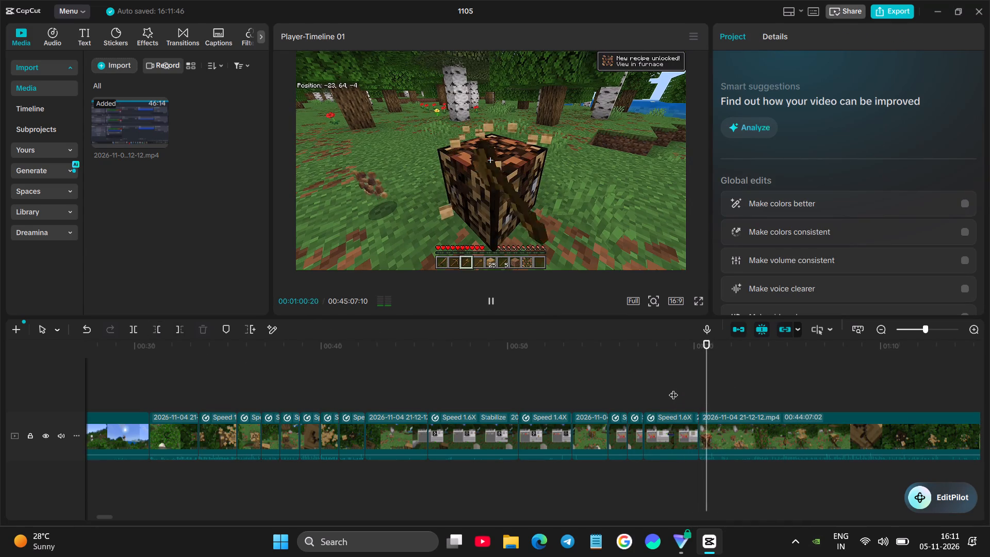
key(space)
key(space)
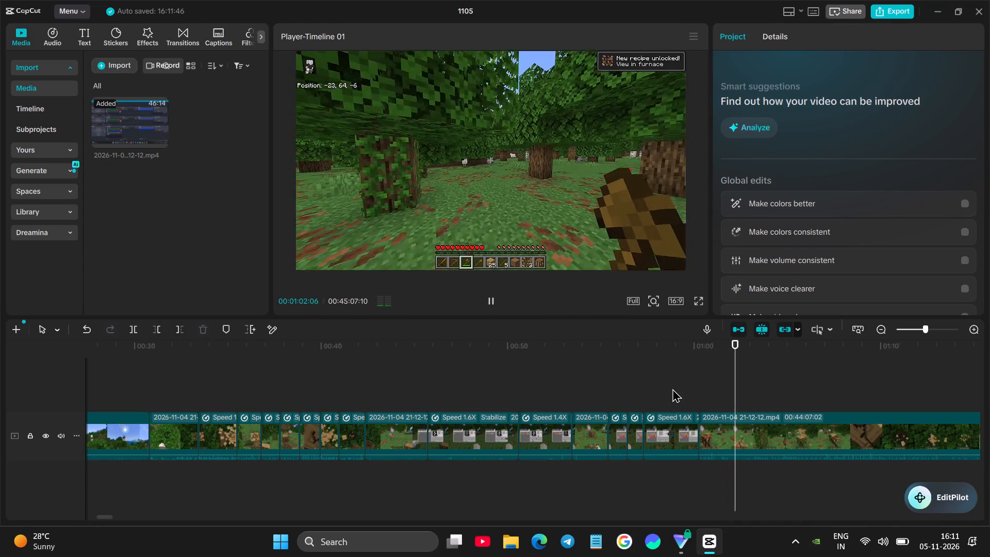
key(space)
click(716, 424)
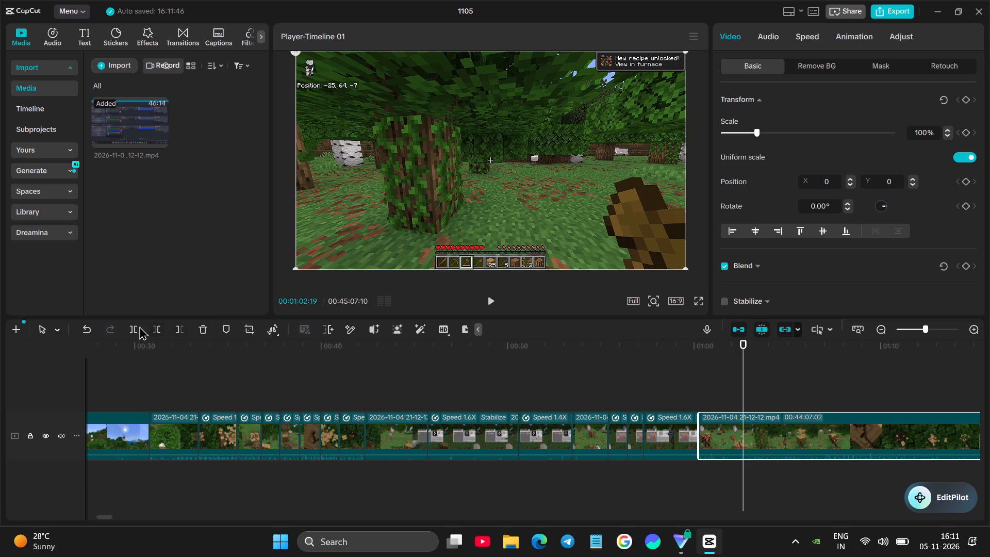
click(135, 326)
Play through the first log being chopped and trim off the start of the clip after the 00:01:02:19 split.
key(space)
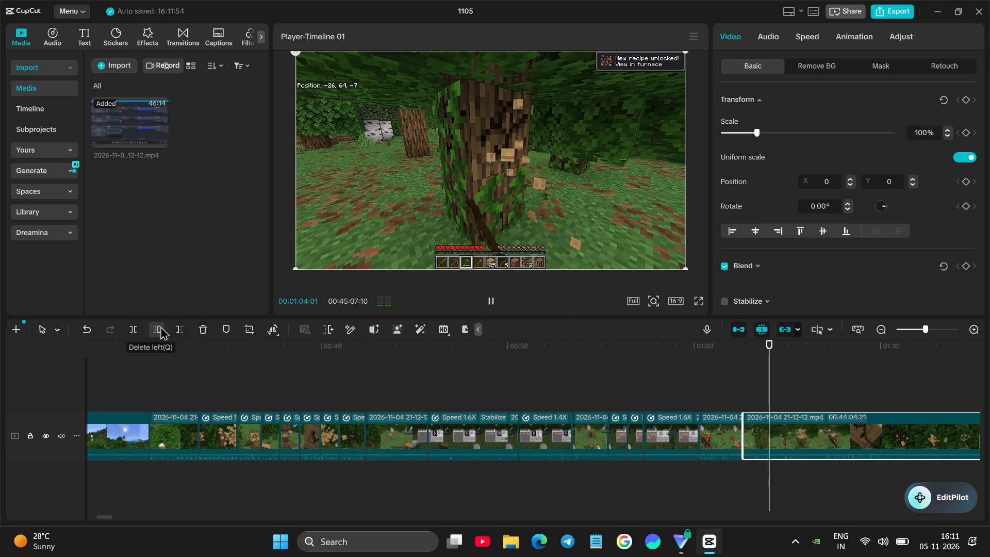
scroll(433, 342, left, 1)
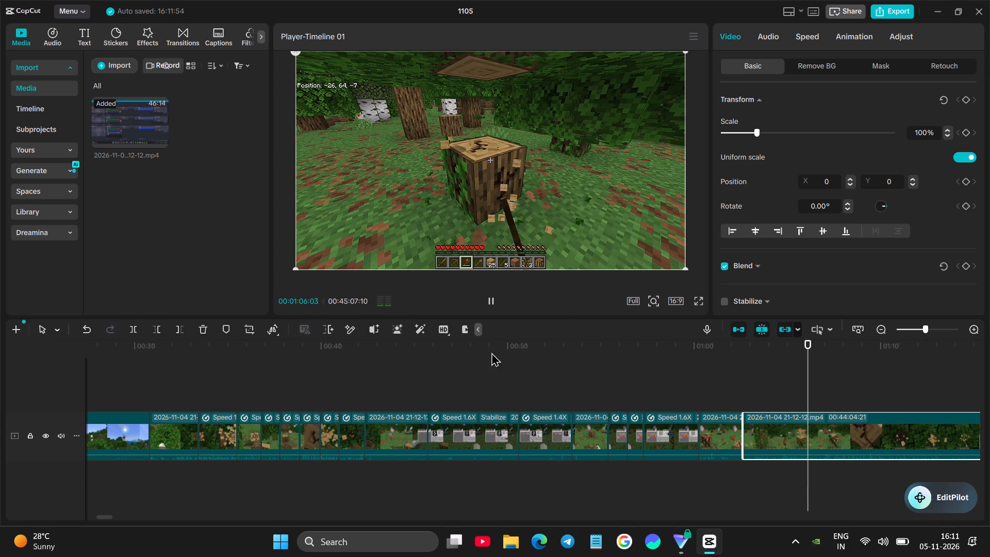
scroll(491, 352, left, 1)
key(space)
click(741, 381)
key(space)
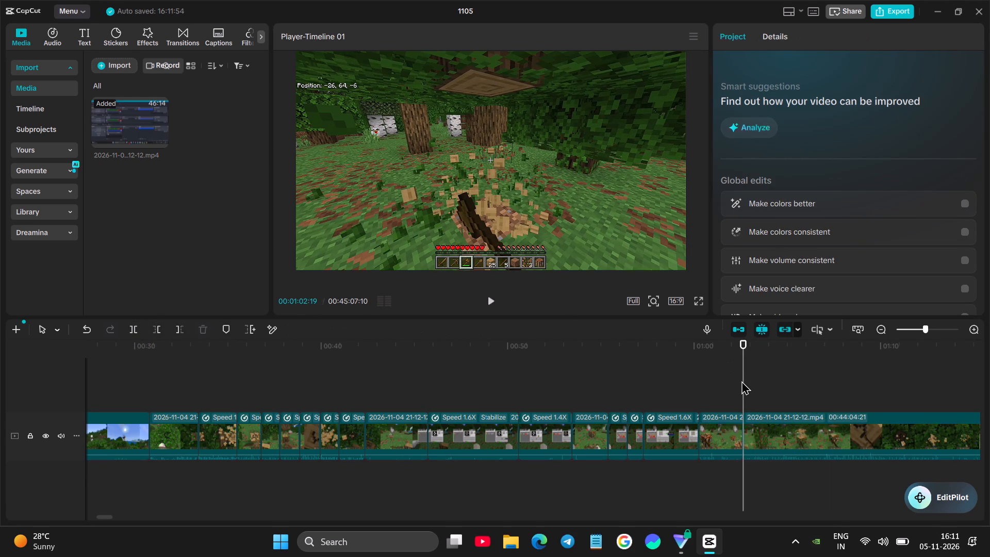
key(space)
click(797, 433)
click(158, 330)
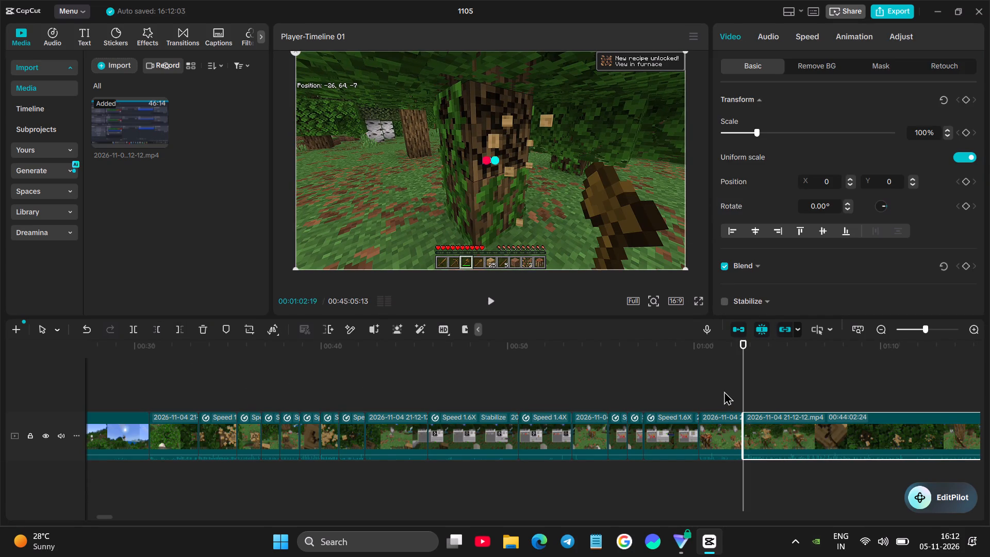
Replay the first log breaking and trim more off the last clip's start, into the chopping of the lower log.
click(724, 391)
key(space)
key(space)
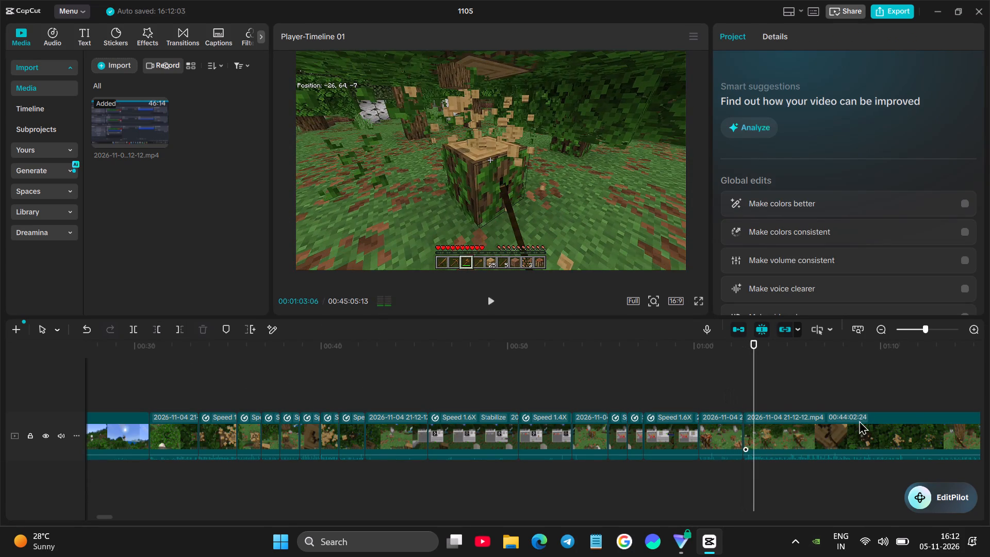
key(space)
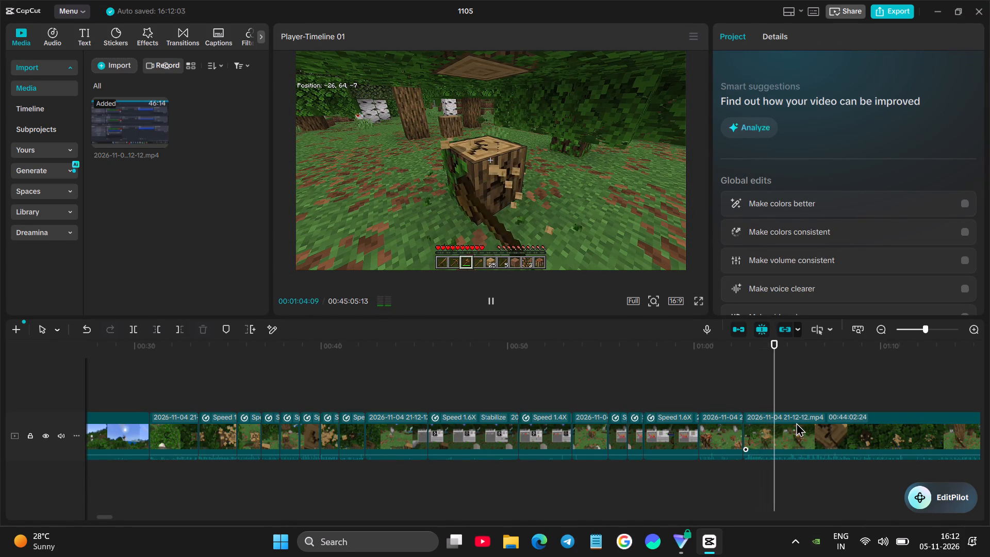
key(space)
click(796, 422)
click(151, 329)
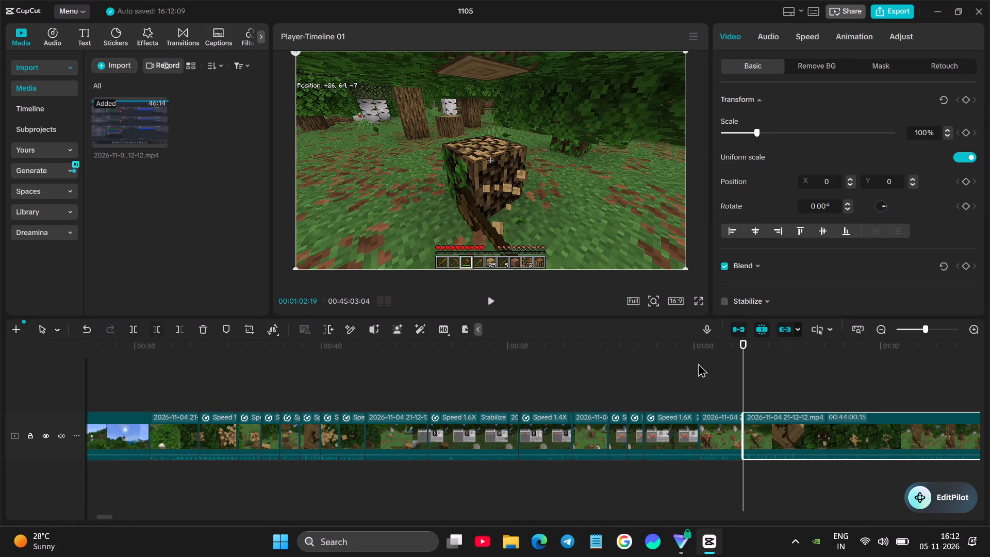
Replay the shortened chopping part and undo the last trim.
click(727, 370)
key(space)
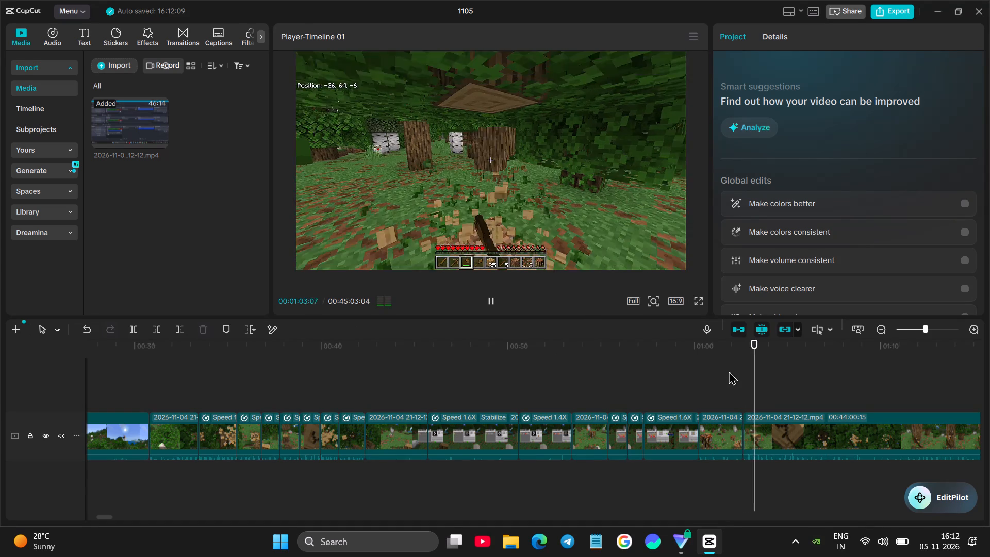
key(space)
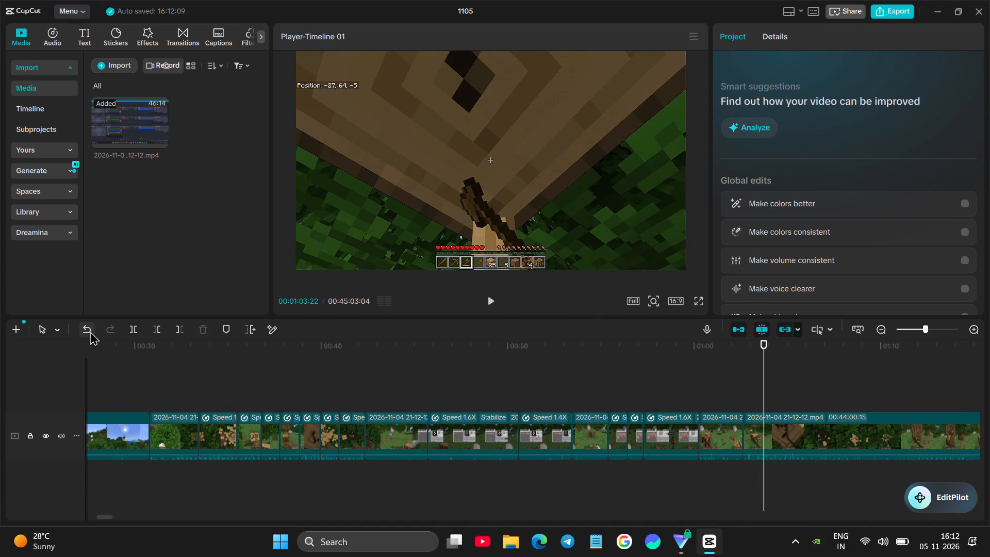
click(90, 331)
Replay the walk to the tree and trim off the end of that walking clip from 00:01:01:28.
click(721, 400)
key(space)
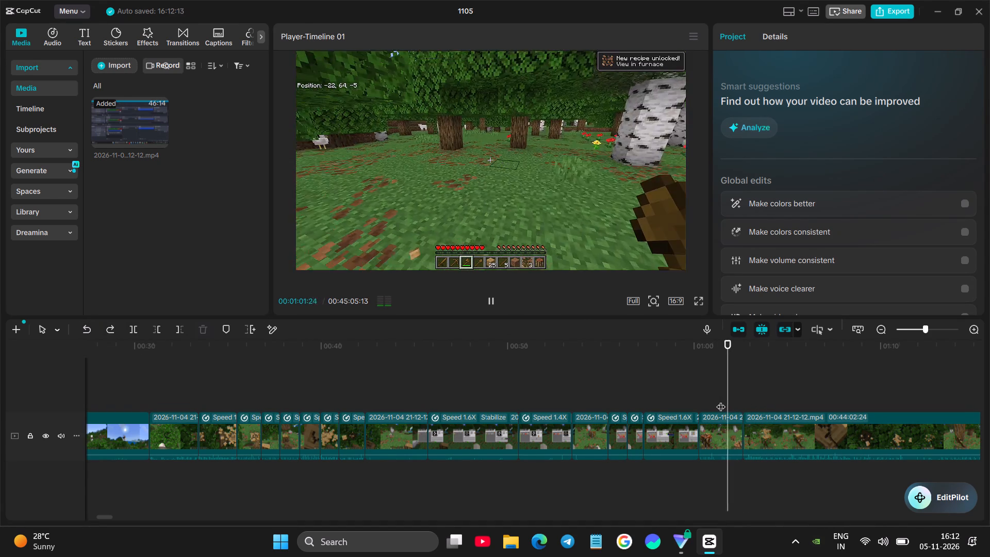
key(space)
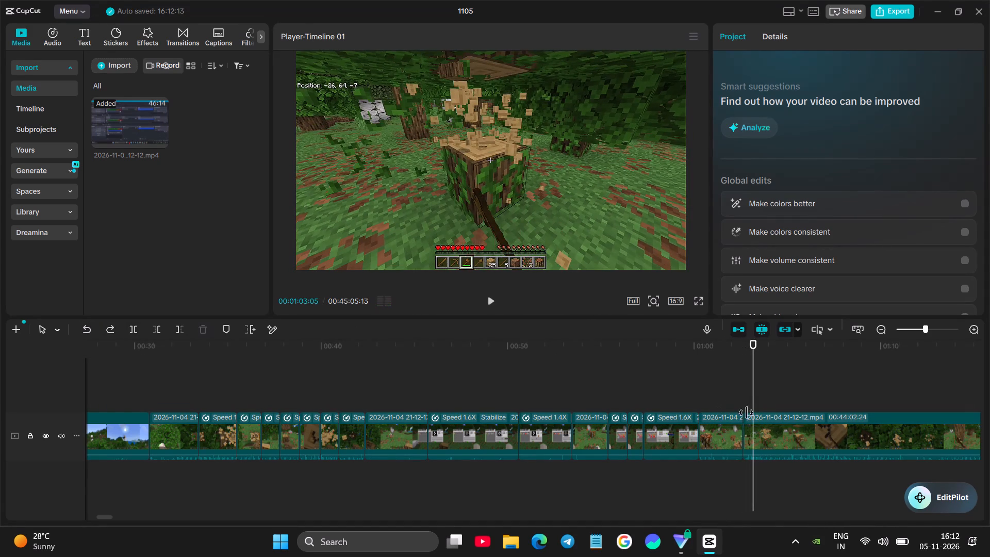
click(705, 398)
key(space)
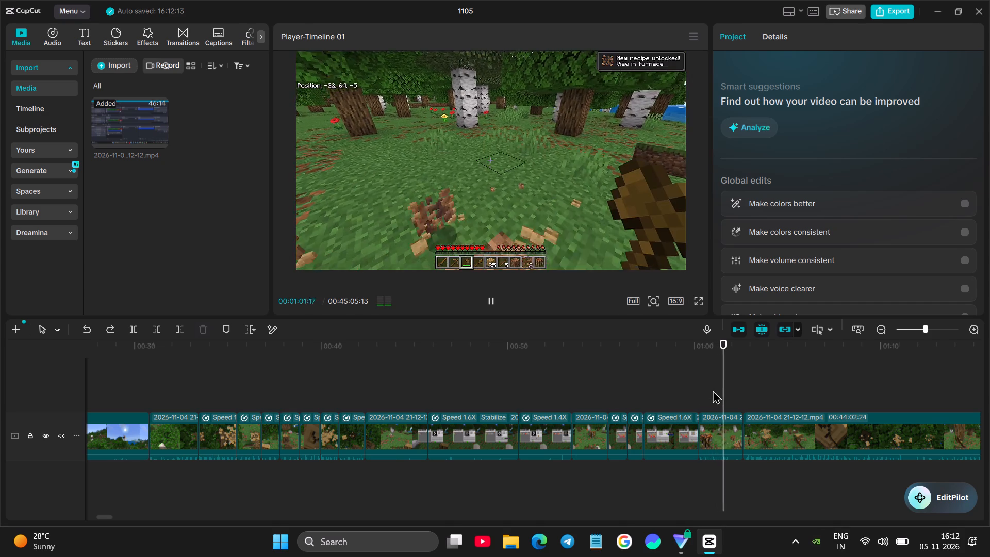
key(space)
click(728, 428)
click(176, 329)
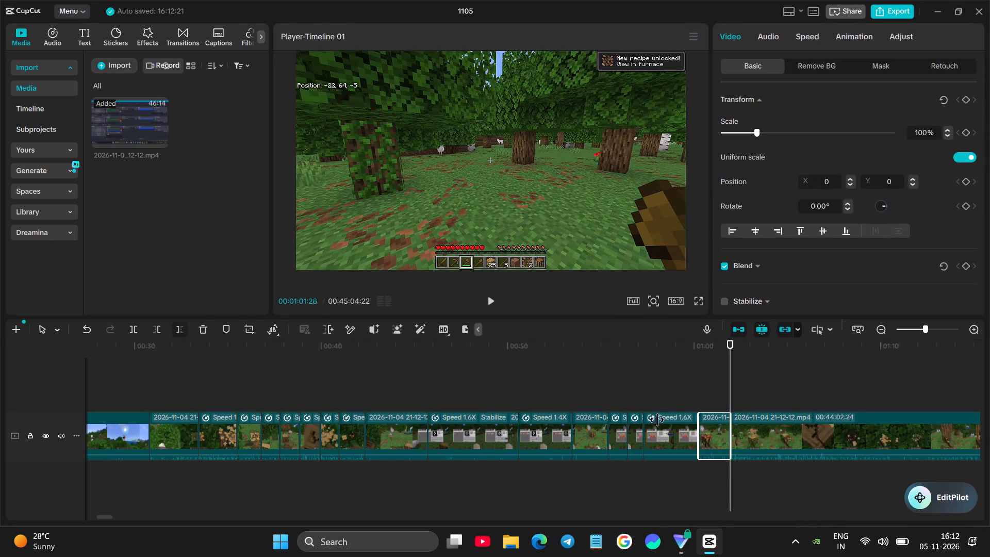
Replay the tree chopping, split the last clip at 00:01:02:20 and trim off the following clip's start to shorten the lower log's chopping.
click(715, 393)
key(space)
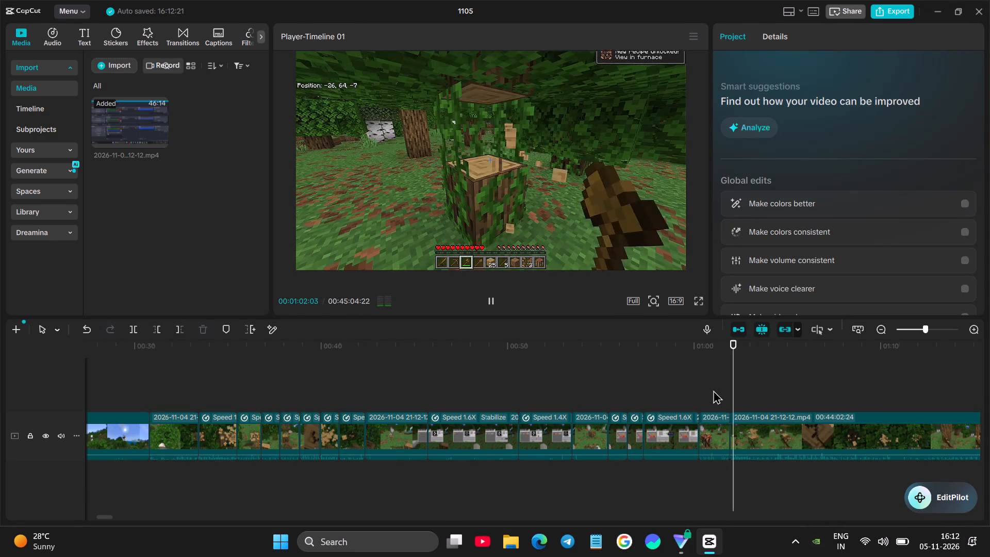
key(space)
key(space)
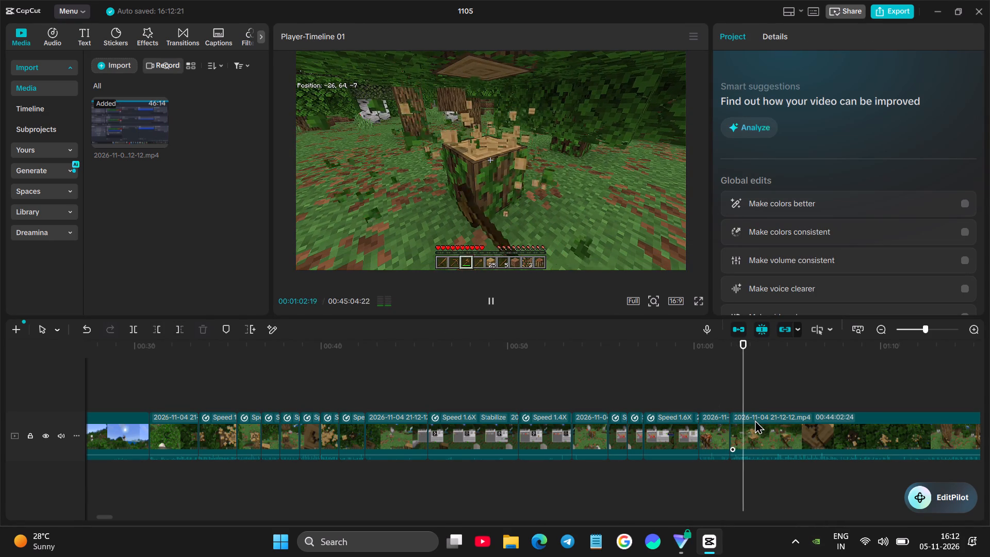
key(space)
click(755, 420)
click(135, 331)
key(space)
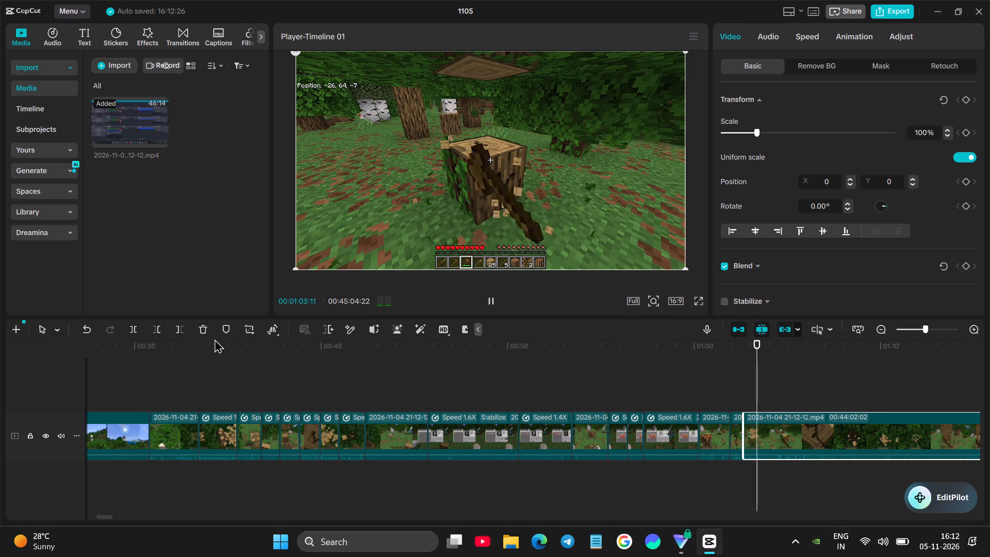
key(space)
click(155, 332)
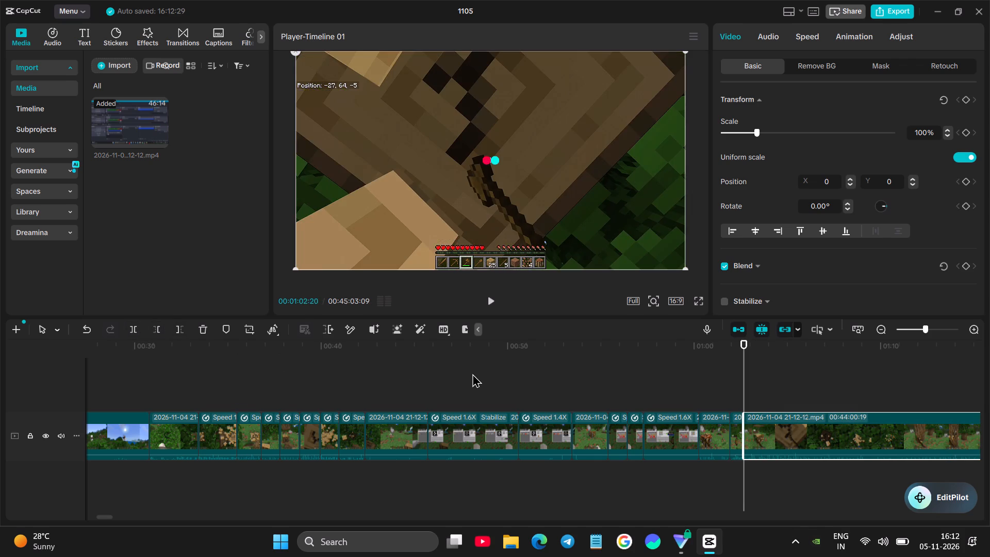
Split the last clip at 00:01:03:15, after the lower log breaks, and trim off the following clip's start up to about 00:01:05:02.
key(space)
key(space)
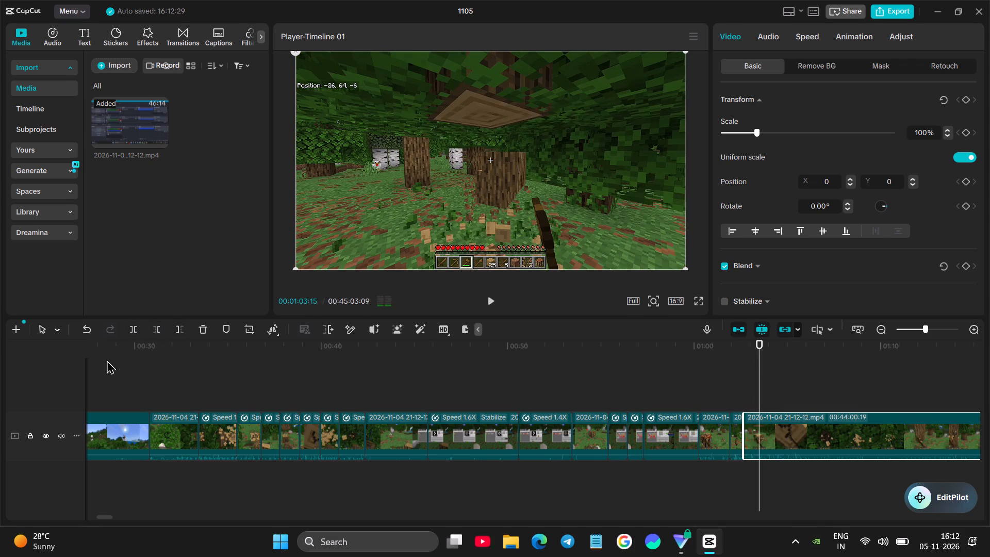
click(135, 329)
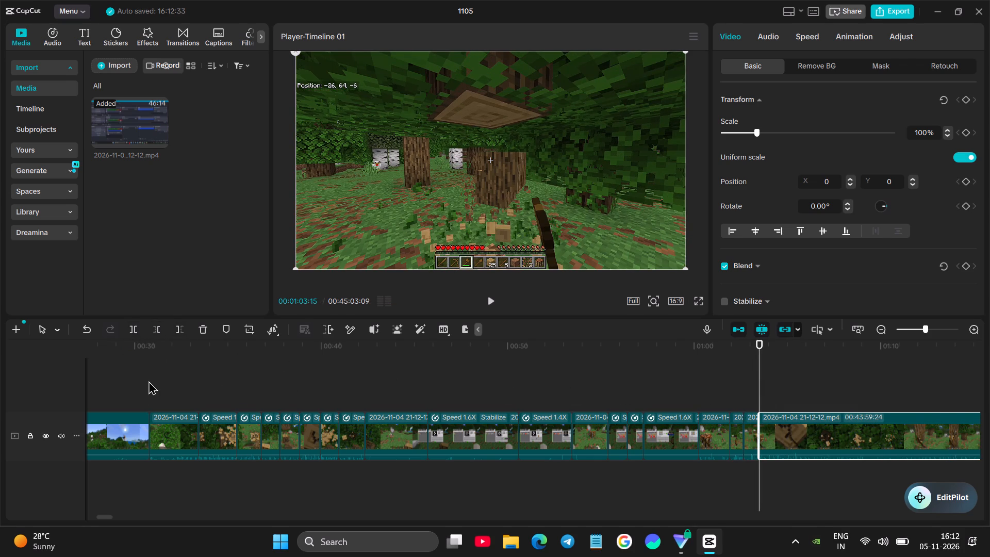
key(space)
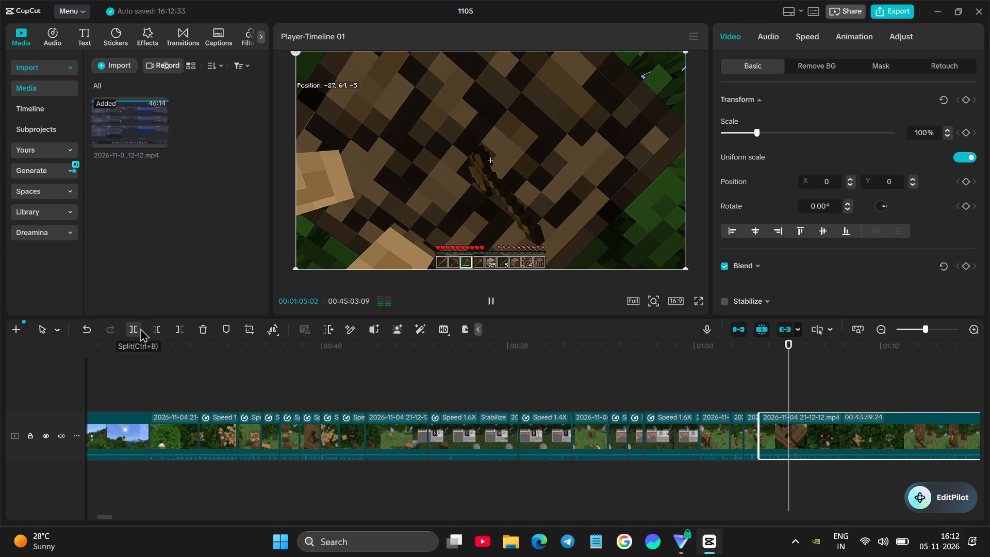
key(space)
click(153, 331)
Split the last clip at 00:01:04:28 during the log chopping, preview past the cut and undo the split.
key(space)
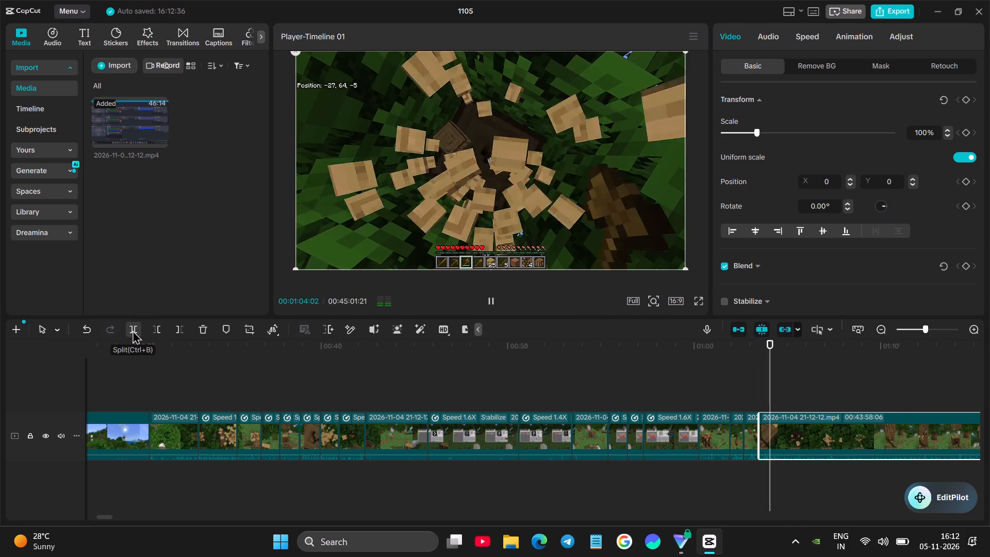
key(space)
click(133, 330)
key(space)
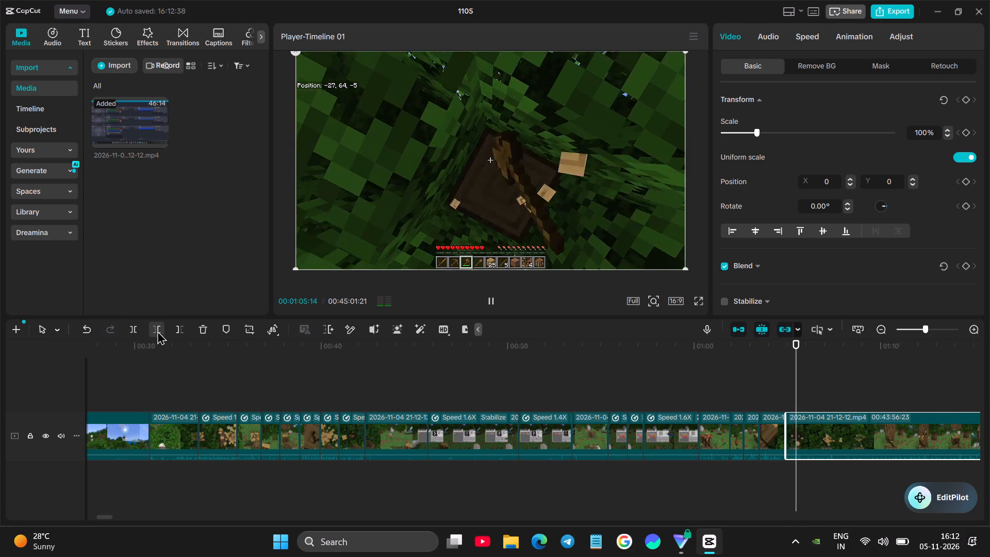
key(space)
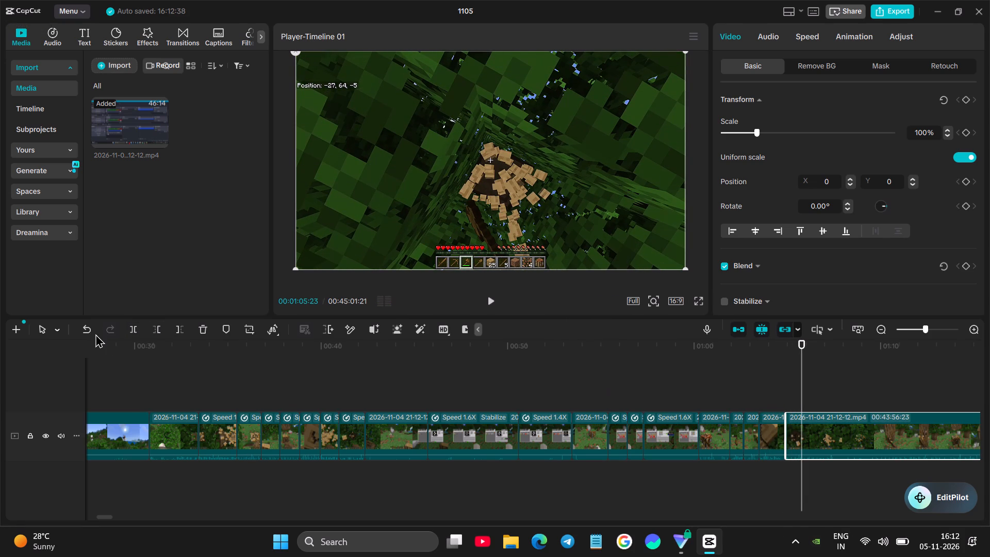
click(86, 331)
Replay the tree-chopping cuts from around 00:01:00 onward to check how the shortened clips run together.
click(764, 395)
click(745, 395)
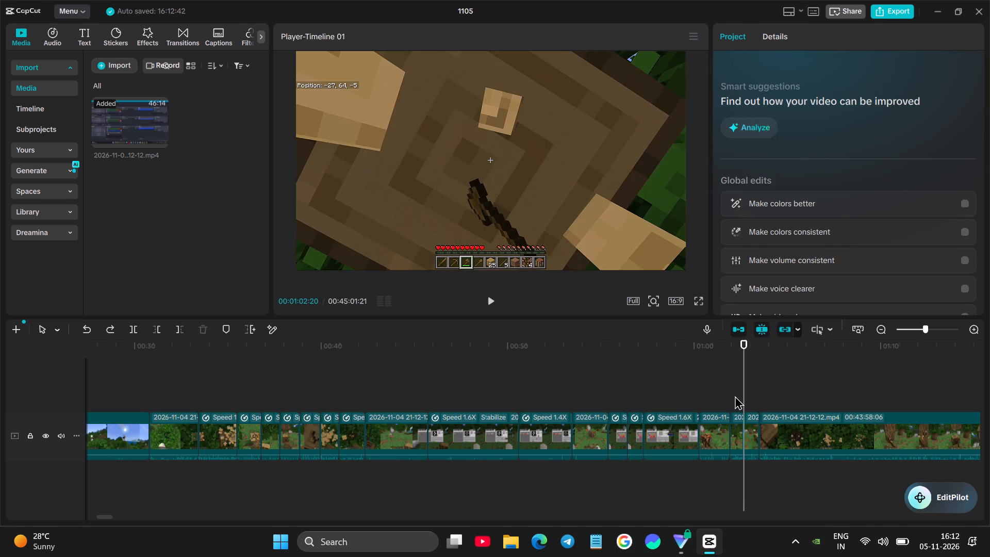
click(735, 396)
key(space)
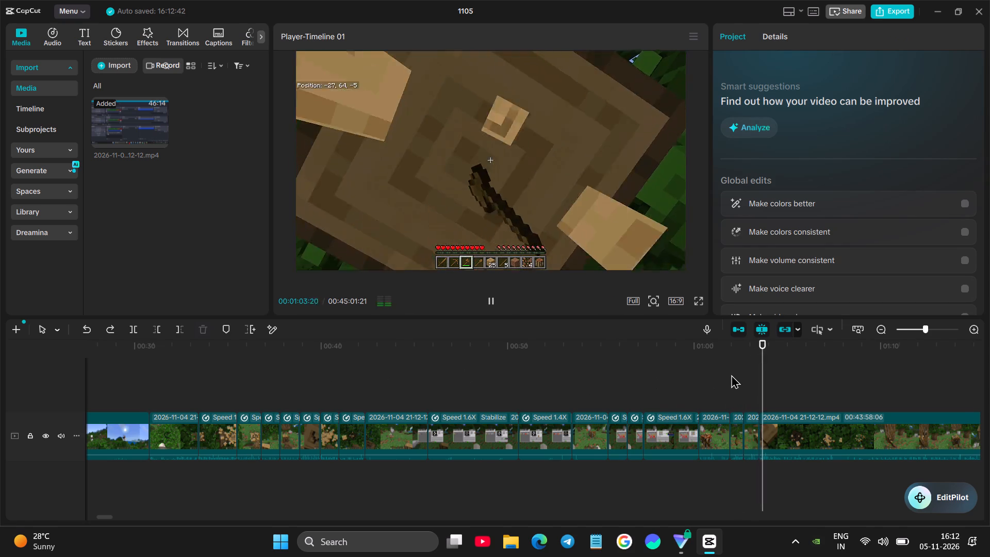
drag(729, 373, 721, 373)
click(696, 382)
key(space)
click(736, 375)
click(712, 378)
key(space)
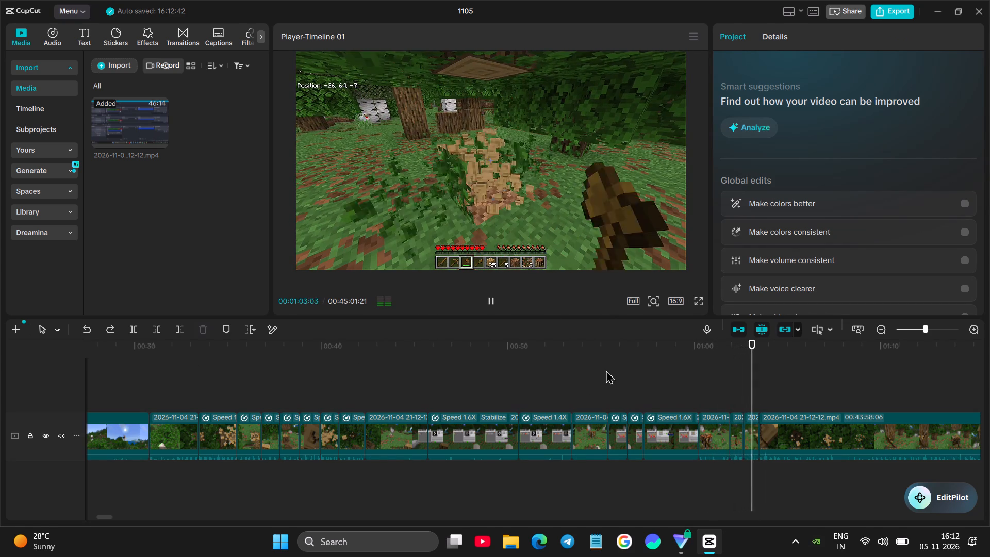
Split the last clip at 00:01:04:12 and trim off the following clip's start up to 00:01:05:10 to shorten the chopping.
key(space)
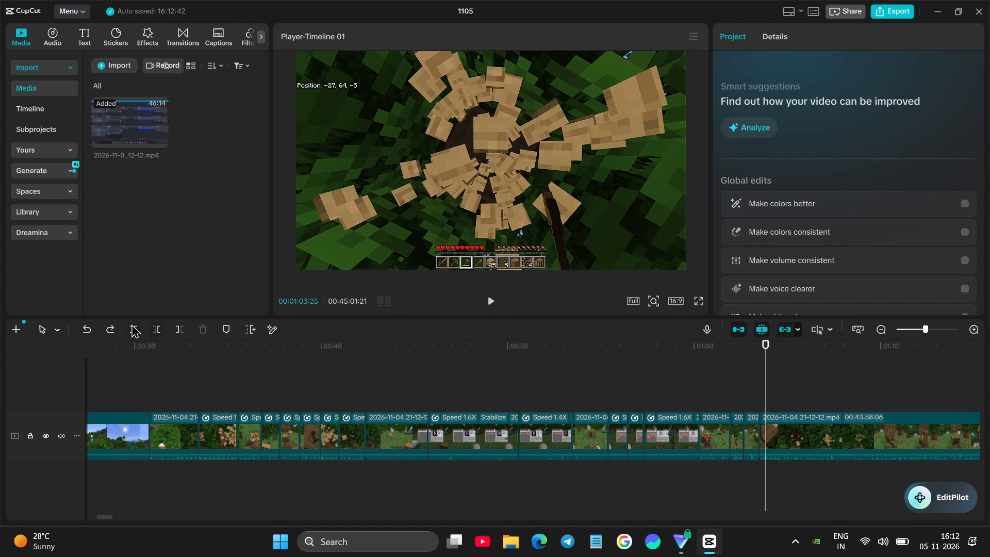
key(space)
key(space)
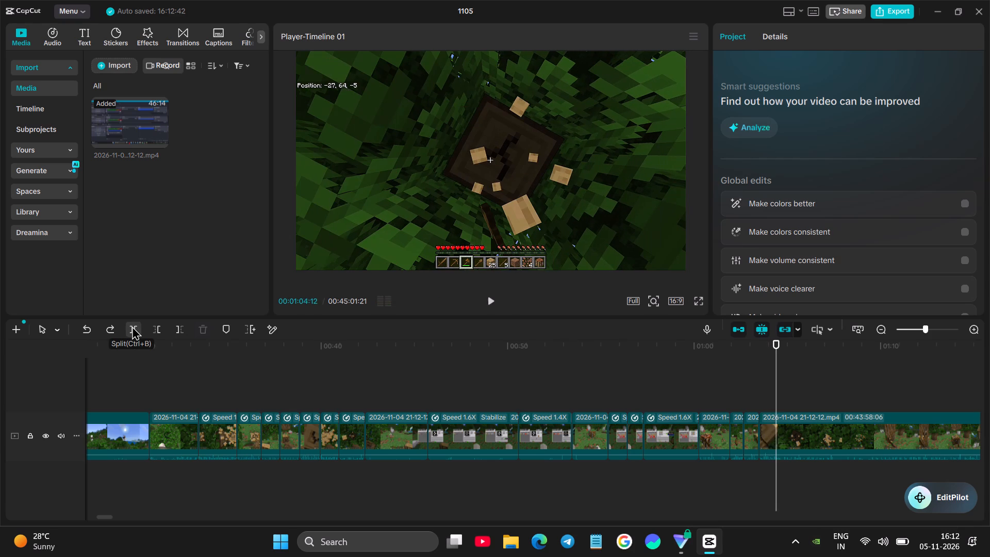
click(132, 326)
key(space)
key(space)
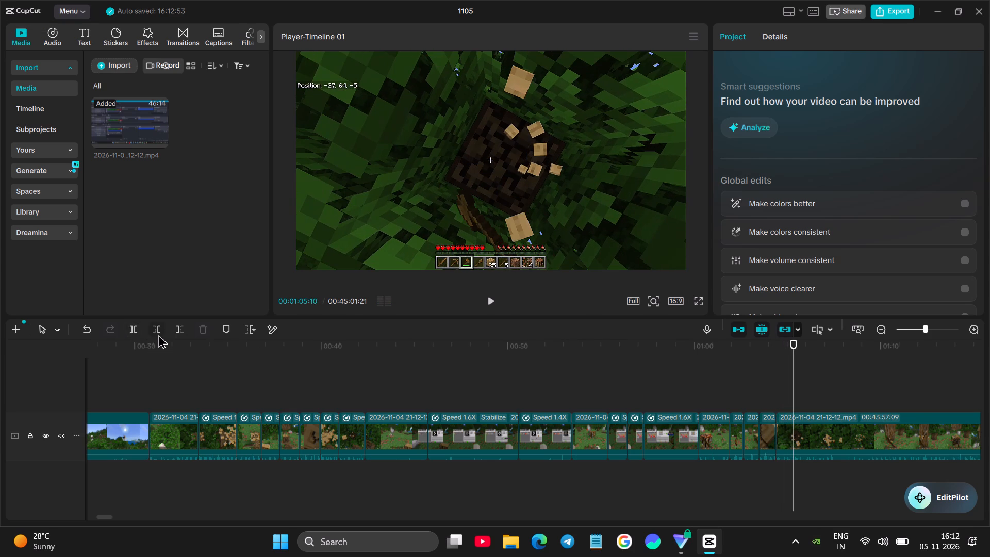
click(159, 334)
Split the last clip at 00:01:05:01 and trim off the following clip's start up to about 00:01:06:02 to shorten the upper log's chopping.
key(space)
key(space)
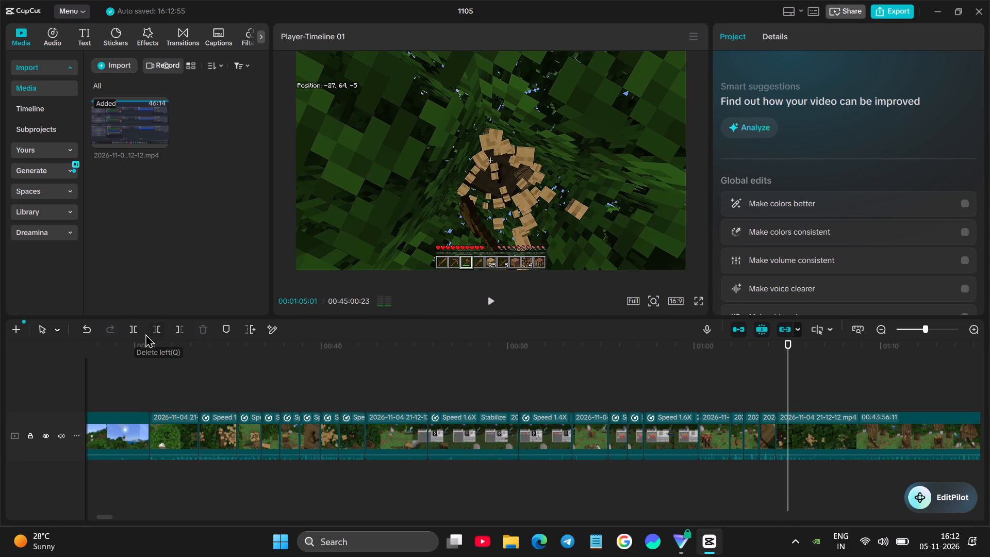
click(129, 331)
key(space)
key(space)
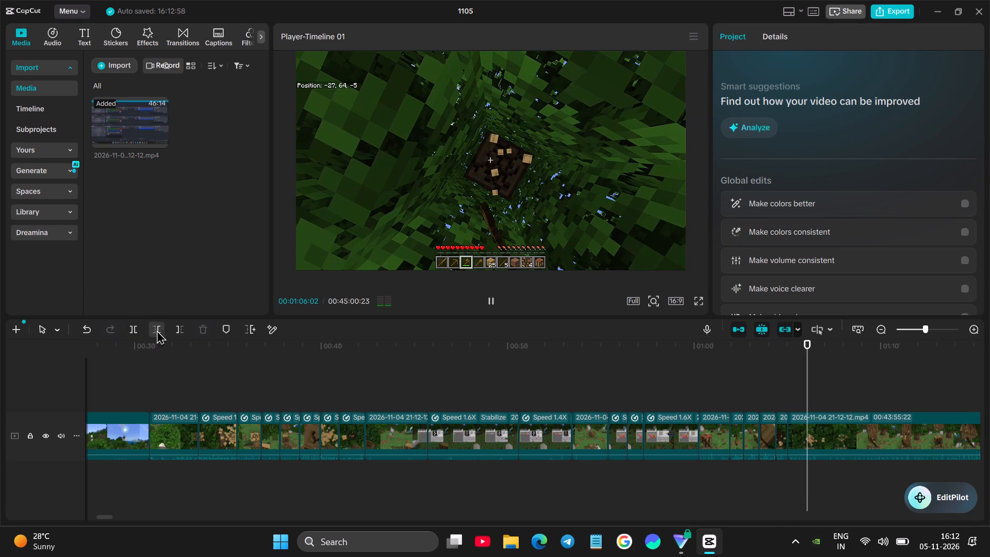
click(161, 329)
Replay the shortened chopping and the approach to the next tree, plus the crafting section from about 00:00:45.
click(745, 395)
key(space)
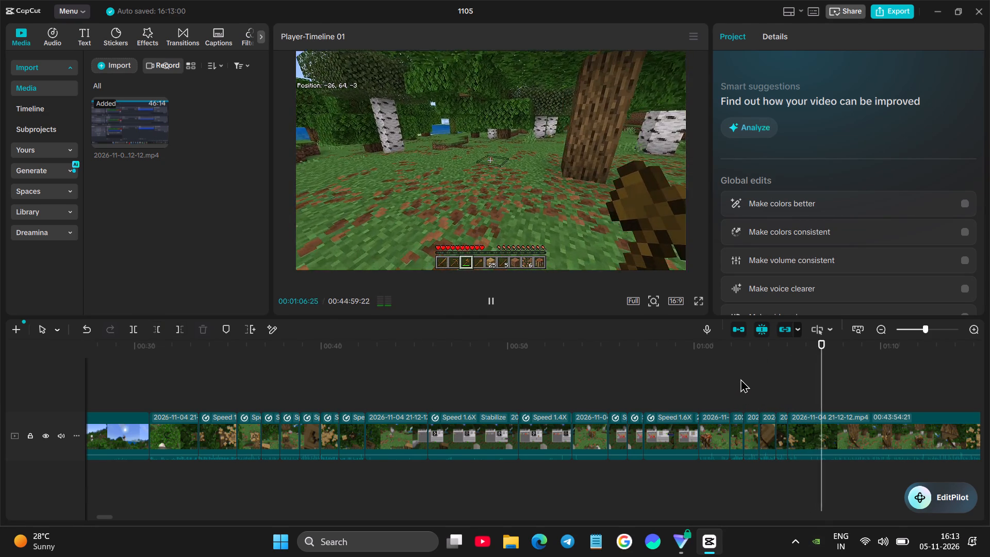
key(space)
key(space)
key(space)
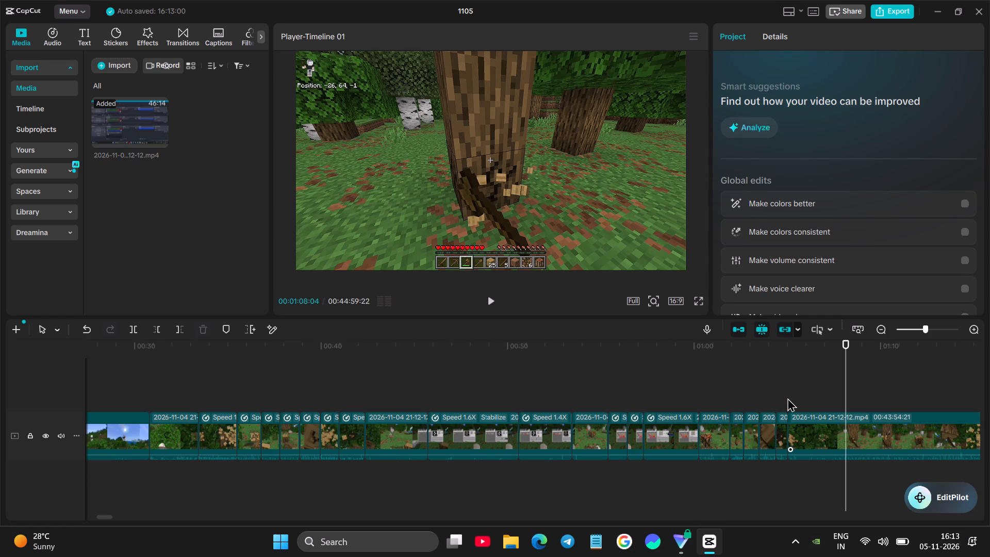
click(787, 398)
key(space)
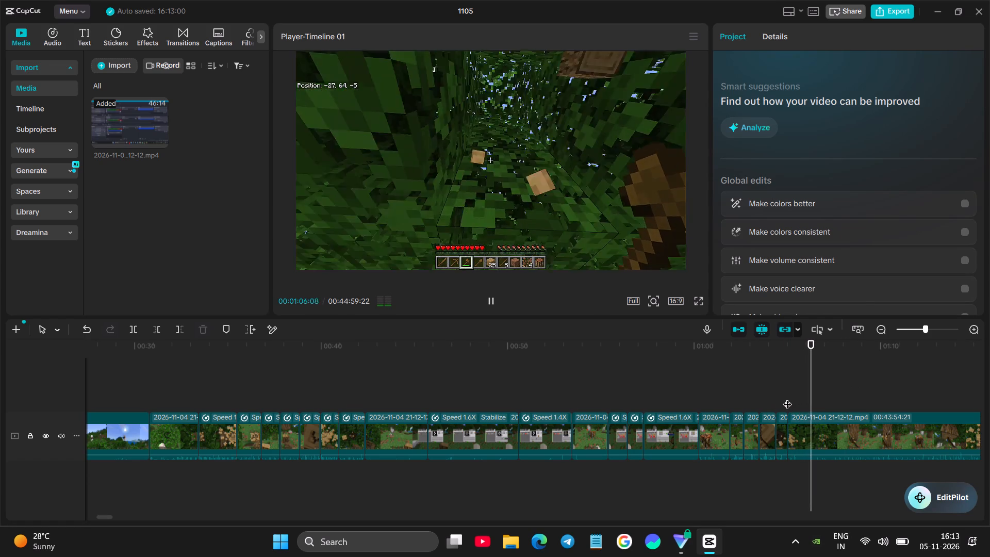
click(416, 375)
key(space)
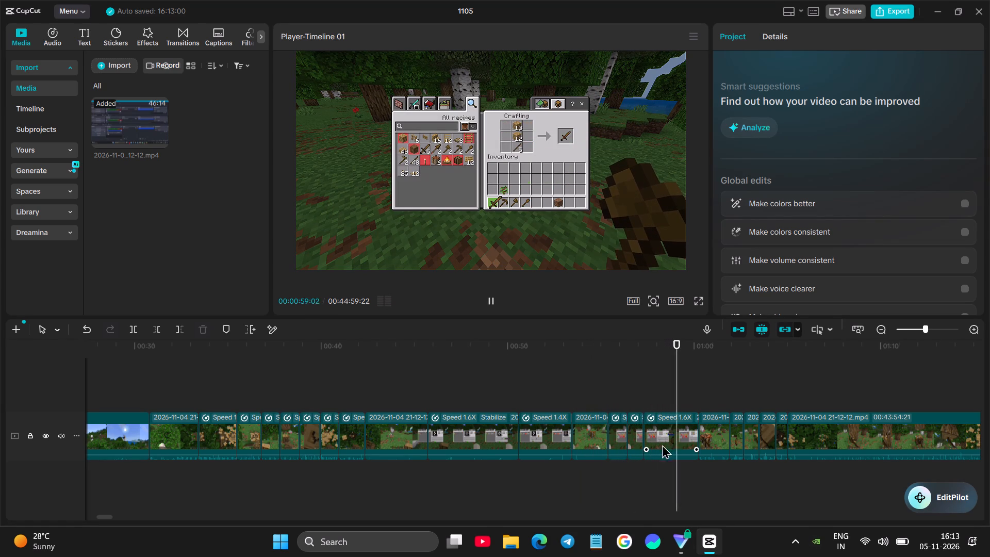
Trim off the end of the last 1.6X crafting clip from about 00:00:59:25.
key(space)
key(space)
key(space)
key(space)
key(space)
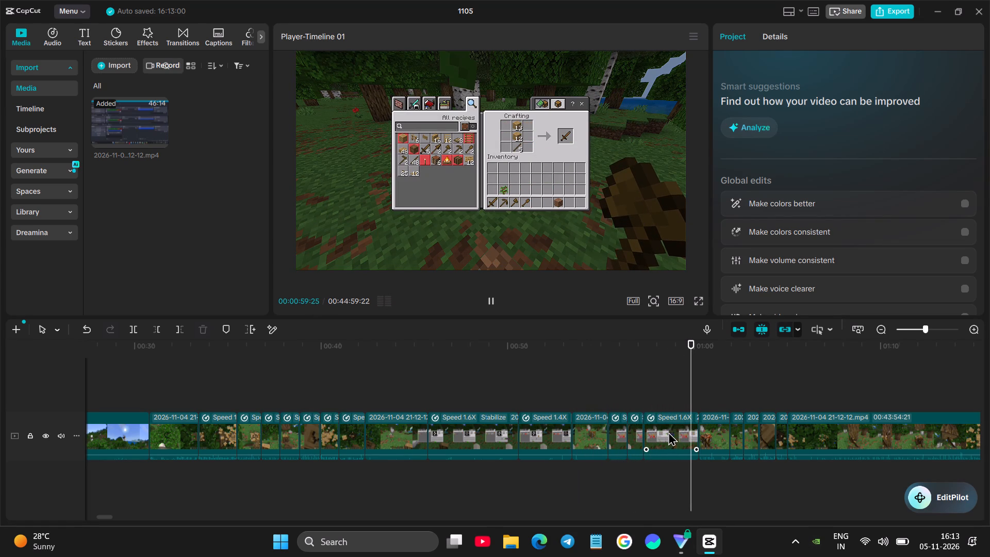
click(668, 432)
click(183, 331)
Play through the shortened chopping and split the last clip at 00:01:05:28, as the view turns away from the chopped tree.
key(space)
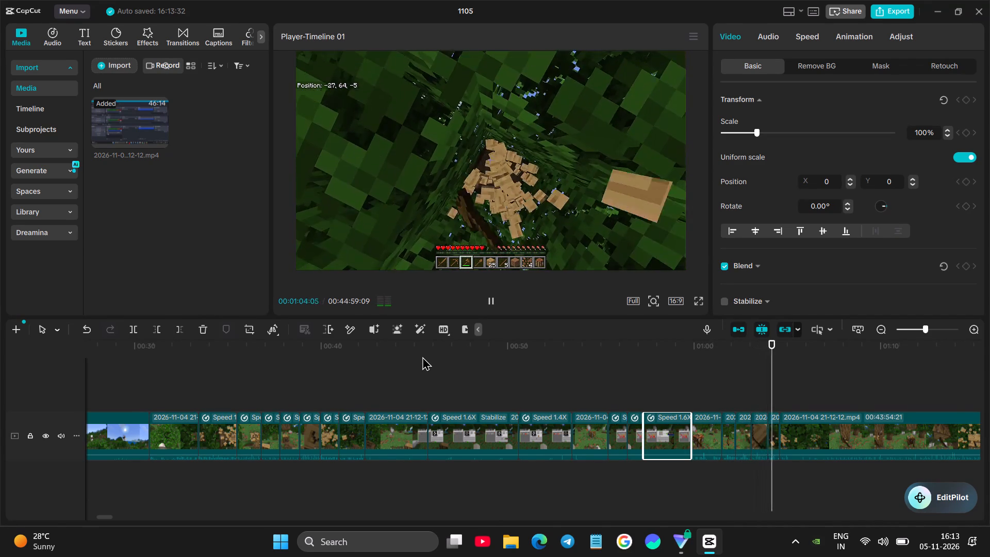
key(space)
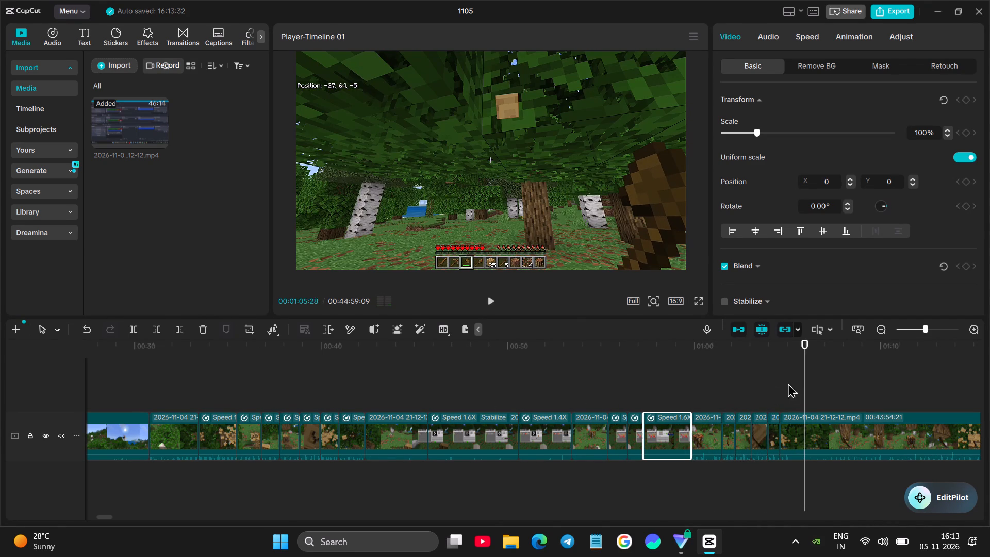
click(807, 421)
click(131, 326)
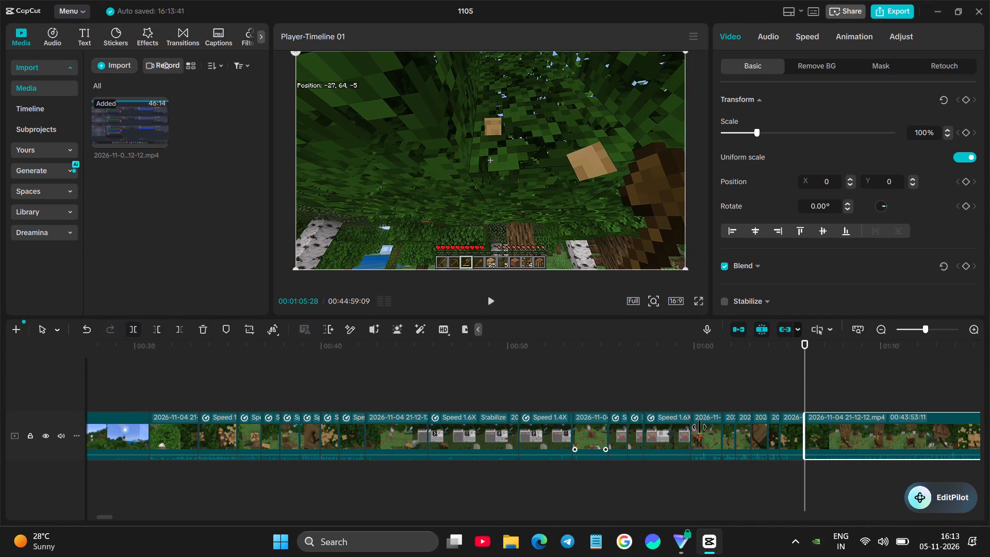
Scrub past the remaining tree chopping and trim off the last clip's start up to about 00:01:47:28.
click(764, 376)
click(770, 375)
key(space)
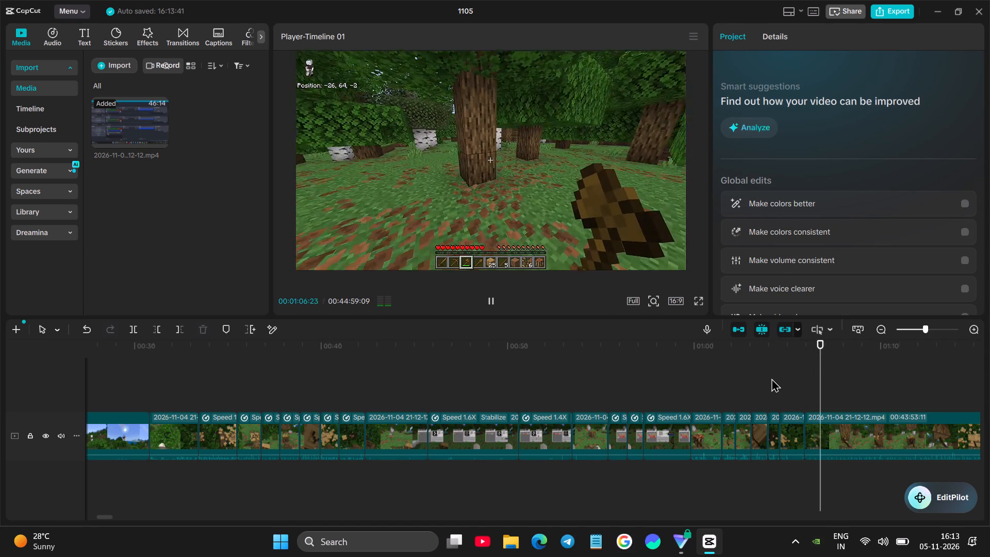
scroll(817, 399, left, 2)
click(703, 399)
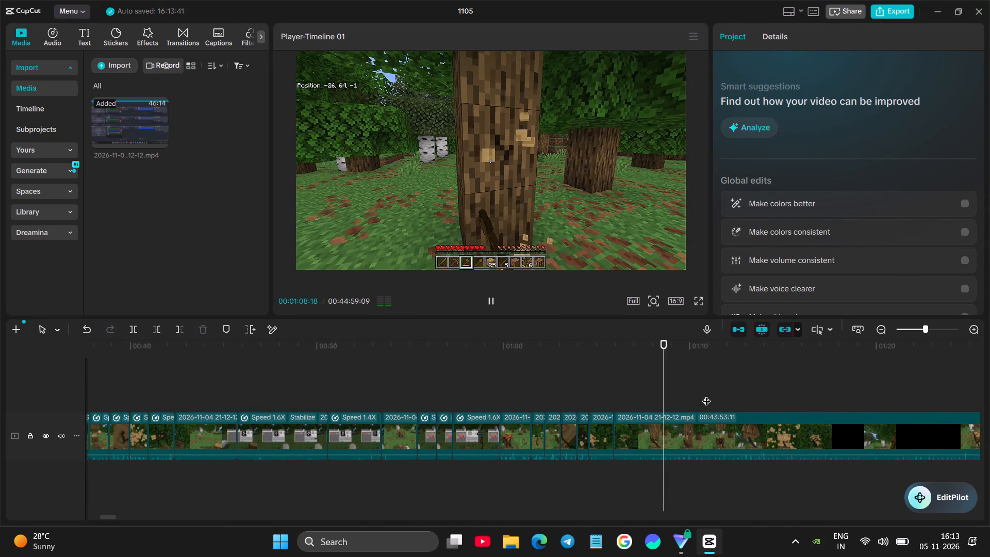
drag(706, 395, 790, 387)
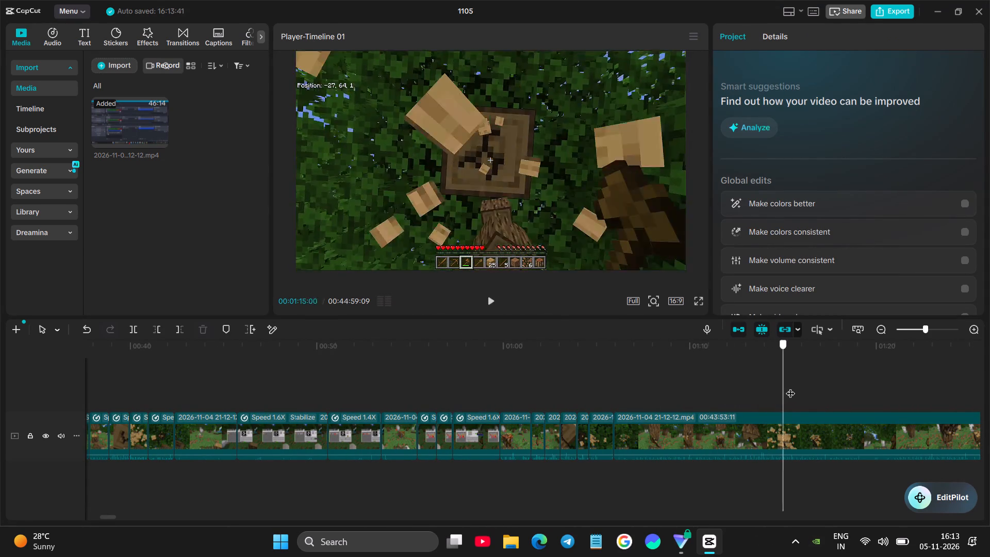
drag(790, 387, 939, 382)
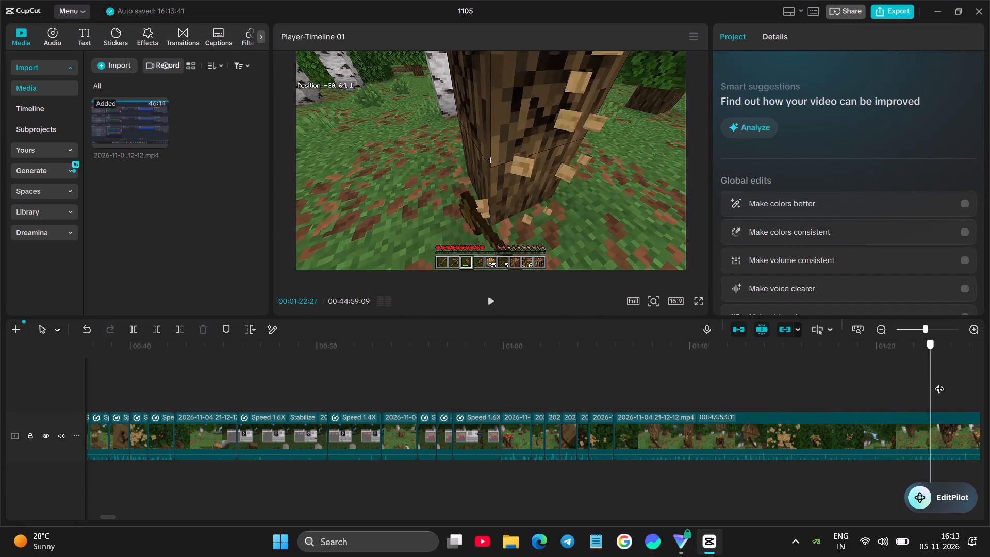
drag(939, 382, 878, 374)
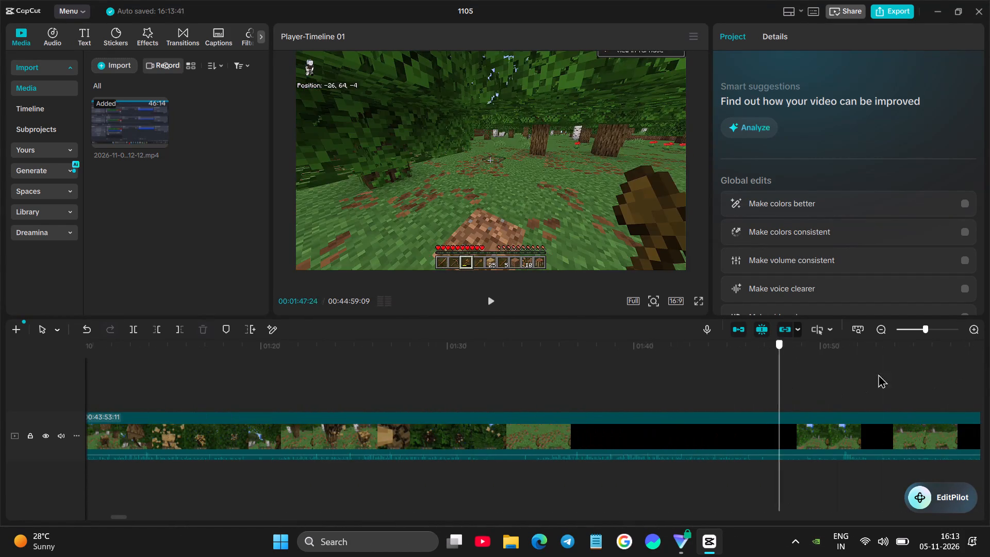
drag(878, 374, 618, 390)
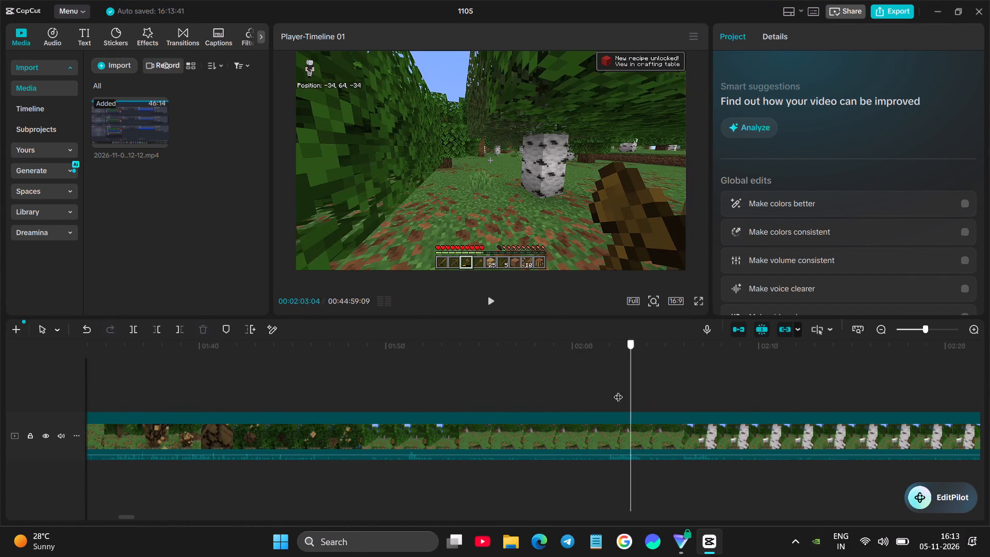
drag(618, 390, 342, 398)
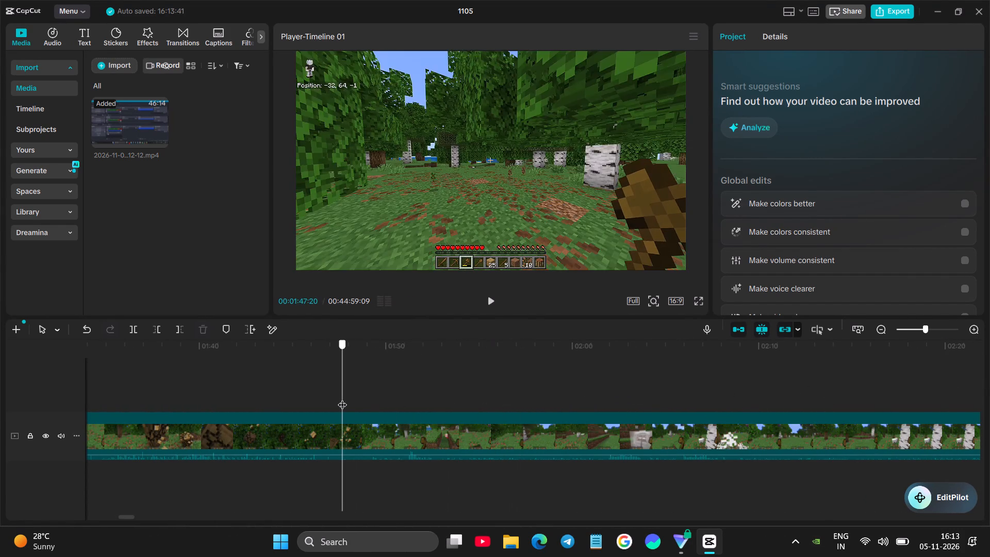
drag(342, 398, 478, 387)
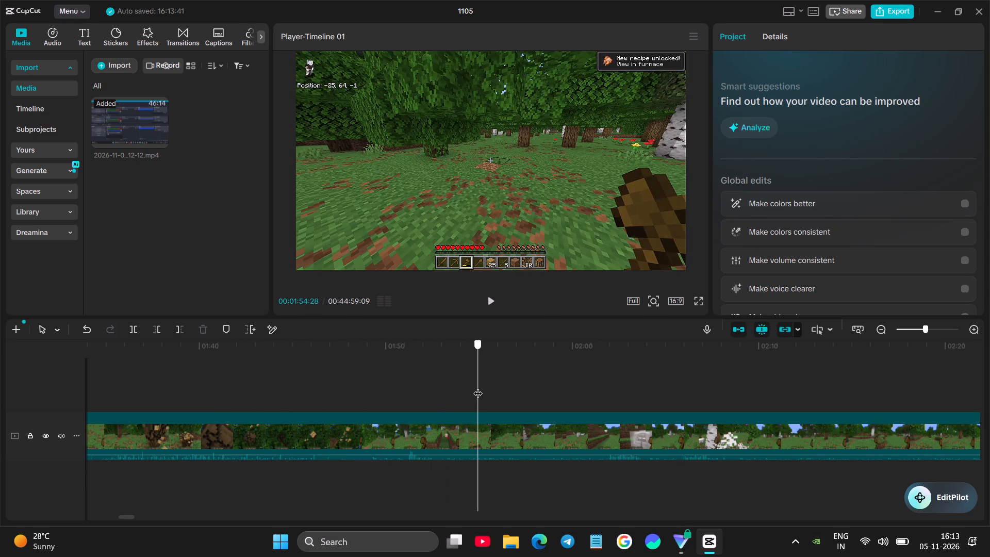
drag(478, 387, 417, 402)
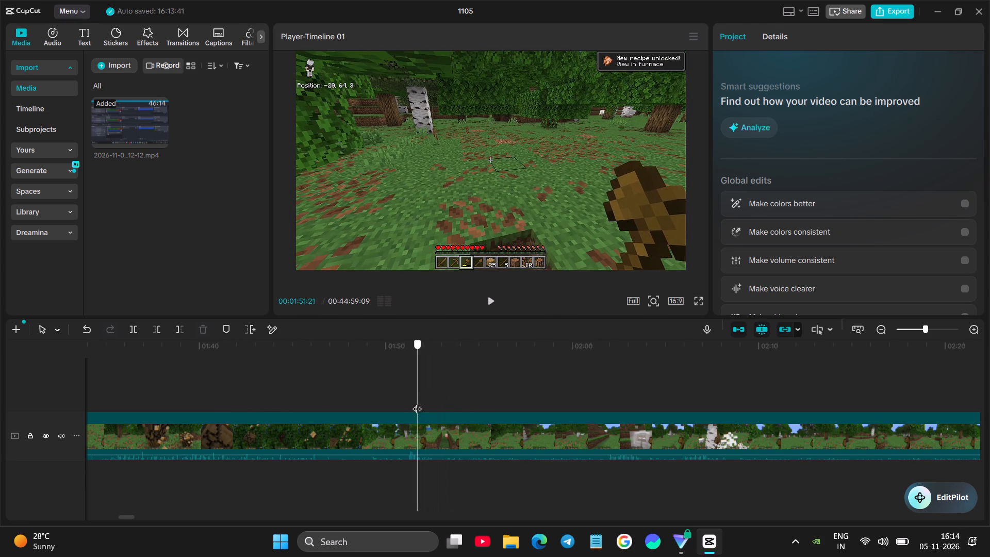
drag(417, 402, 347, 416)
click(348, 431)
click(155, 333)
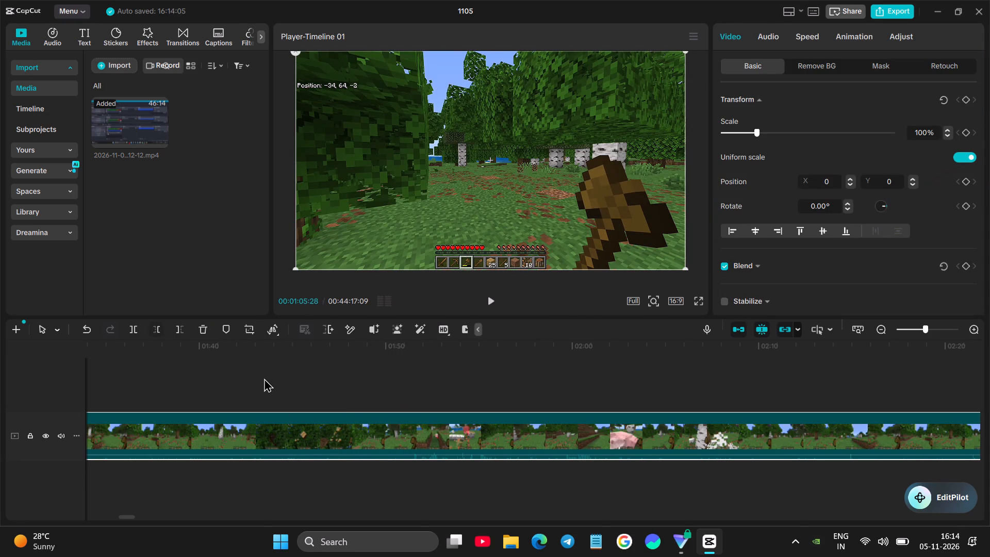
Replay the new join at 00:01:05:28 and the walk that follows to check the cut.
scroll(307, 367, right, 2)
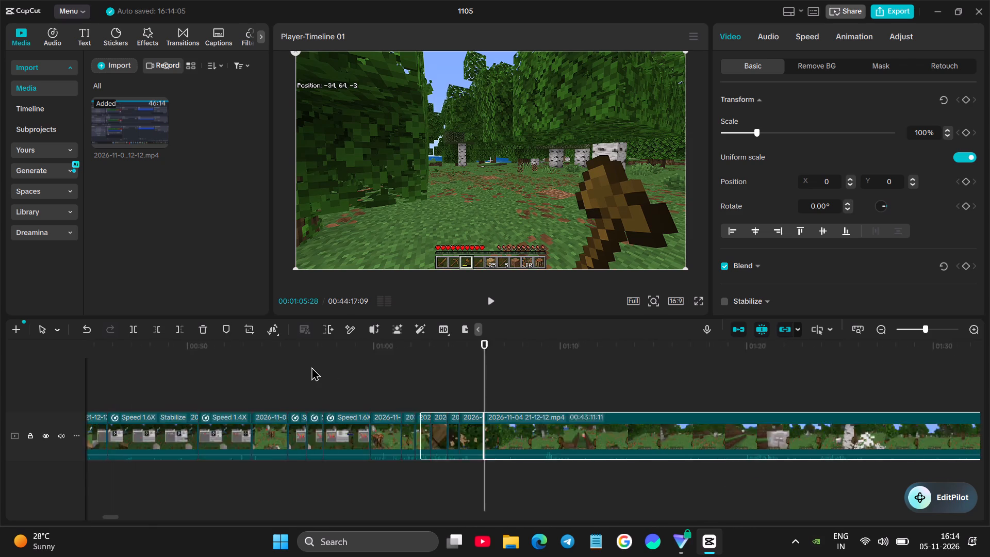
scroll(311, 367, right, 1)
click(612, 376)
key(space)
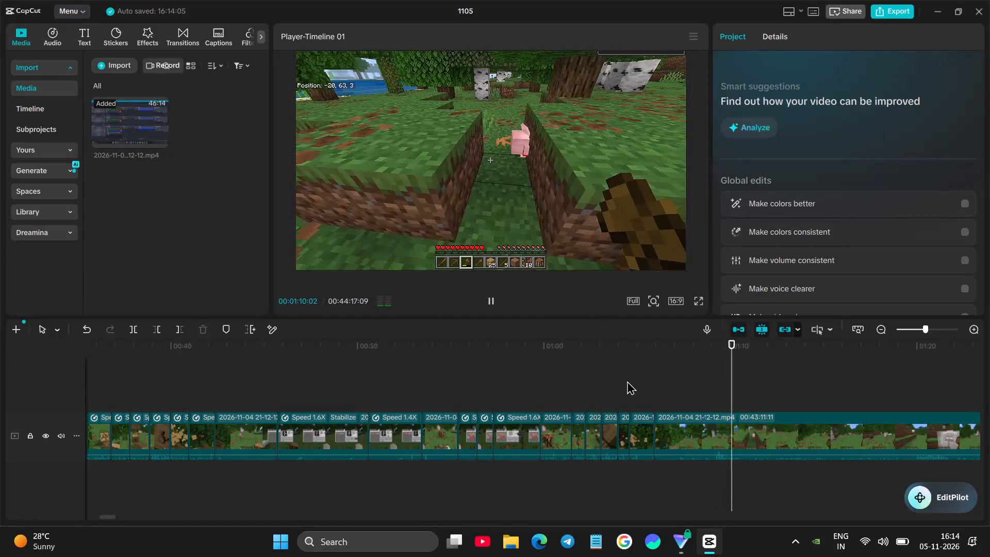
click(662, 383)
key(space)
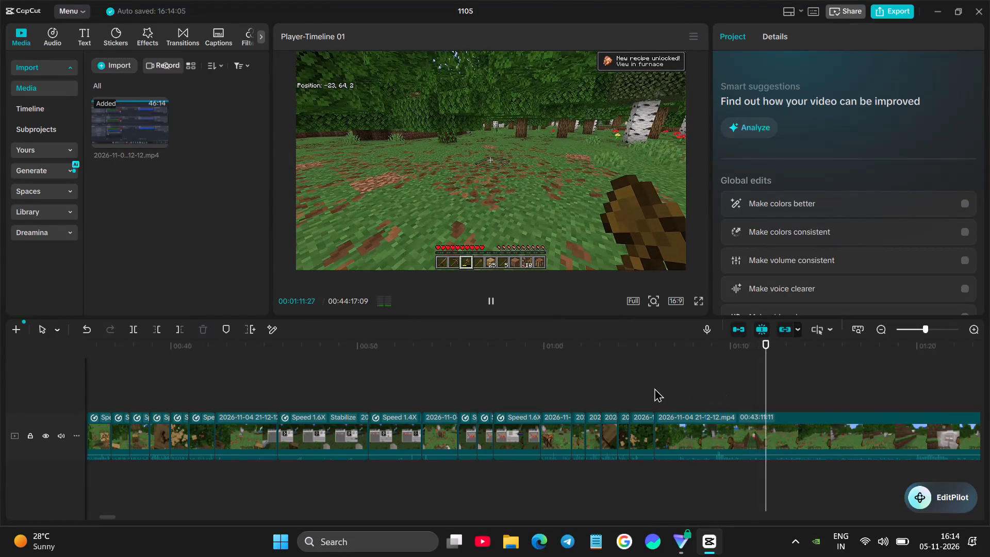
key(space)
key(space)
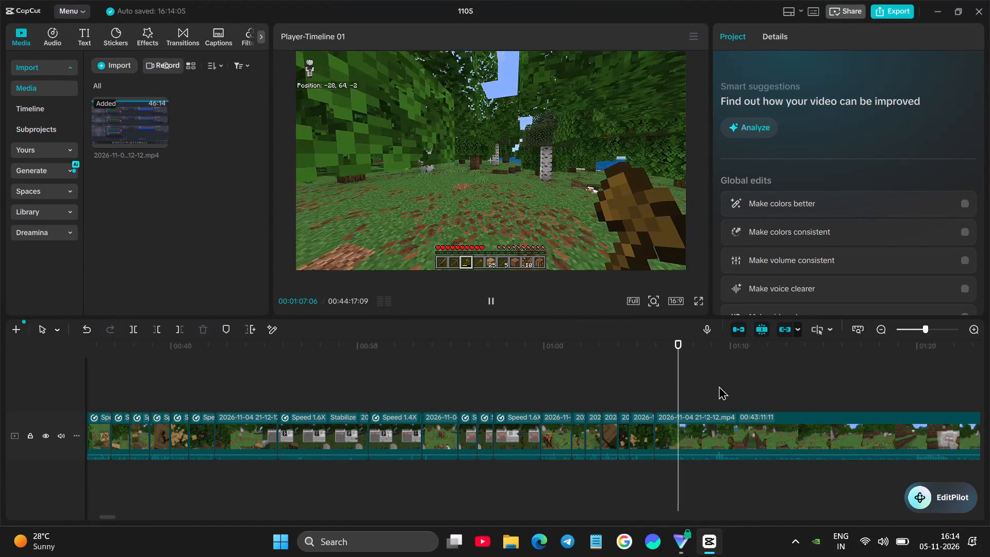
key(space)
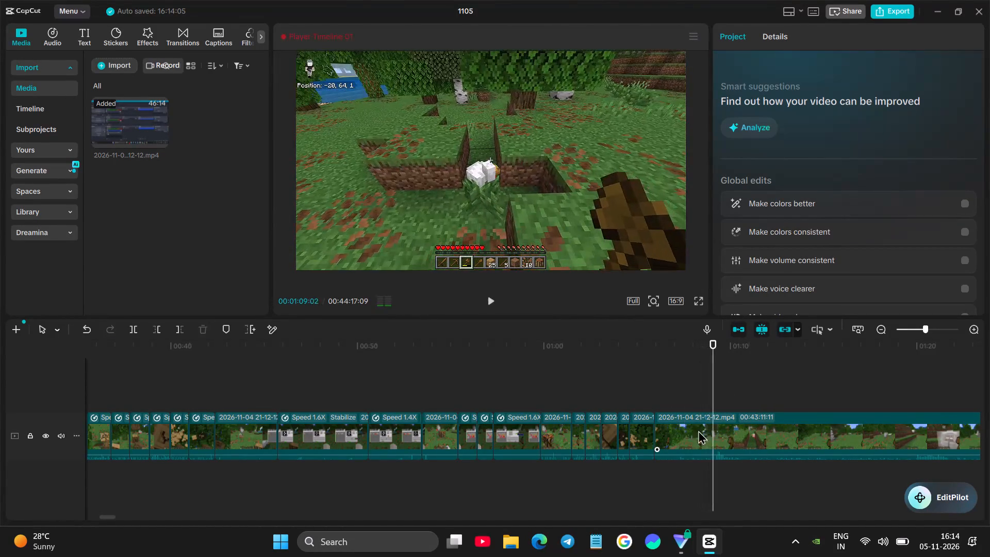
Trim about 21 frames off the last clip's start, shortening it to 00:43:10:20.
click(671, 424)
drag(654, 418, 669, 404)
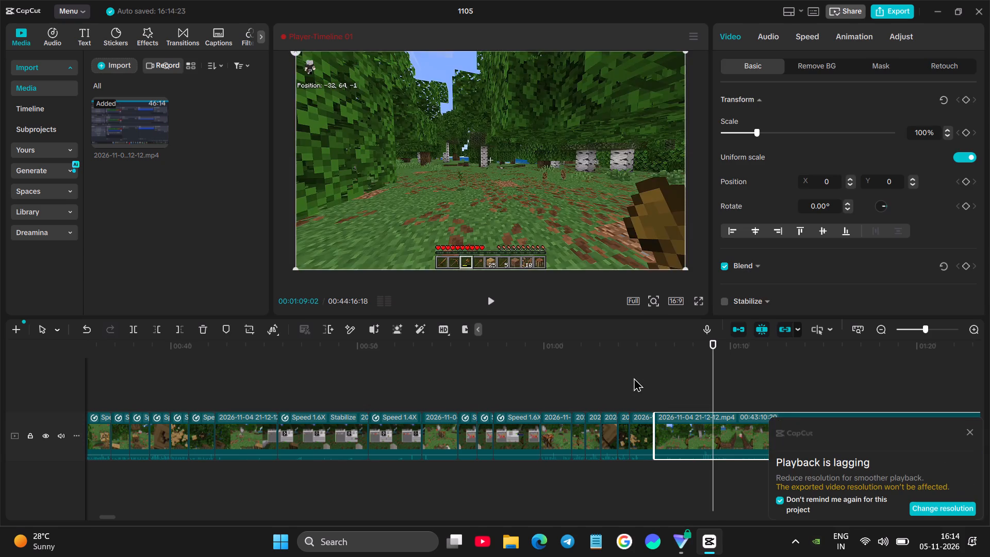
Replay the walk after the last join and split the last clip at 00:01:07:05, before the player reaches the animals at the dirt trench.
click(632, 378)
key(space)
click(971, 429)
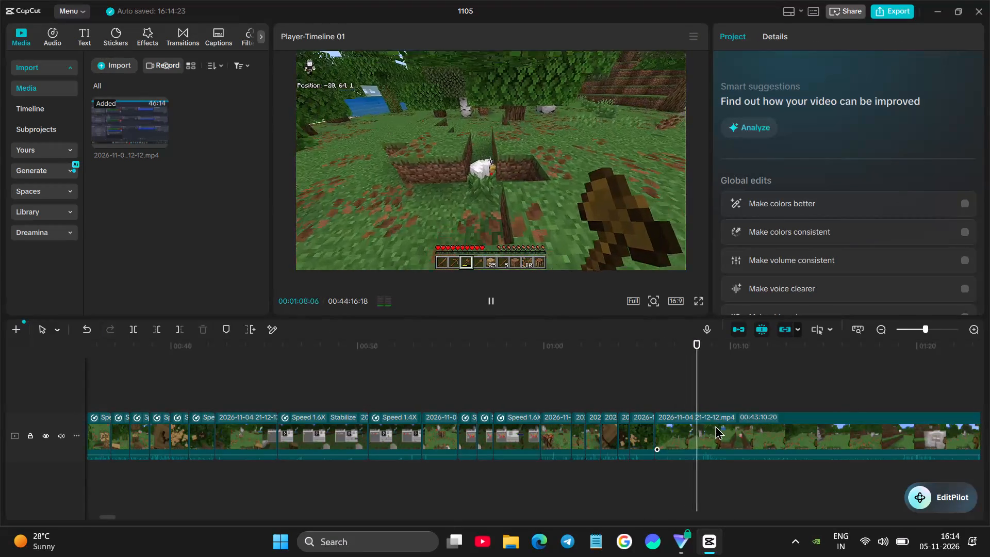
key(space)
key(space)
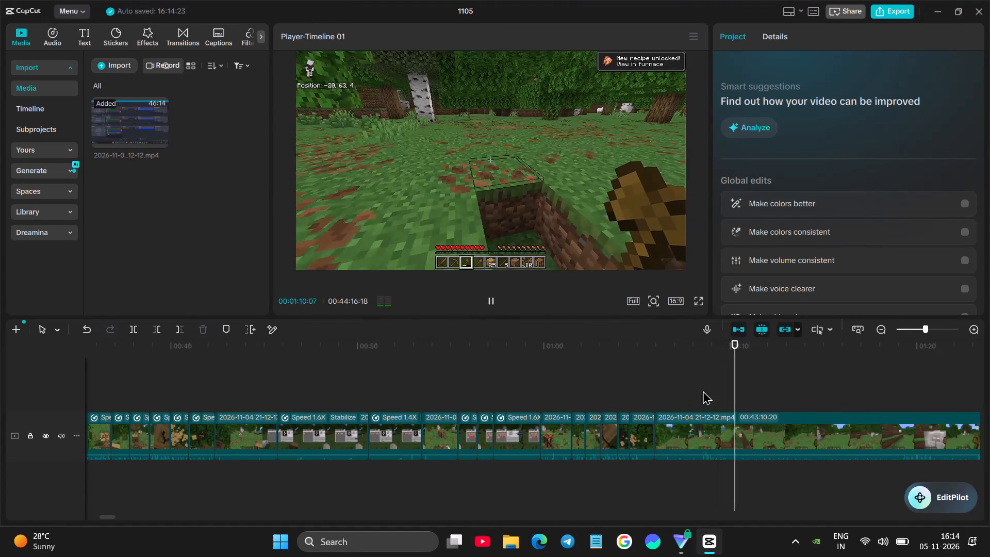
click(703, 390)
click(663, 394)
key(space)
key(space)
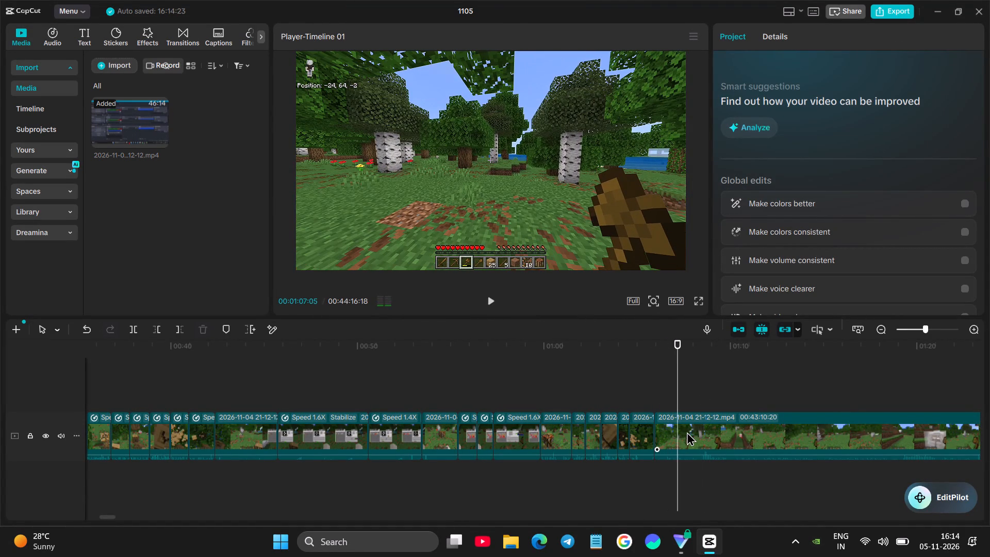
click(687, 432)
click(129, 330)
Trim one second off the last clip's start, shortening it to 00:43:08:13, so it opens at the dirt trench.
key(space)
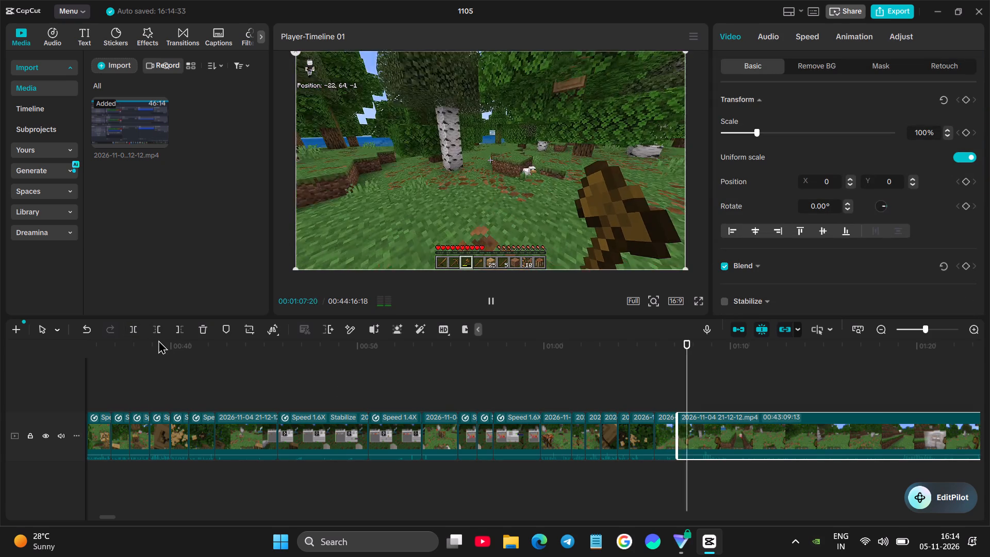
key(space)
click(159, 328)
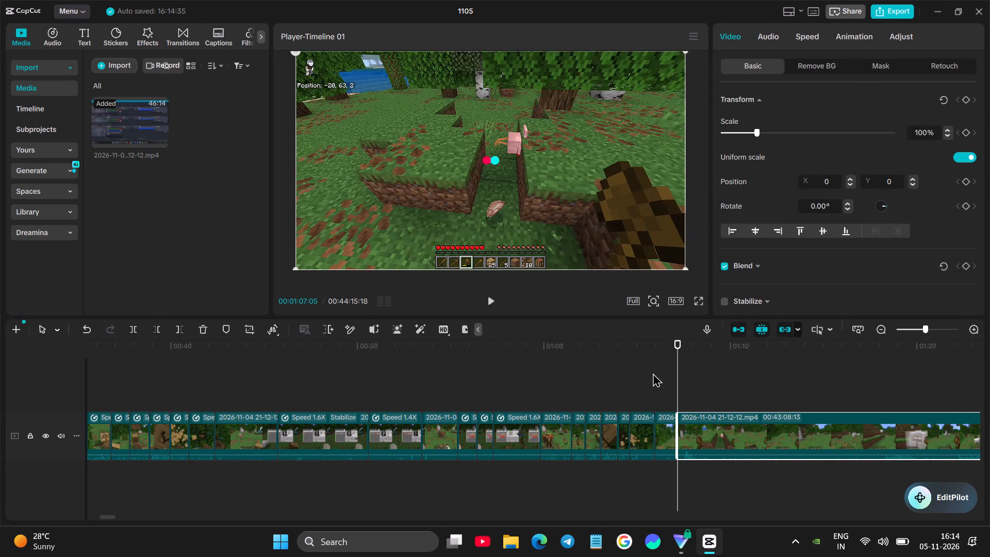
Play the animal fight in the trench and split the last clip at about 00:01:08:08.
click(655, 373)
key(space)
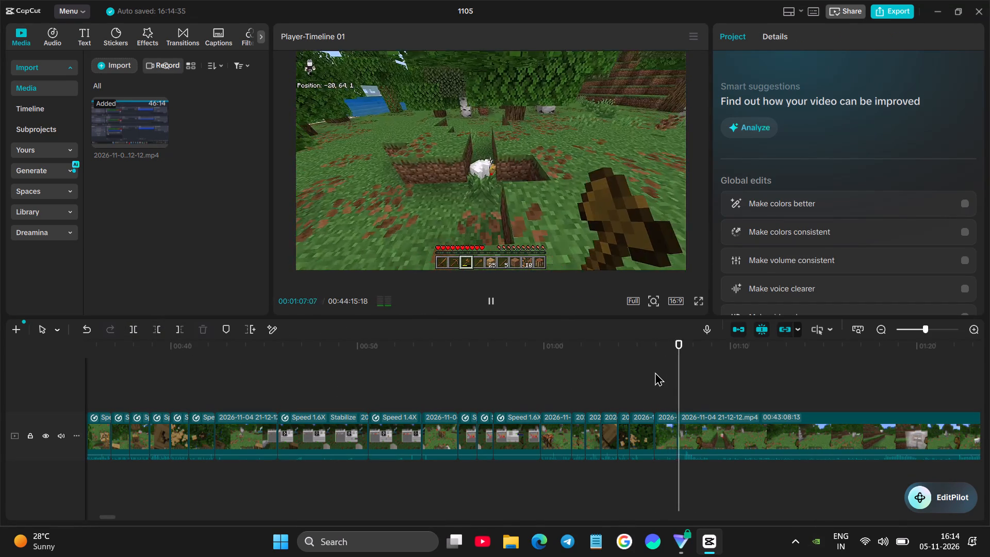
key(space)
click(732, 422)
key(space)
key(space)
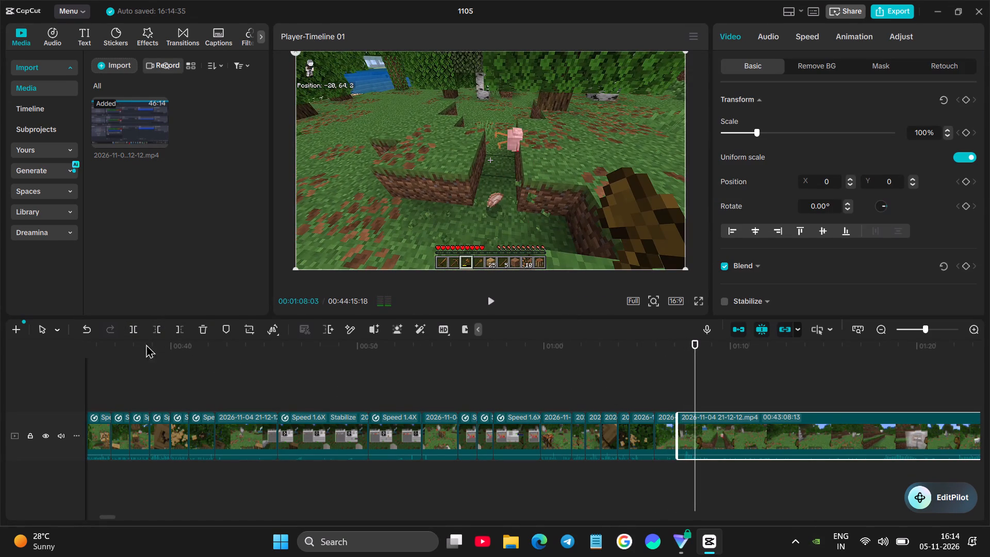
key(space)
key(space)
click(133, 329)
Review the walk through the trees after the trench and trim the last clip's start up to 00:01:14:25.
key(space)
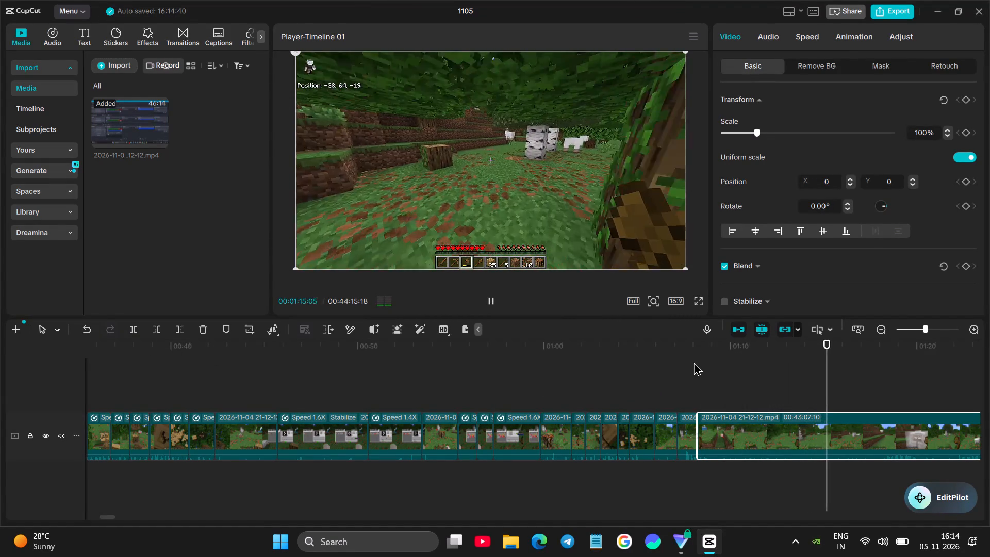
key(space)
click(669, 388)
key(space)
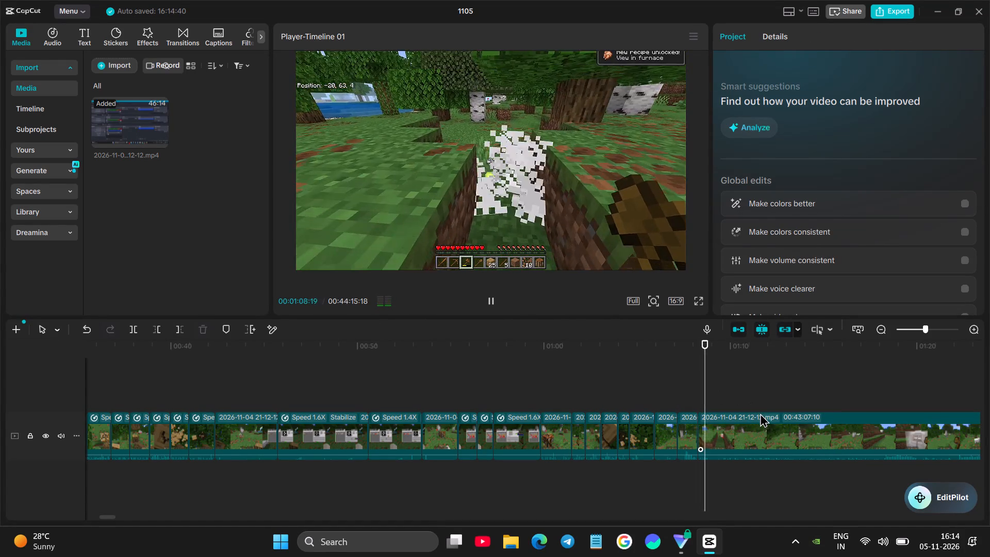
key(space)
click(697, 391)
key(space)
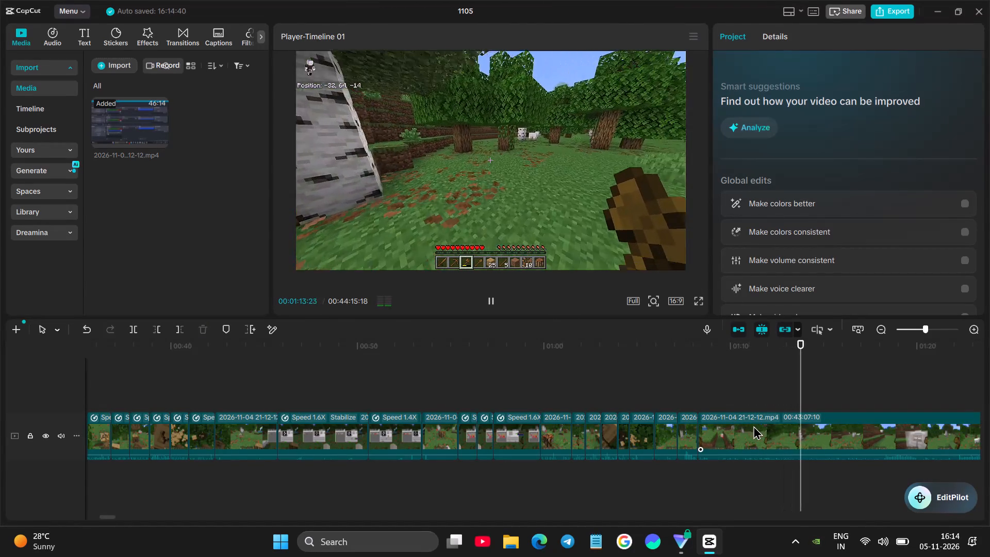
key(space)
click(768, 428)
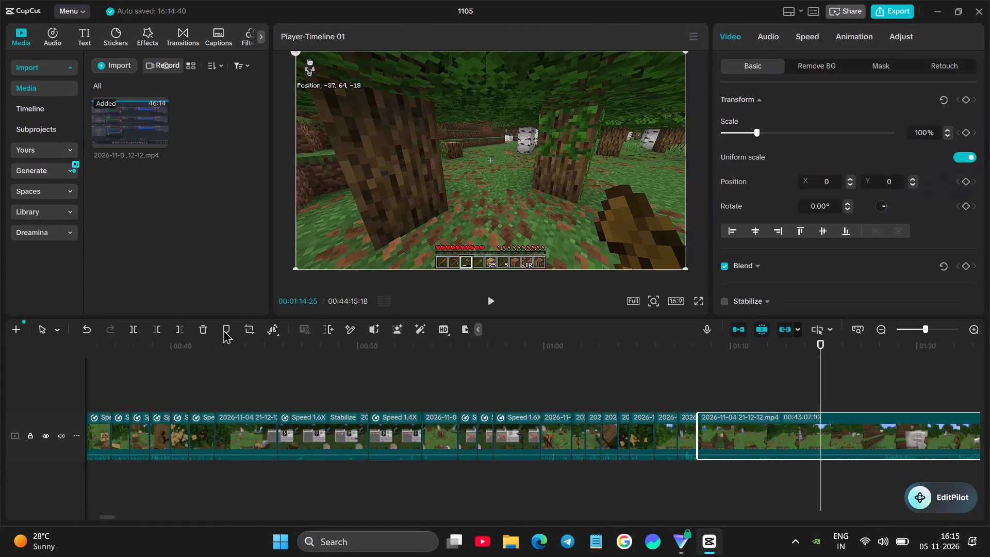
click(159, 331)
Play the walk along the dirt hillside and split the last clip at 00:01:10:05, before the player climbs up to the animals.
click(689, 388)
key(space)
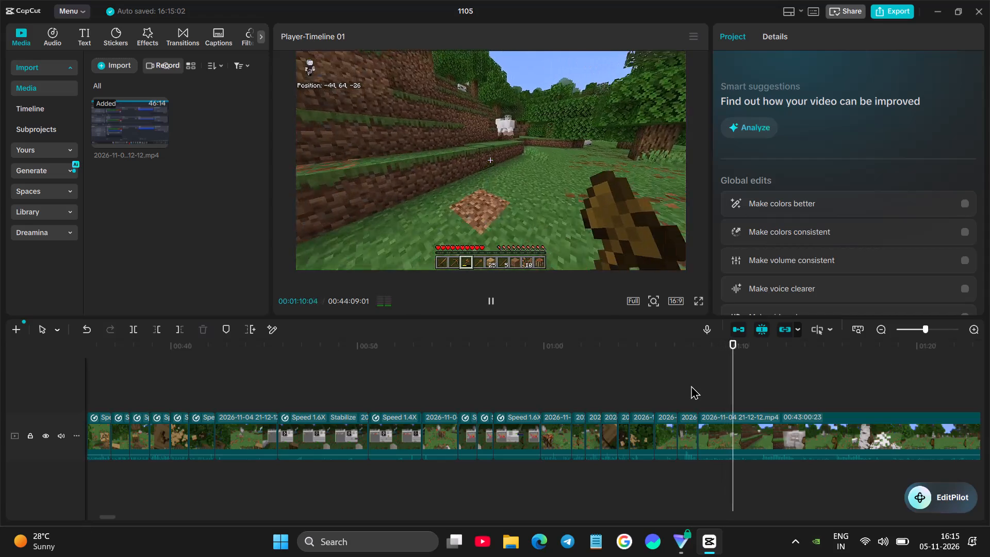
key(space)
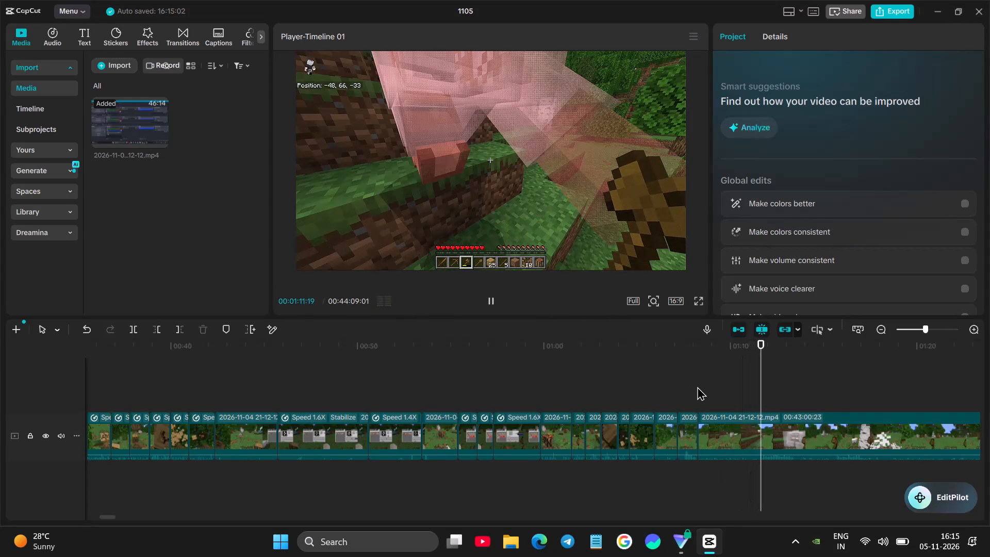
click(733, 389)
click(733, 419)
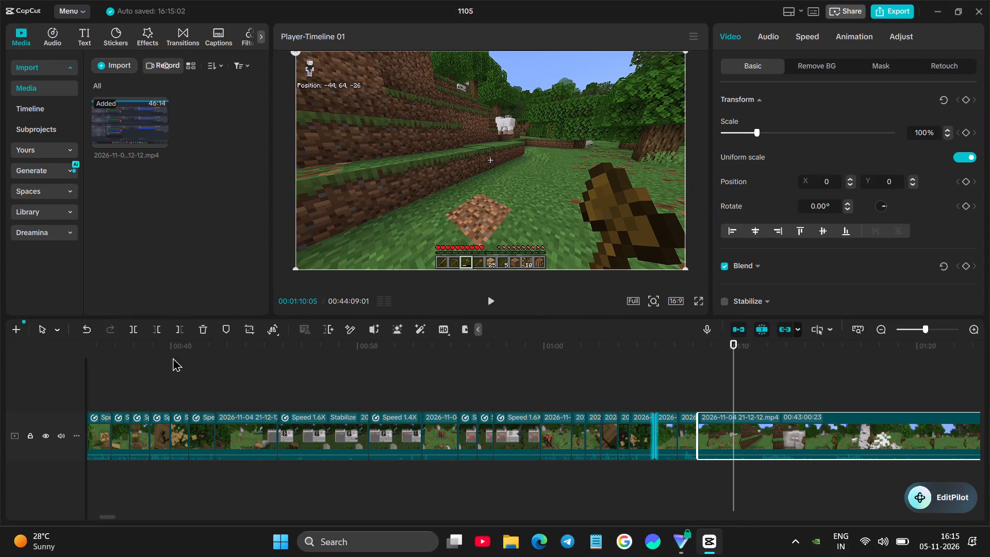
click(136, 328)
Trim the last clip's start up to 00:01:11:24, cutting into the pig fight on the hillside and shortening it to 00:42:57:07.
key(space)
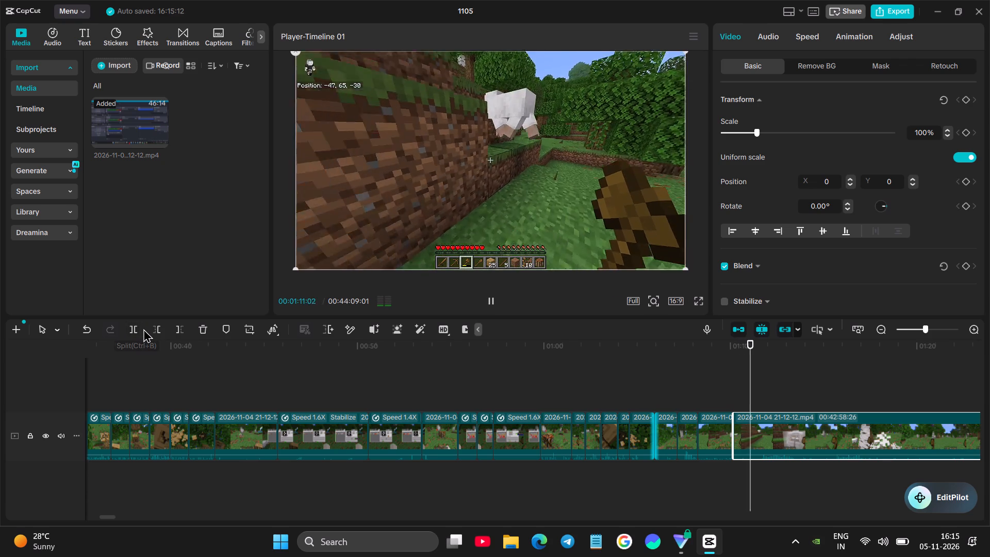
key(space)
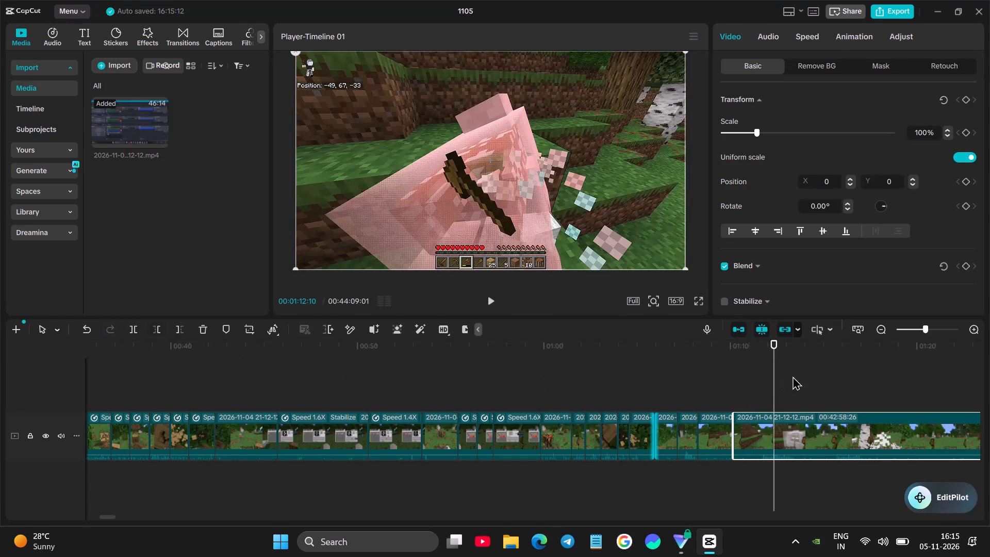
drag(771, 381, 765, 383)
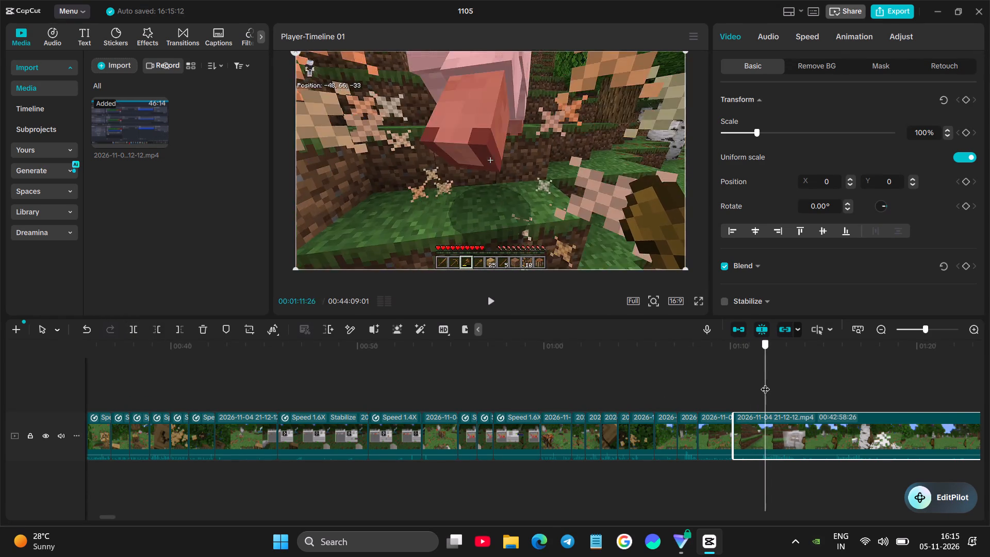
drag(765, 383, 764, 384)
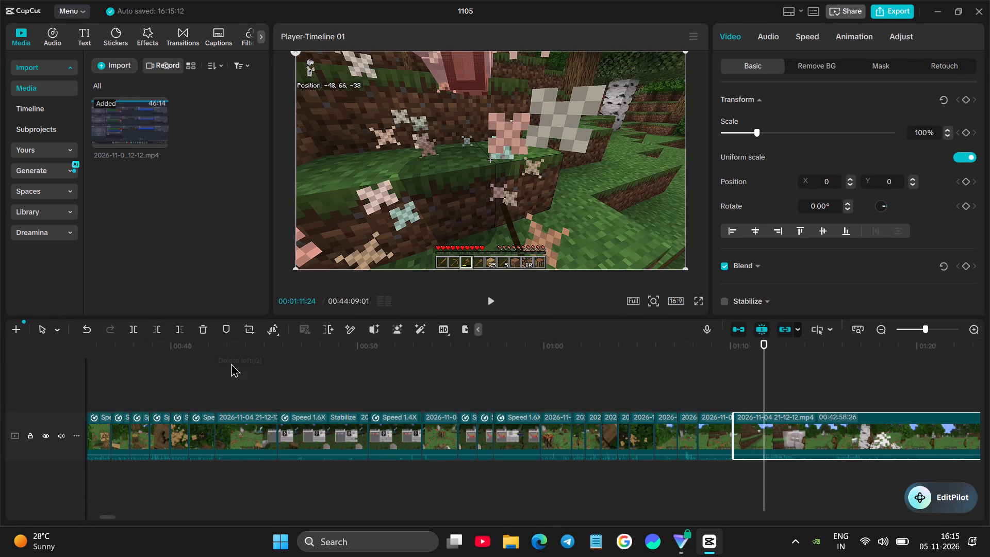
click(152, 331)
Play the pig fight from the new join and split the last clip at about 00:01:11:18, as the view turns back to the forest.
click(714, 398)
key(space)
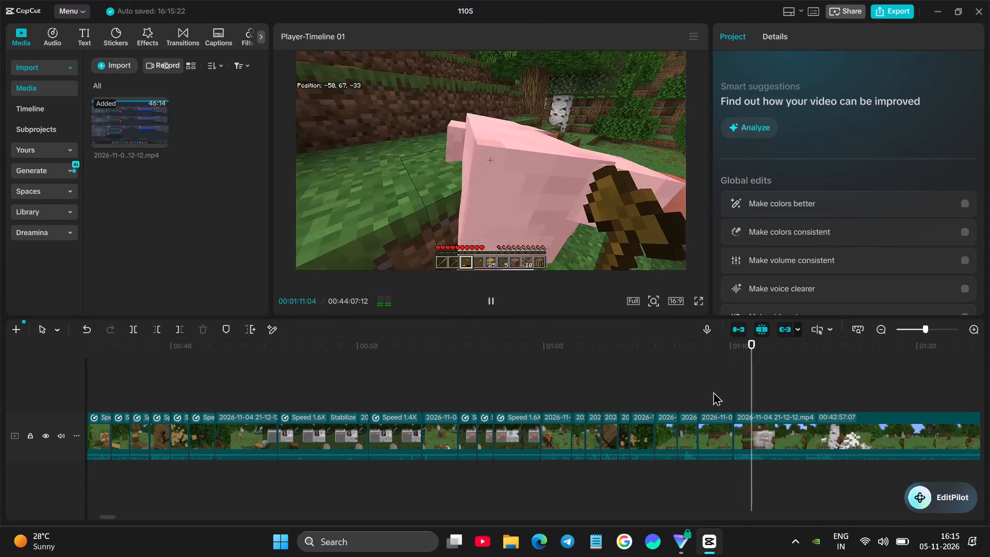
key(space)
click(803, 432)
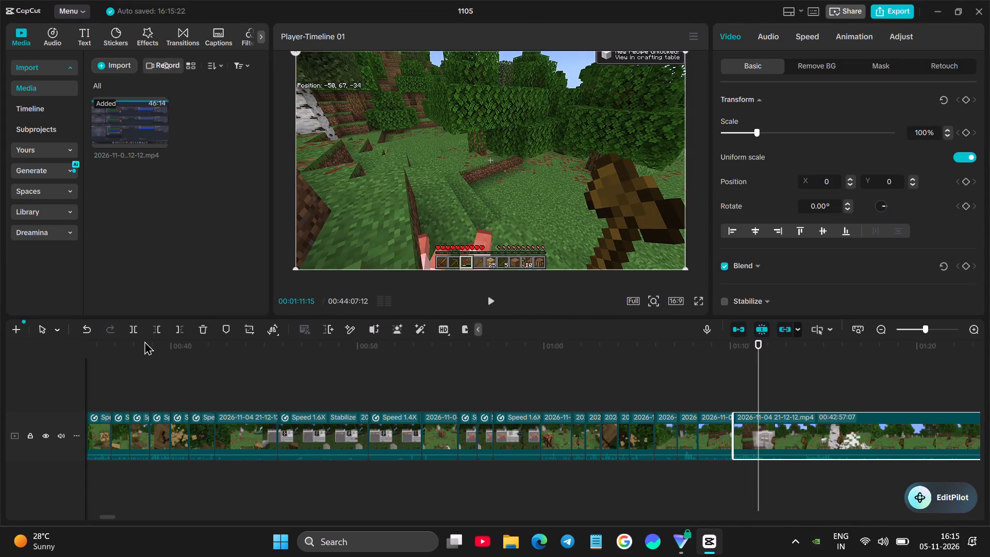
key(space)
key(space)
click(135, 334)
Trim the last clip's start up to 00:01:13:23, where the player reaches the sheep beside the birch tree.
key(space)
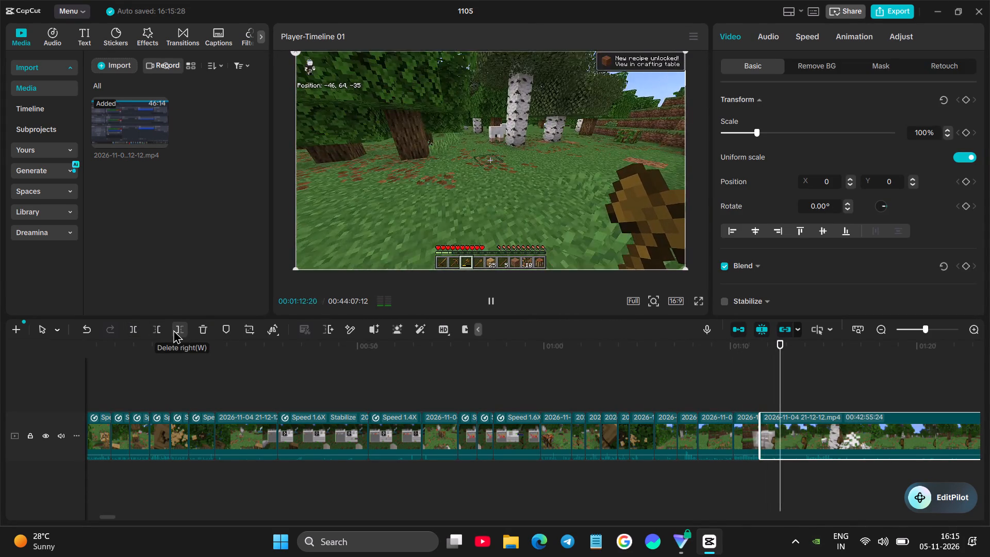
key(space)
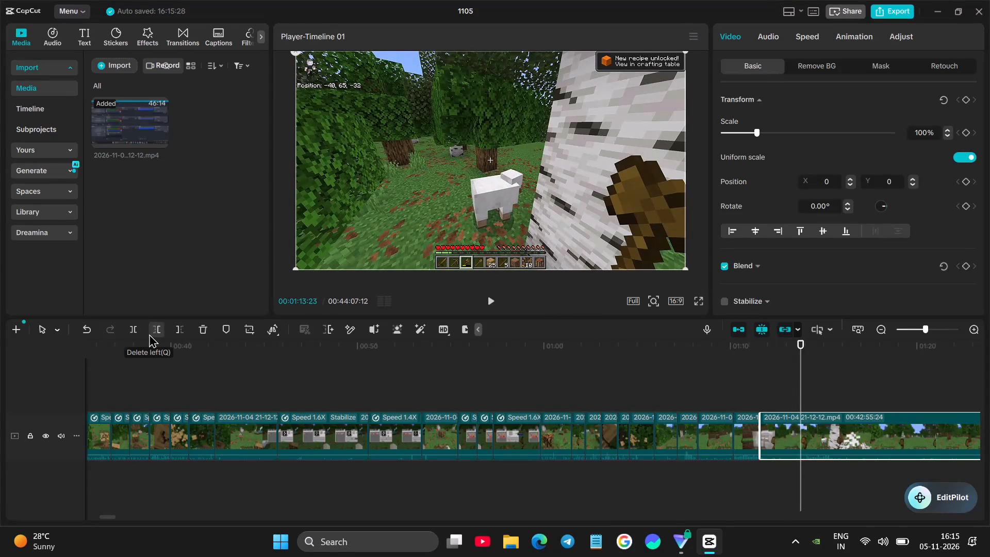
click(157, 332)
Play the fight beside the birch tree and split the last clip at 00:01:13:09.
click(736, 390)
key(space)
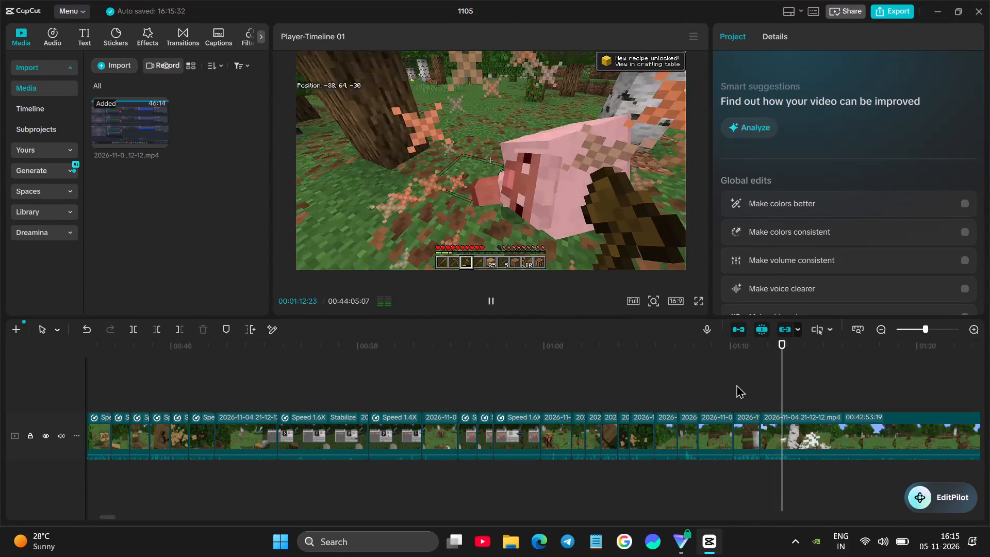
key(space)
click(801, 431)
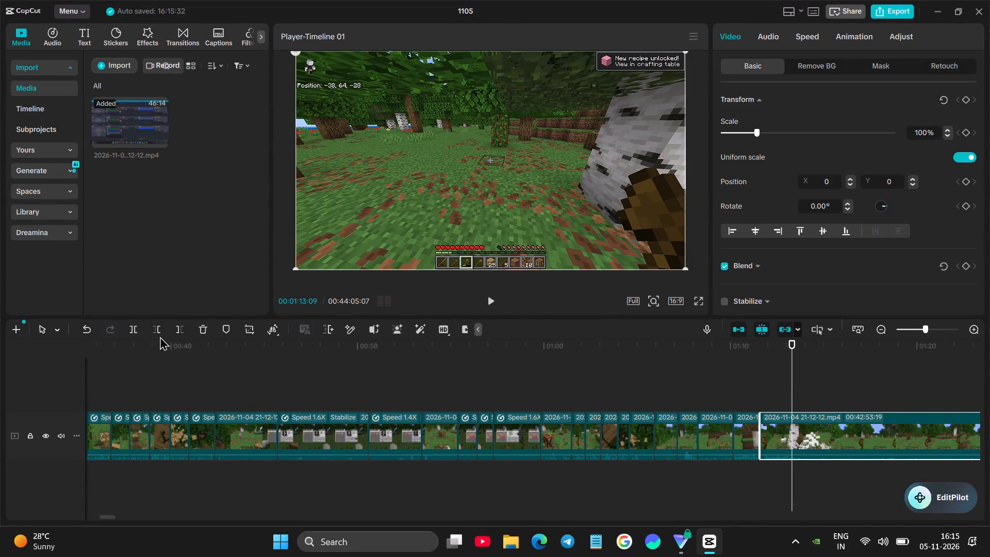
click(136, 328)
Review the long forest walk after the fight and trim the last clip's start up to 00:01:19:03, shortening it to 00:42:46:04.
key(space)
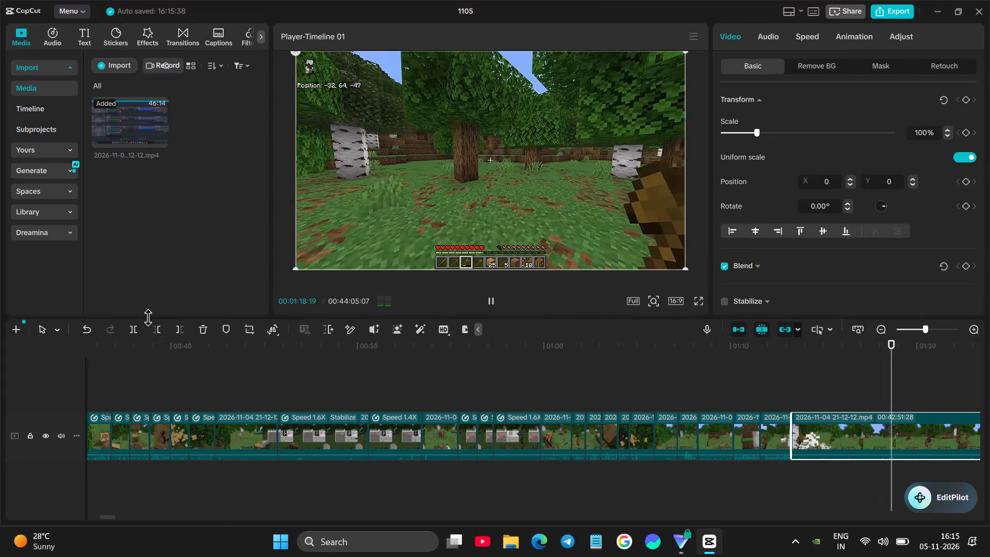
key(space)
key(space)
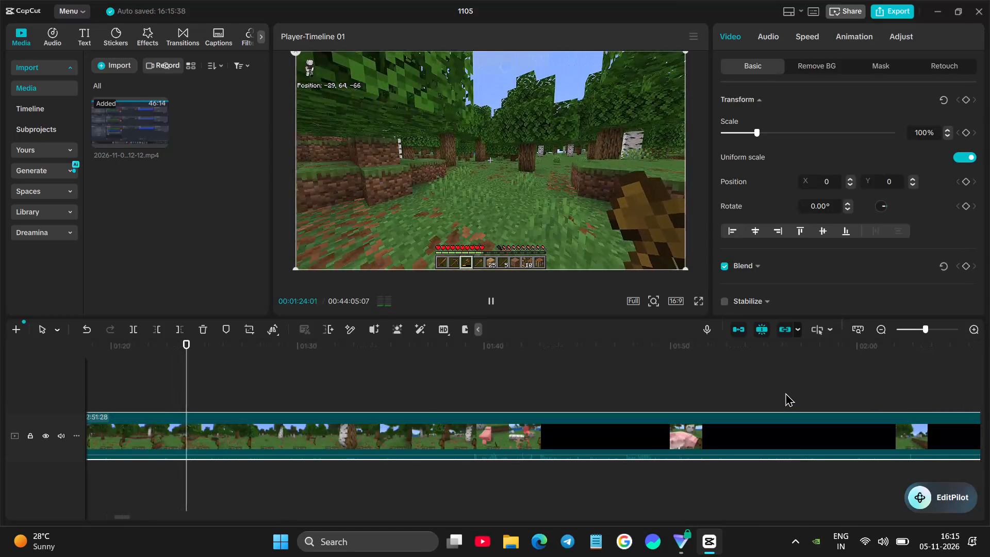
click(183, 390)
scroll(183, 389, right, 2)
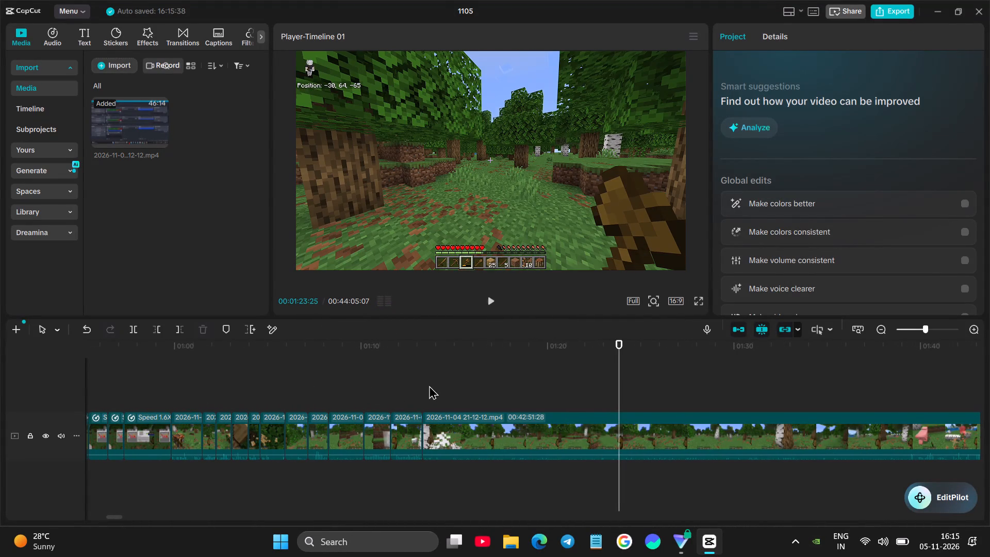
click(417, 385)
key(space)
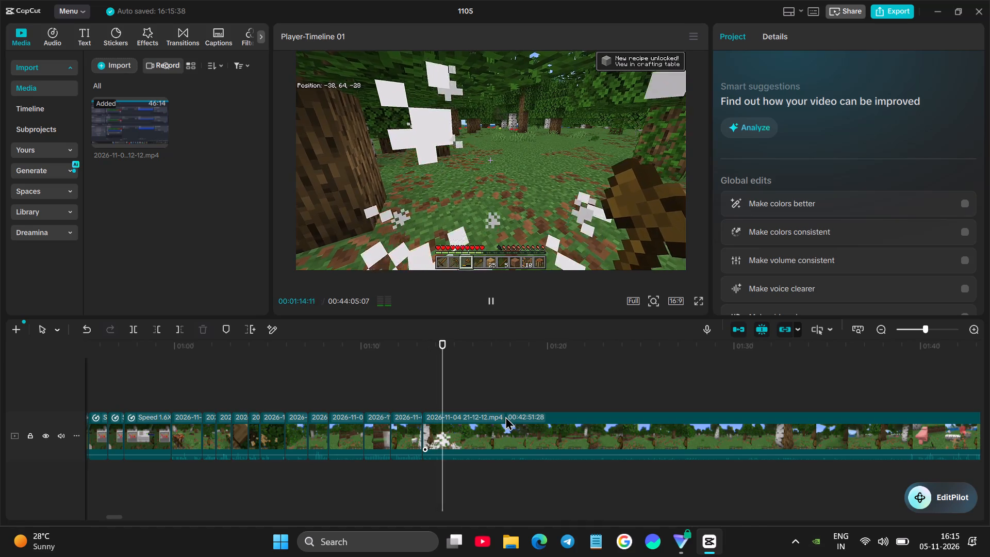
click(531, 396)
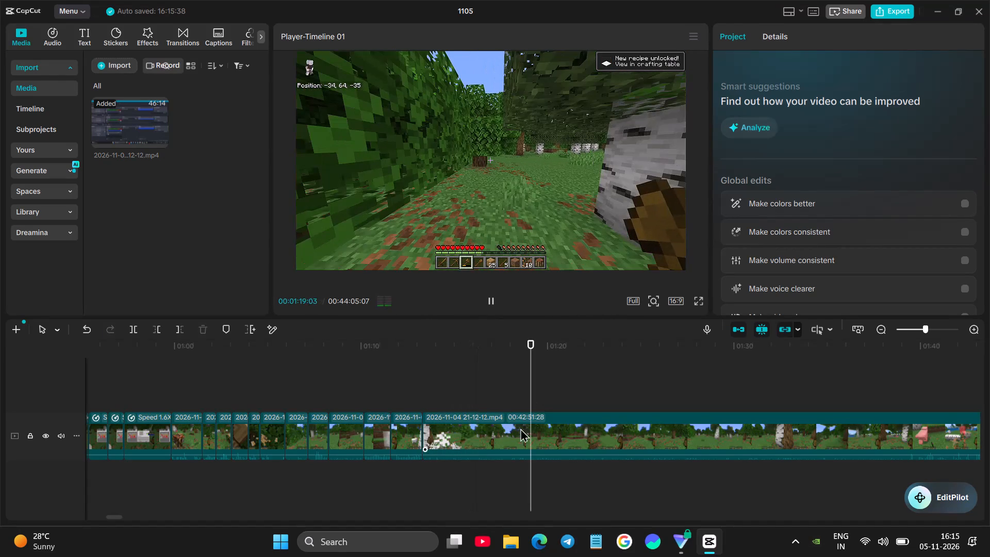
click(520, 428)
click(158, 334)
Play the shortened forest walk and split the last clip at 00:01:17:19.
click(404, 381)
key(space)
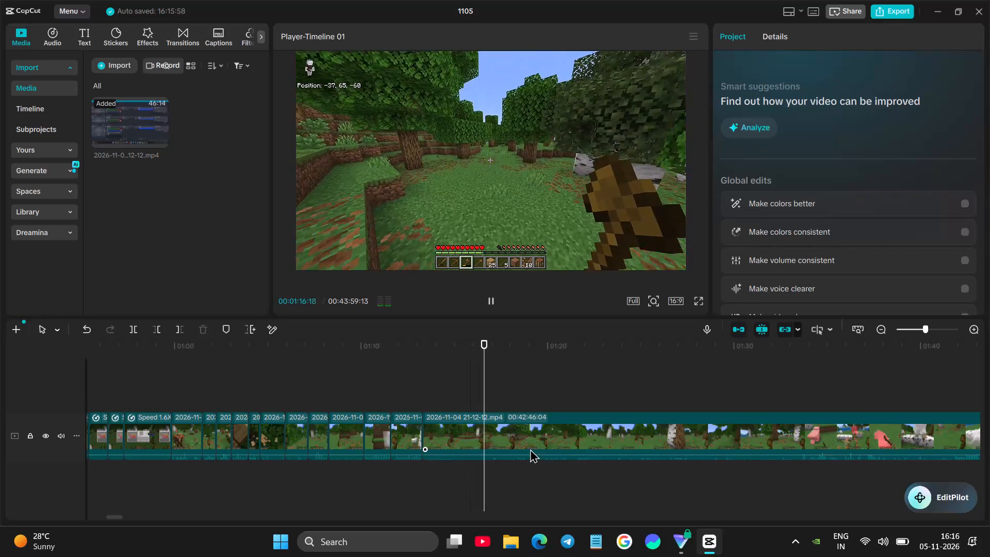
key(space)
click(515, 443)
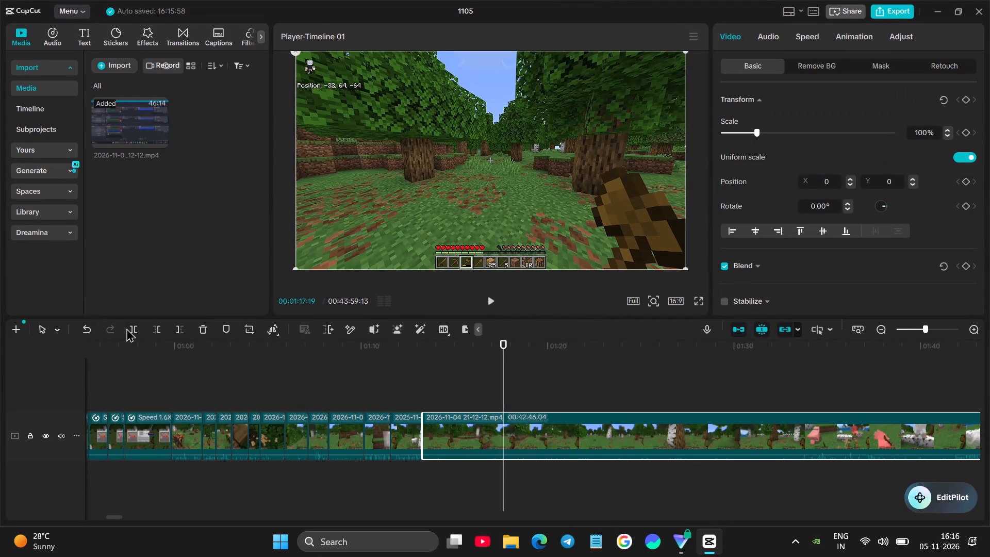
click(126, 328)
Skim the forest walk and trim the last clip's start up to 00:01:30:20, where the animals come into view.
key(space)
drag(527, 383, 547, 380)
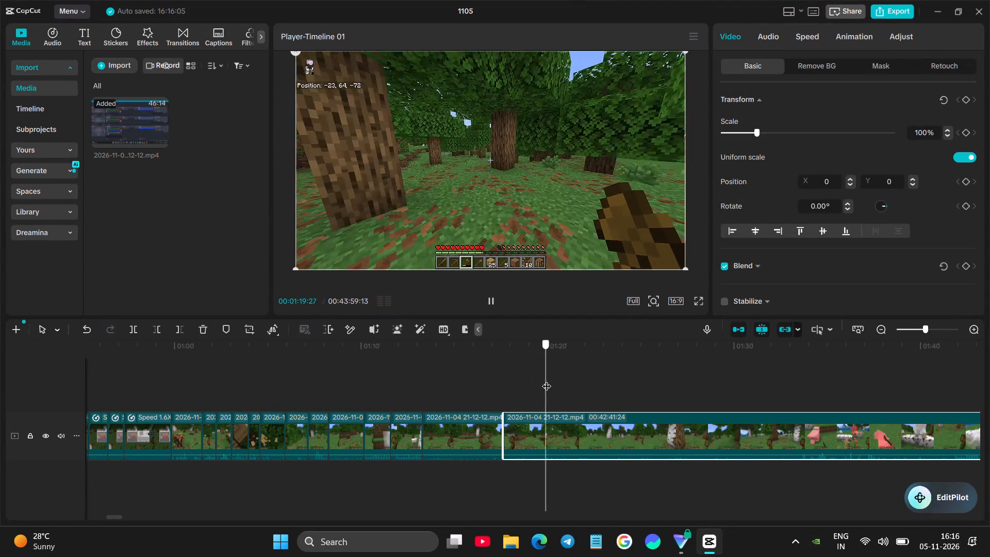
drag(547, 380, 646, 367)
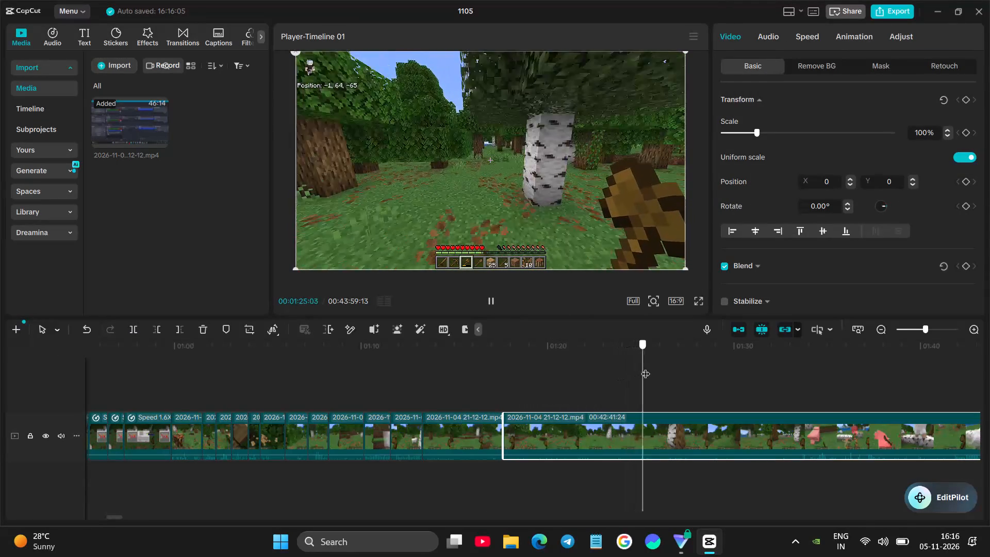
drag(646, 367, 745, 357)
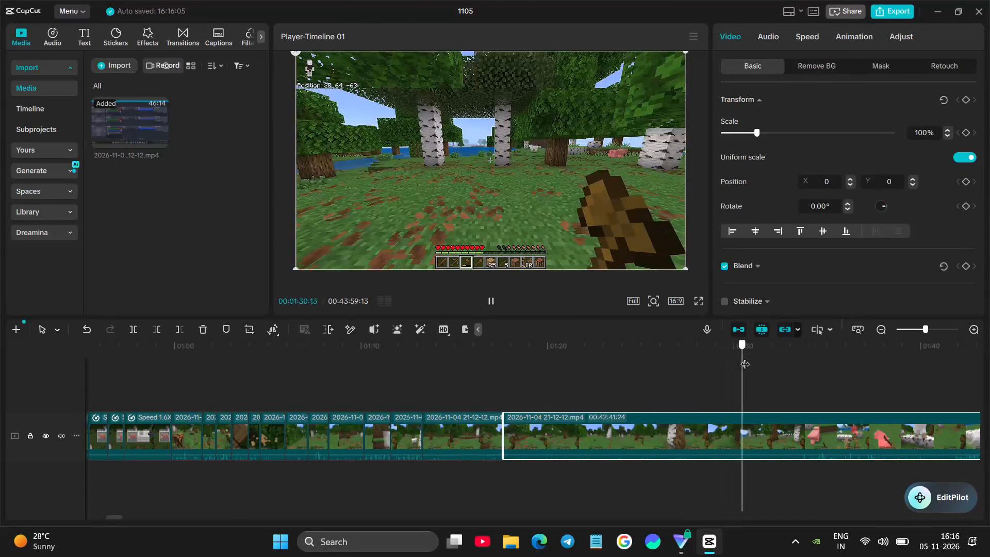
drag(745, 357, 747, 368)
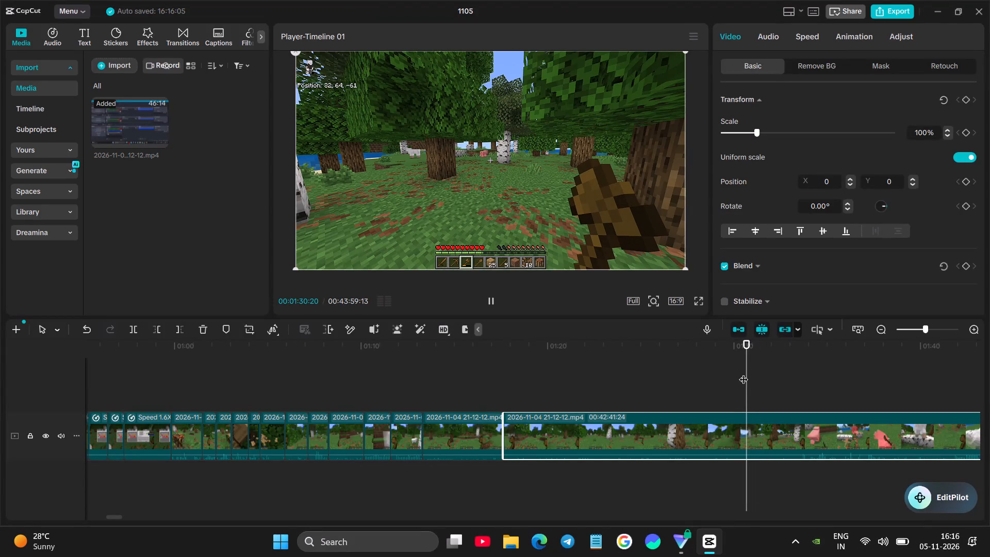
click(728, 414)
click(670, 432)
click(153, 330)
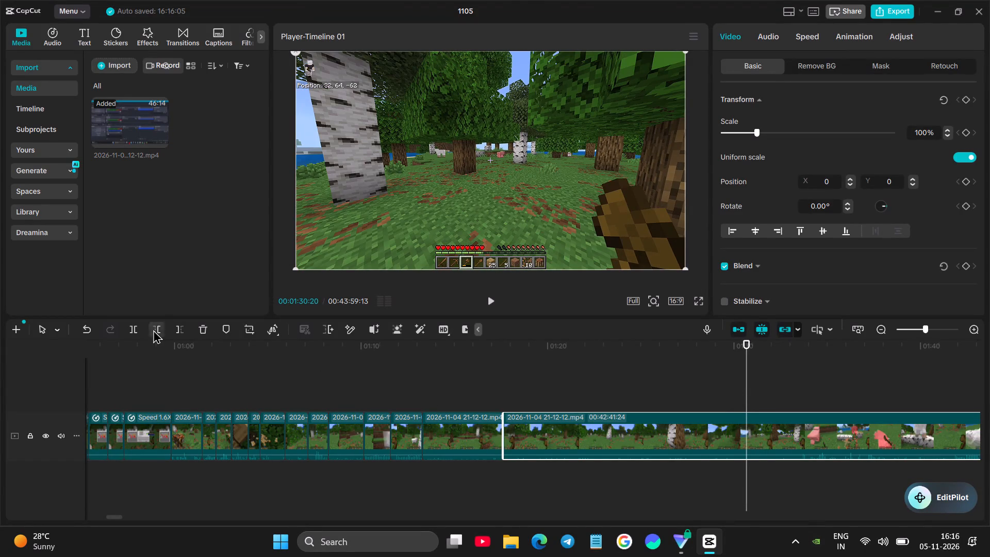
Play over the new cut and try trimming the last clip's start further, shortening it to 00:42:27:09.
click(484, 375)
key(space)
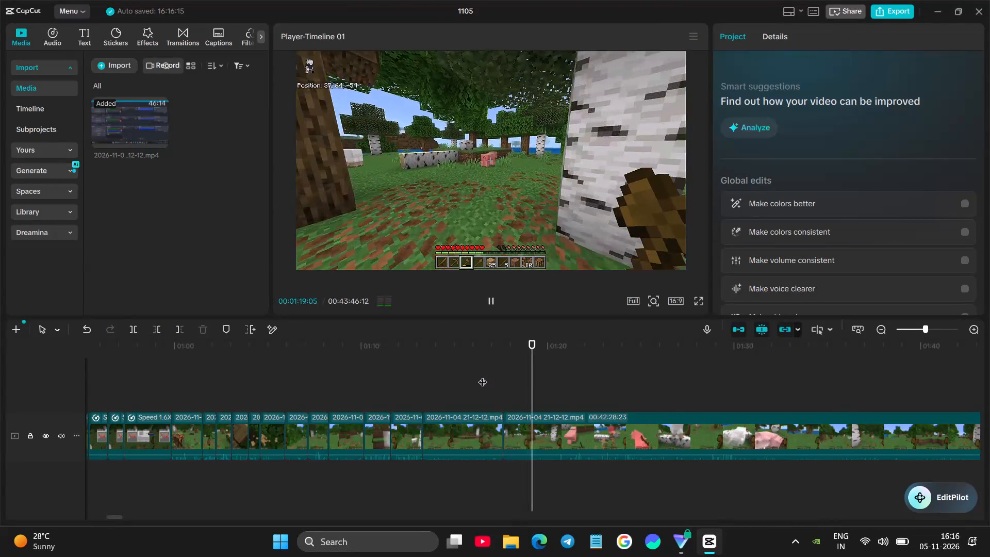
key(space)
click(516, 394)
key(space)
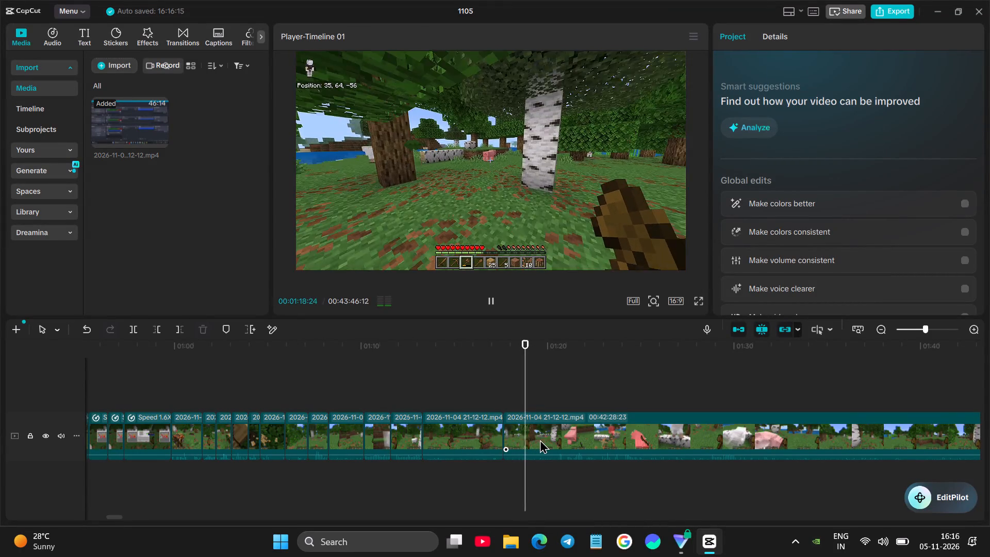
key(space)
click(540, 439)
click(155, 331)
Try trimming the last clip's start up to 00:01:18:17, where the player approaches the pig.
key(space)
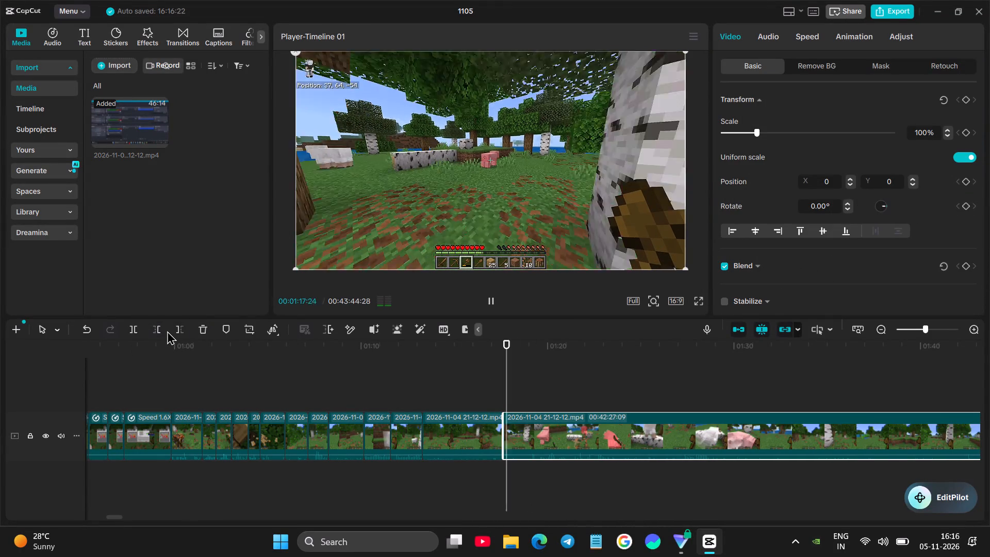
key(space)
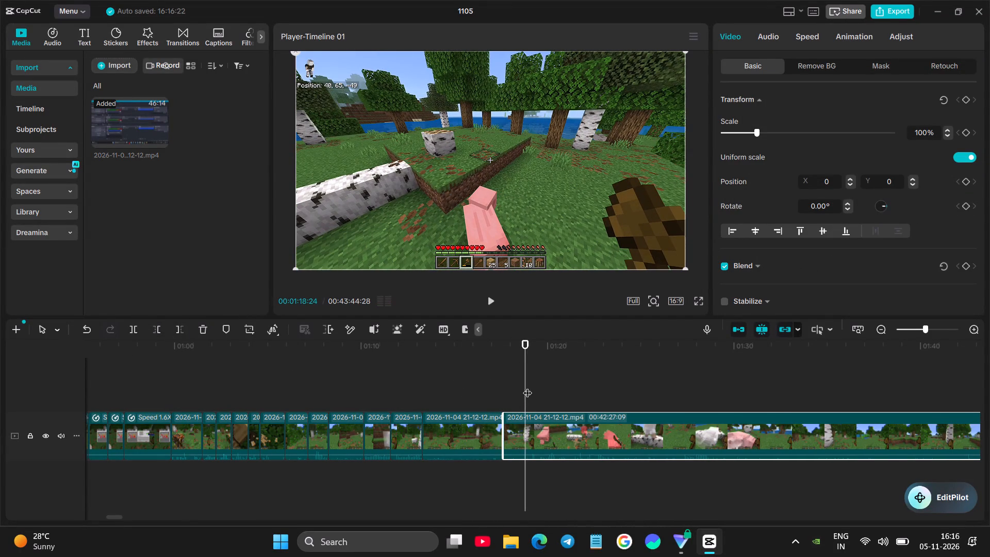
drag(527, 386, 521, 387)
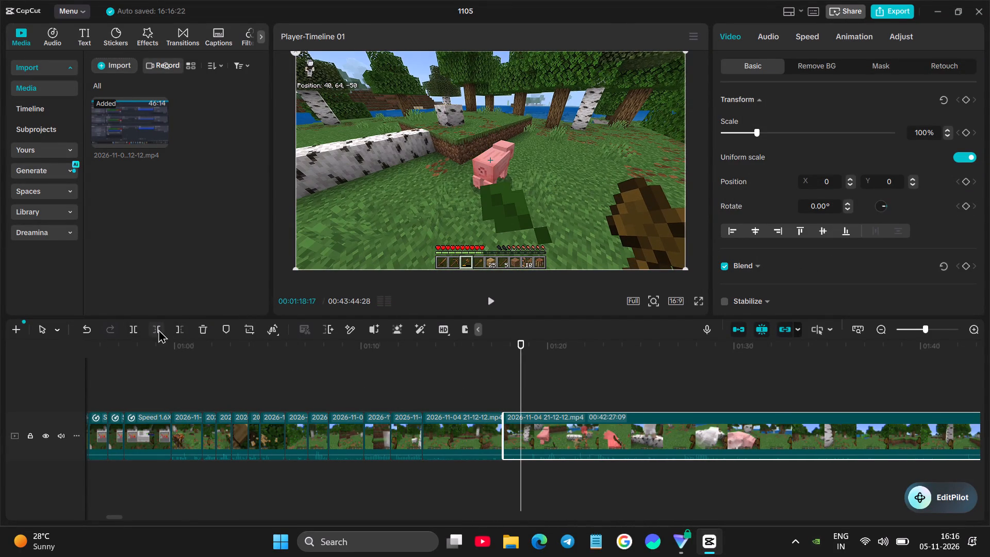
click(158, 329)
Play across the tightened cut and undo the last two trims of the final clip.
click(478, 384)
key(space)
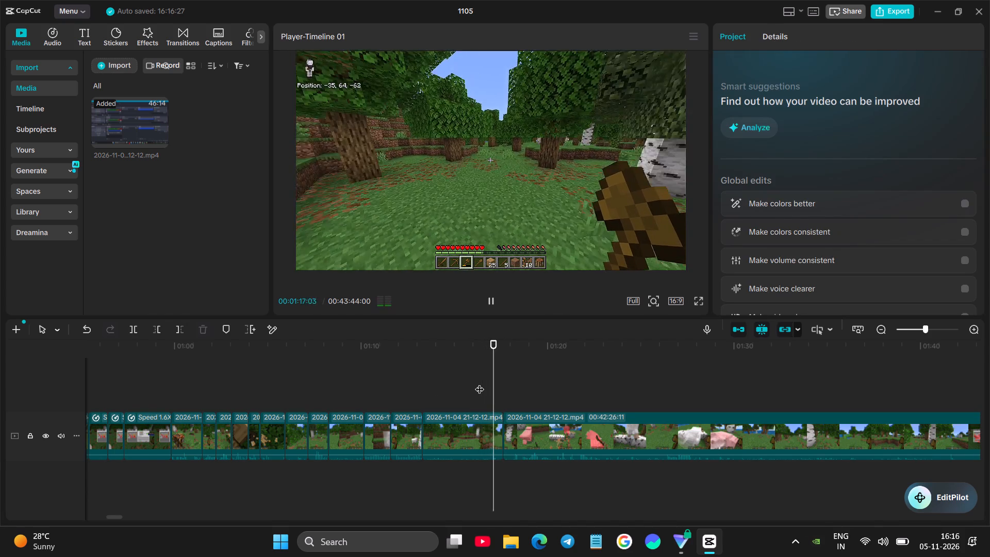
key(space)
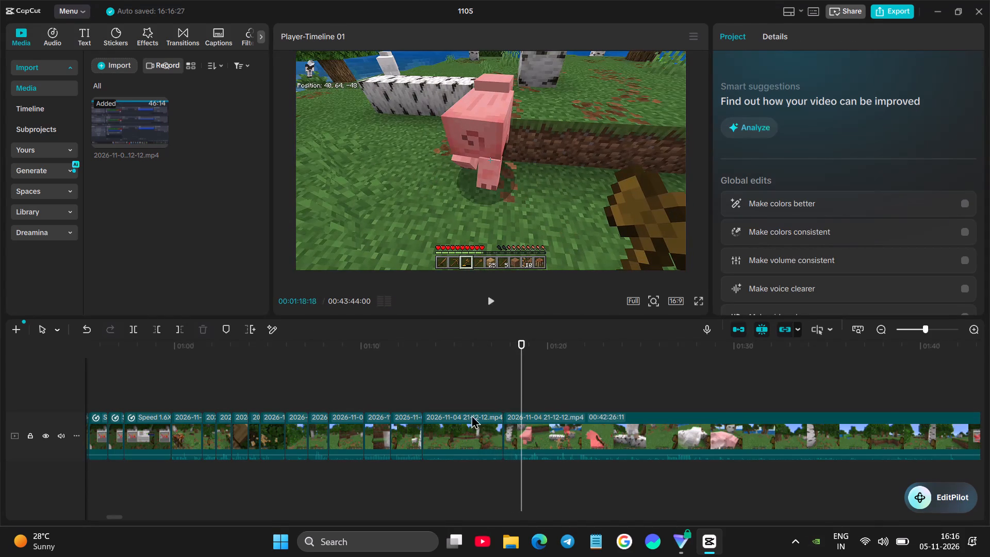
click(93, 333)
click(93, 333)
Play the walk toward the animals and split the last clip at 00:01:18:21, beside the birch tree.
click(477, 397)
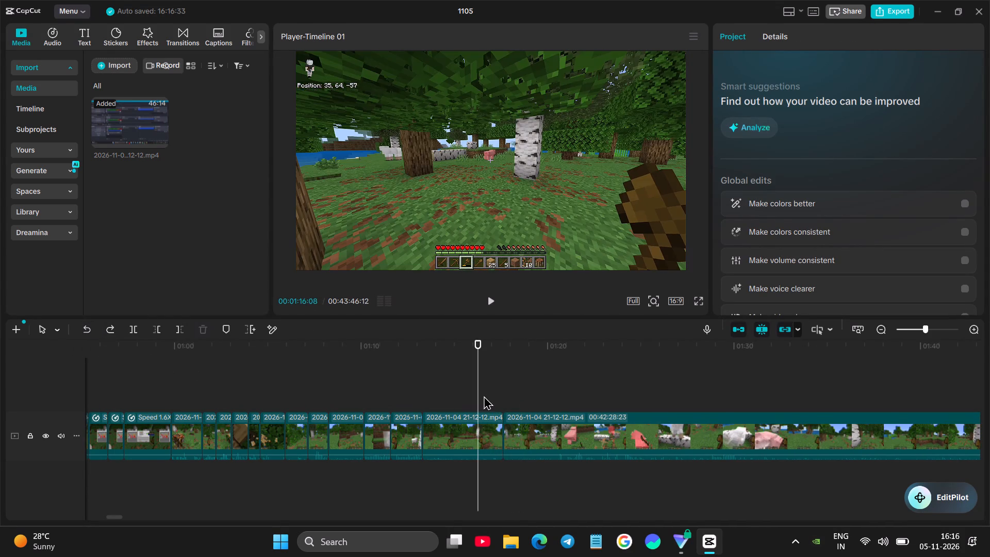
key(space)
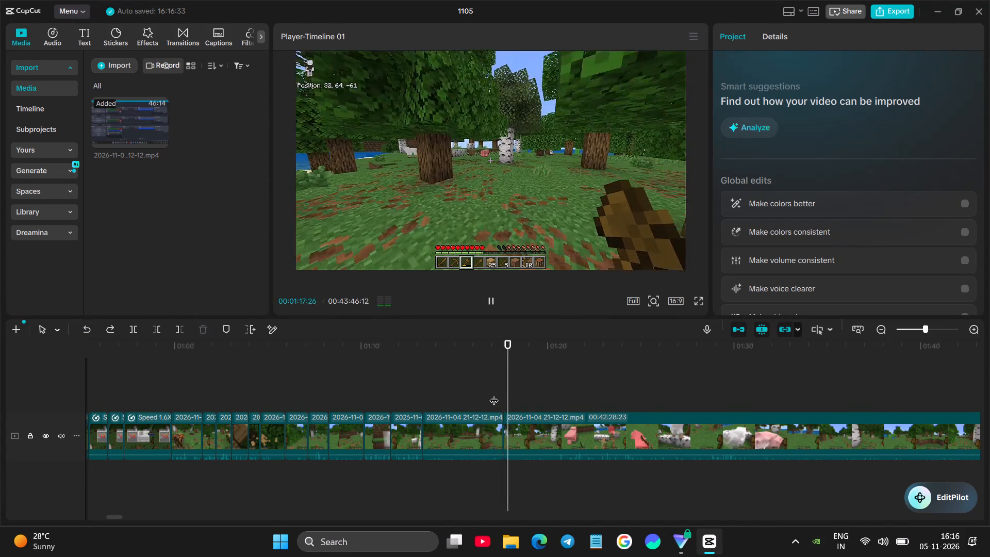
key(space)
key(space)
click(541, 435)
key(space)
click(133, 332)
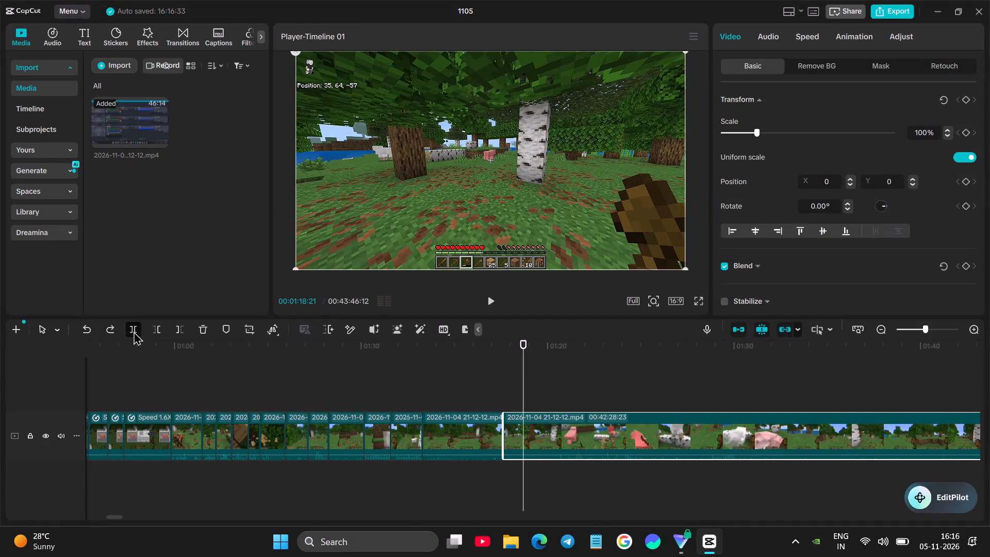
Trim the last clip's start to where the player closes in on the pig, shortening it to 00:42:25:12.
key(space)
key(space)
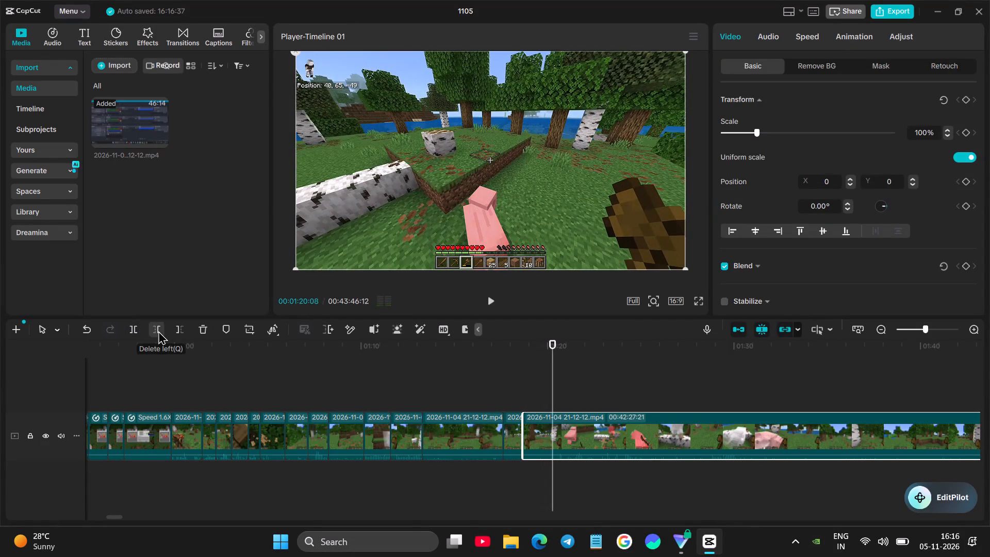
key(space)
key(space)
click(158, 331)
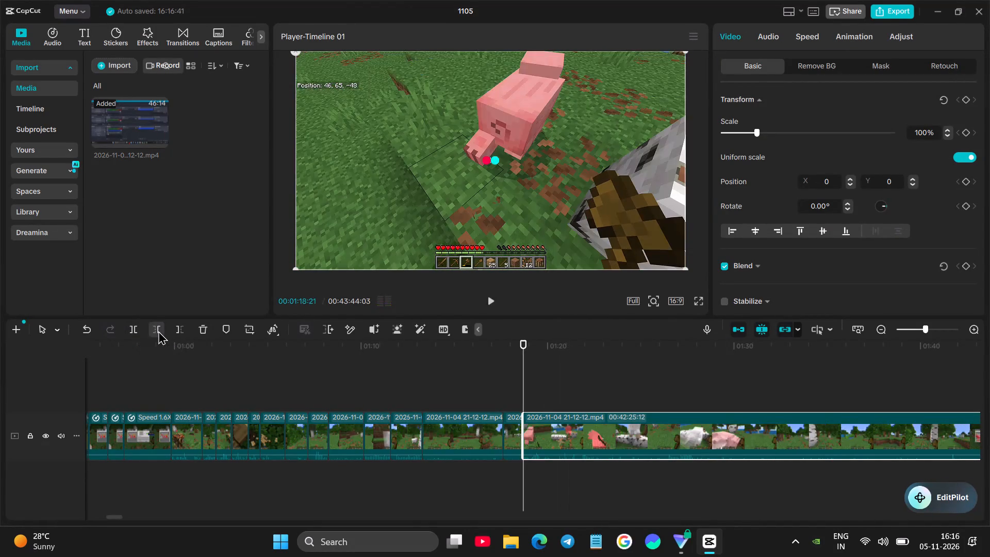
Replay the pig chase and split the last clip at 00:01:19:23, as the pig crosses the birch logs.
key(space)
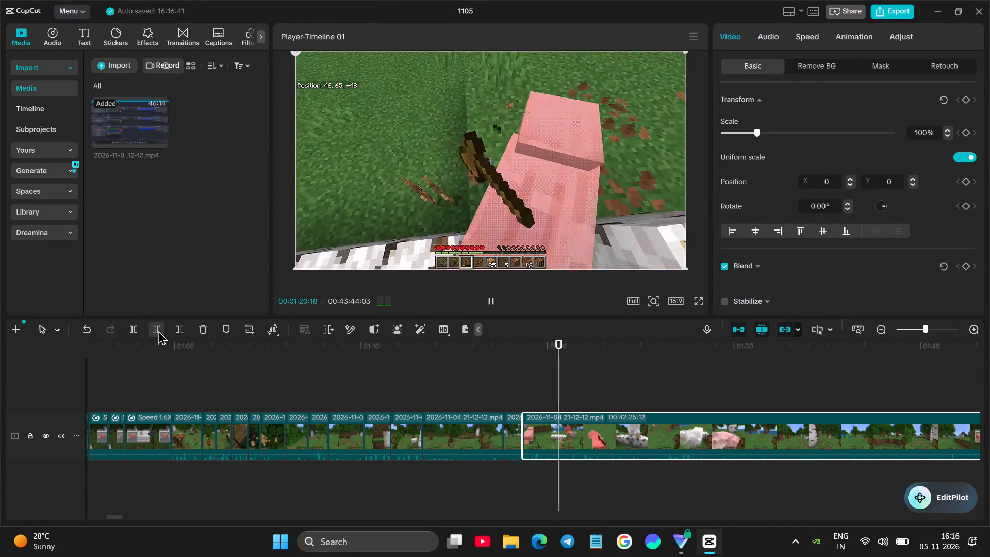
key(space)
click(520, 388)
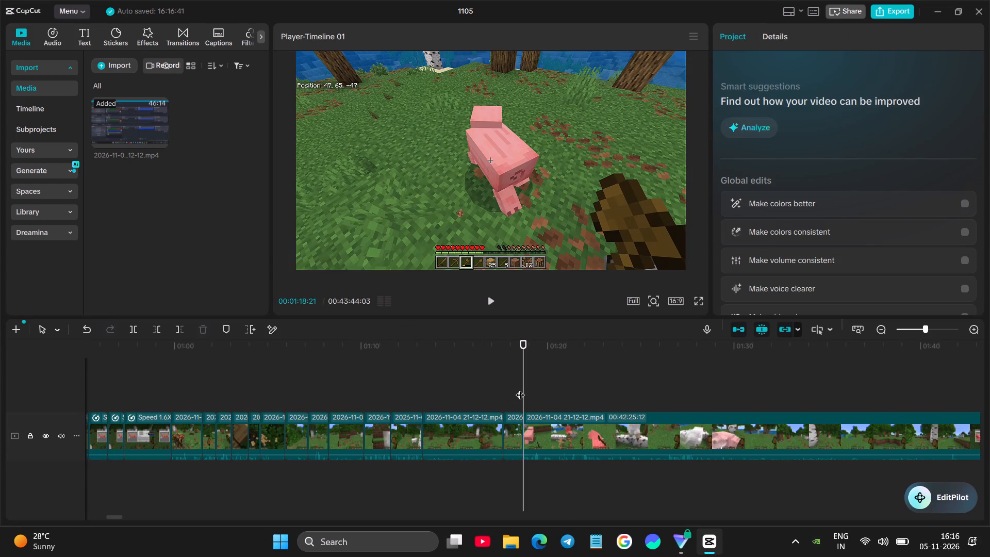
key(space)
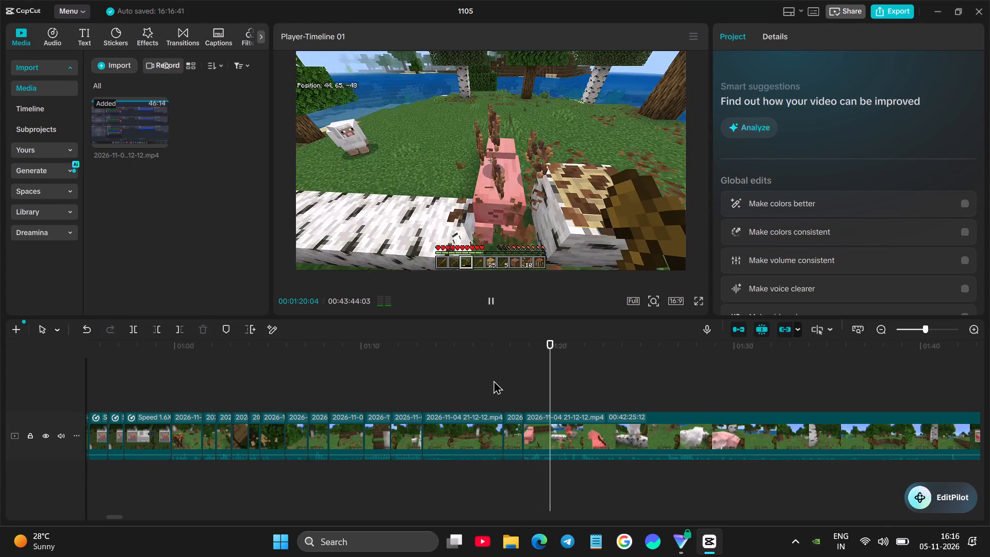
key(space)
click(524, 397)
click(540, 427)
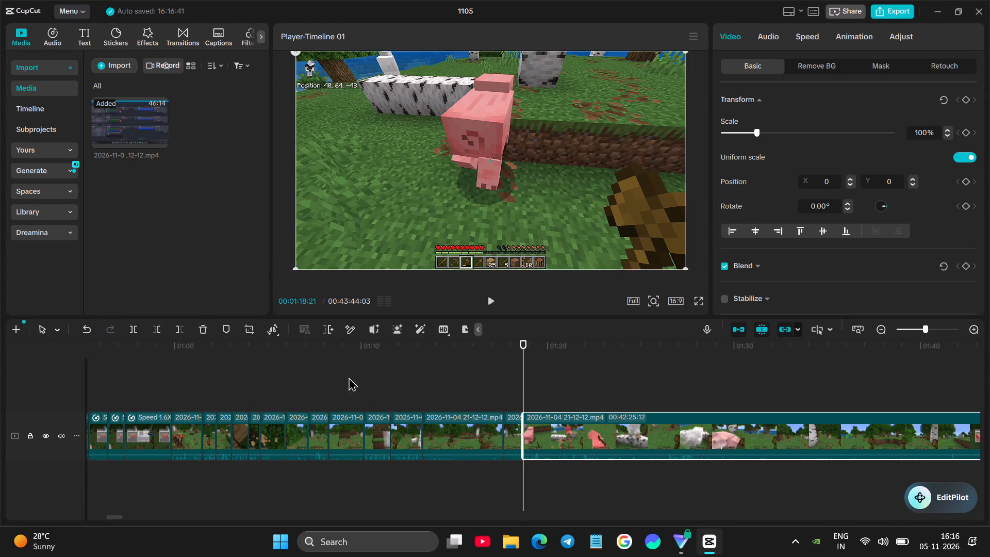
key(space)
key(space)
click(131, 333)
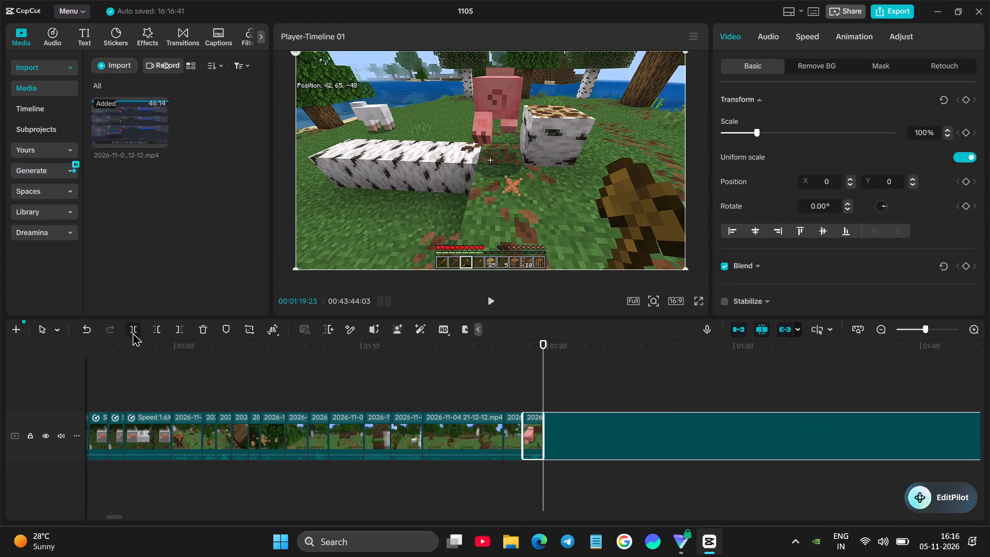
Trim the last clip's start to the close-up of the pig on the grass, shortening it to 00:42:22:09.
key(space)
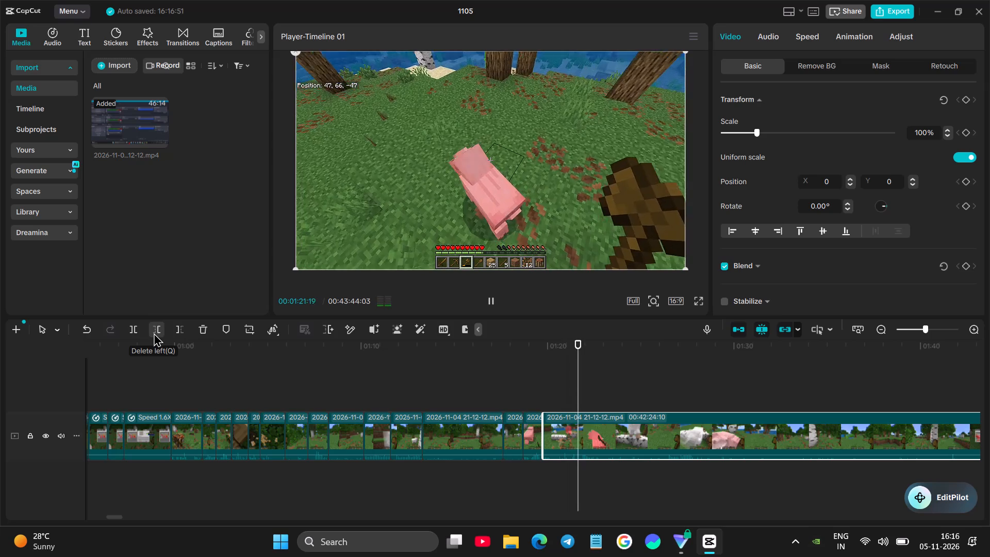
key(space)
click(156, 332)
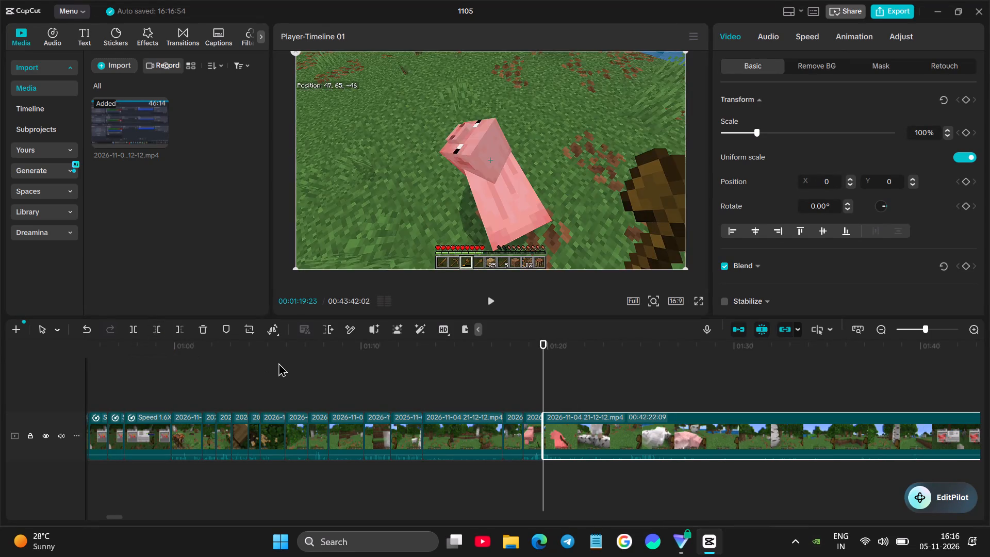
Play the end of the pig fight and split the last clip, leaving a 00:42:21:07 remainder.
key(space)
key(space)
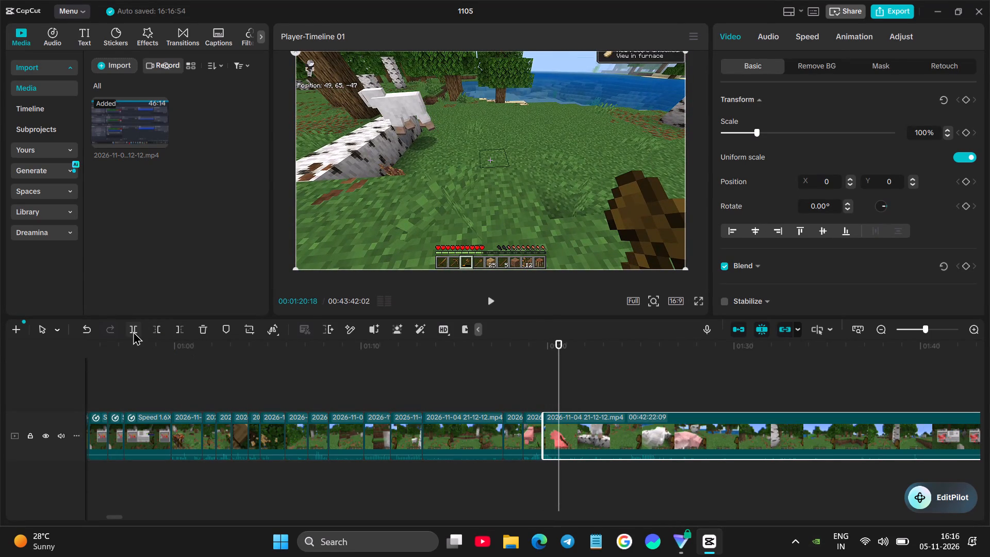
key(space)
key(space)
click(133, 331)
Trim the last clip's start up to 00:01:21:25, where the player reaches the sheep on the birch logs.
key(space)
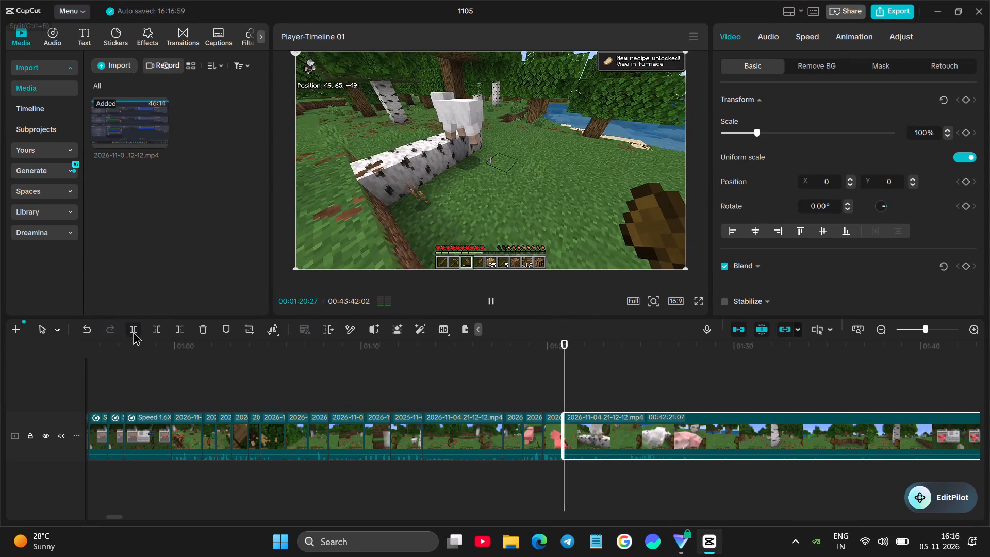
key(space)
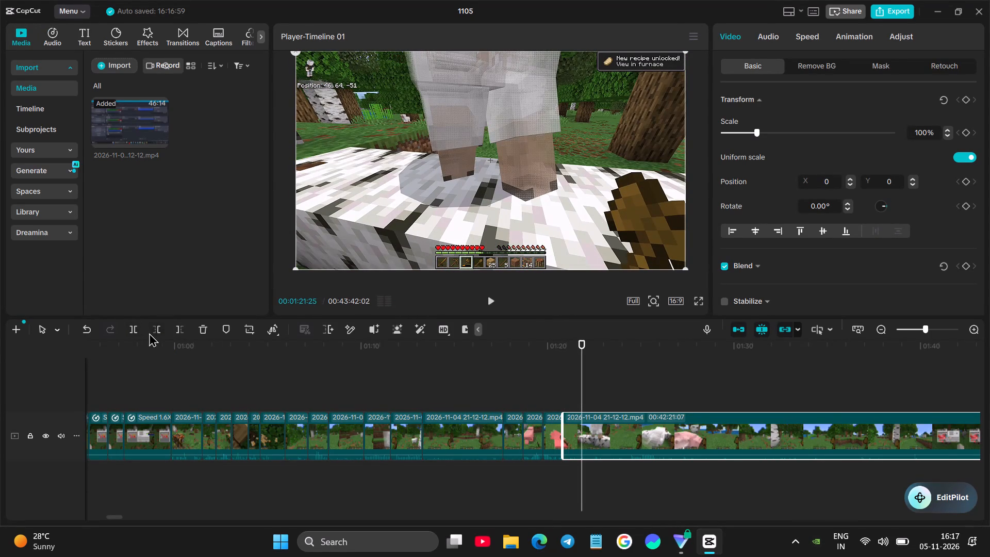
click(158, 333)
Play the sheep chase and split the last clip at about 00:01:24:22, leaving a 00:42:16:10 remainder.
click(542, 402)
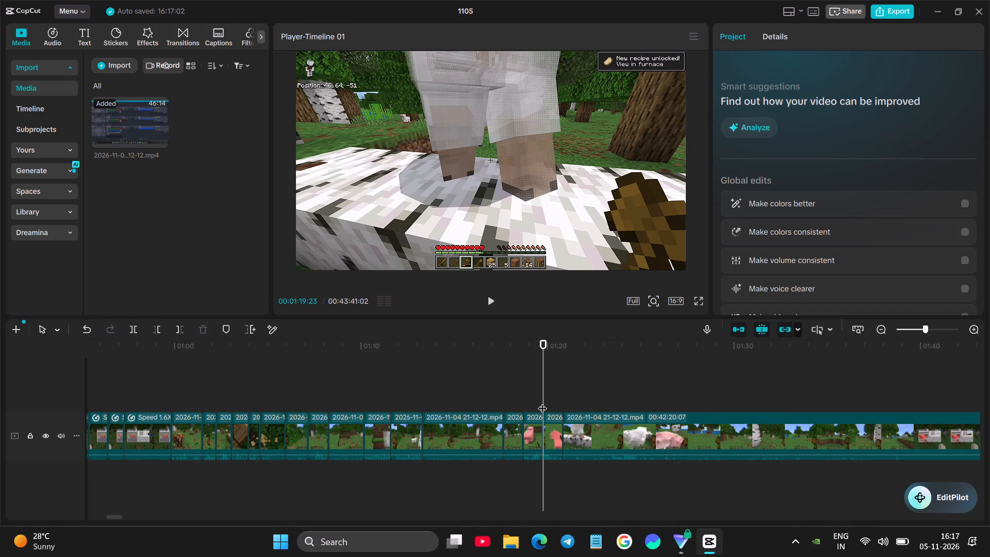
key(space)
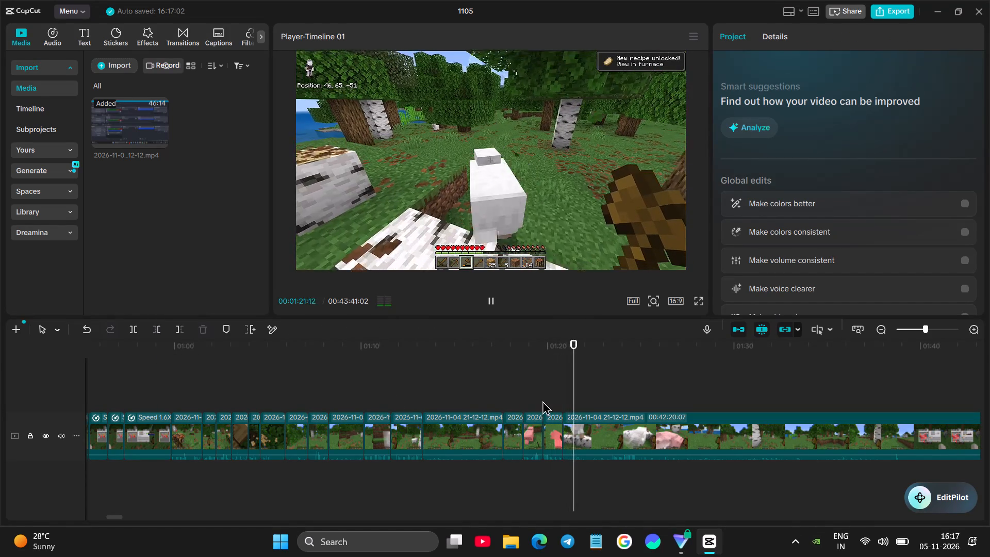
key(space)
key(space)
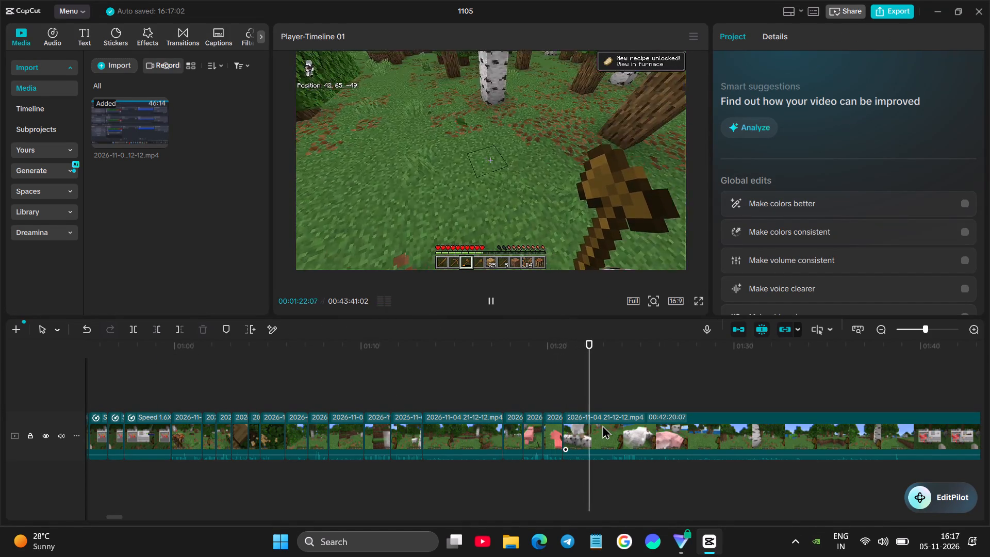
key(space)
key(space)
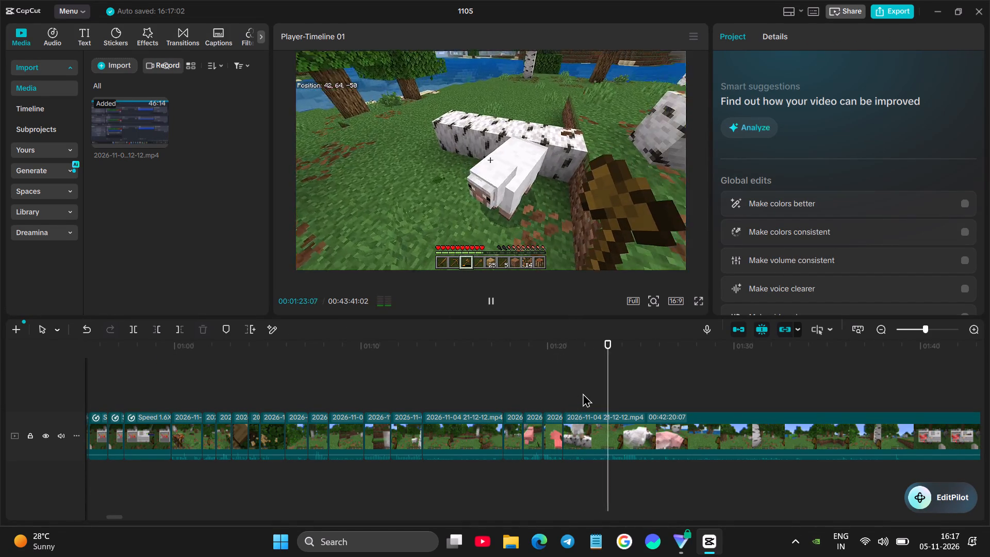
key(space)
click(641, 435)
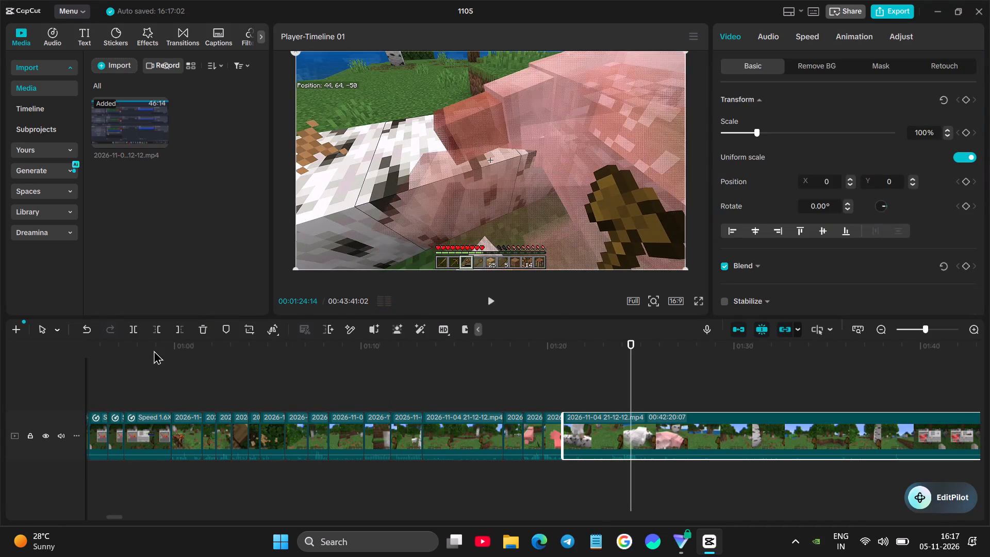
key(space)
key(space)
click(134, 330)
Replay the sheep chase up to the last cut and undo the split at 00:01:24:22.
click(572, 382)
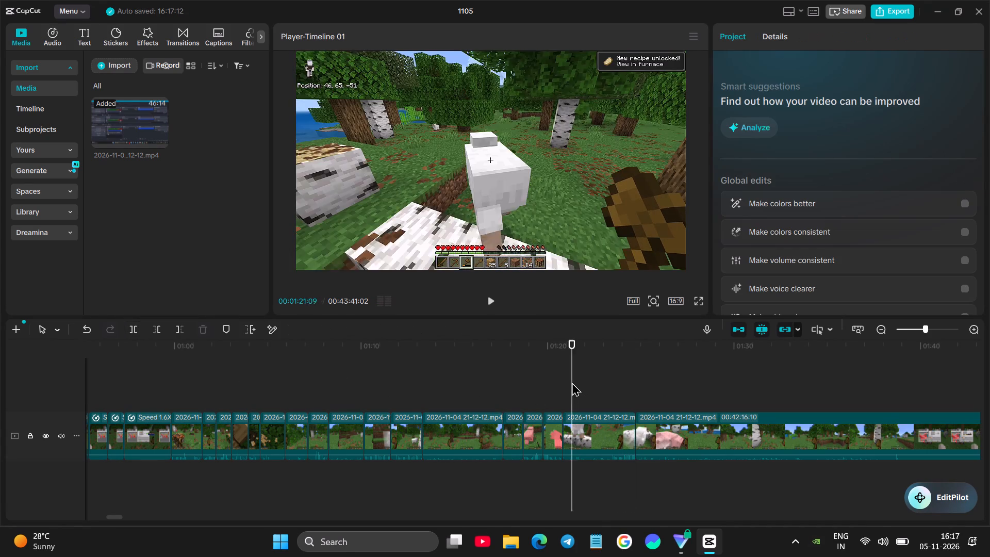
key(space)
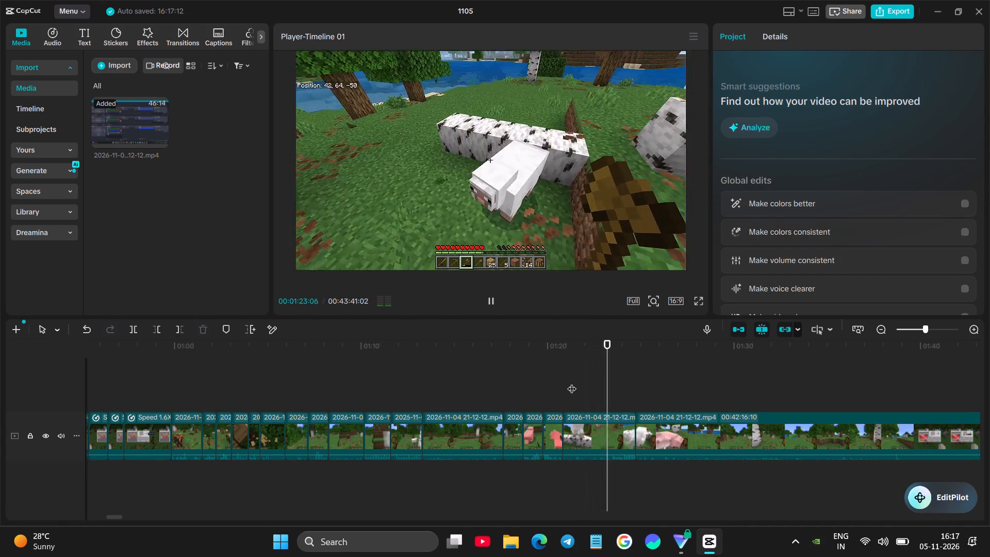
key(space)
key(space)
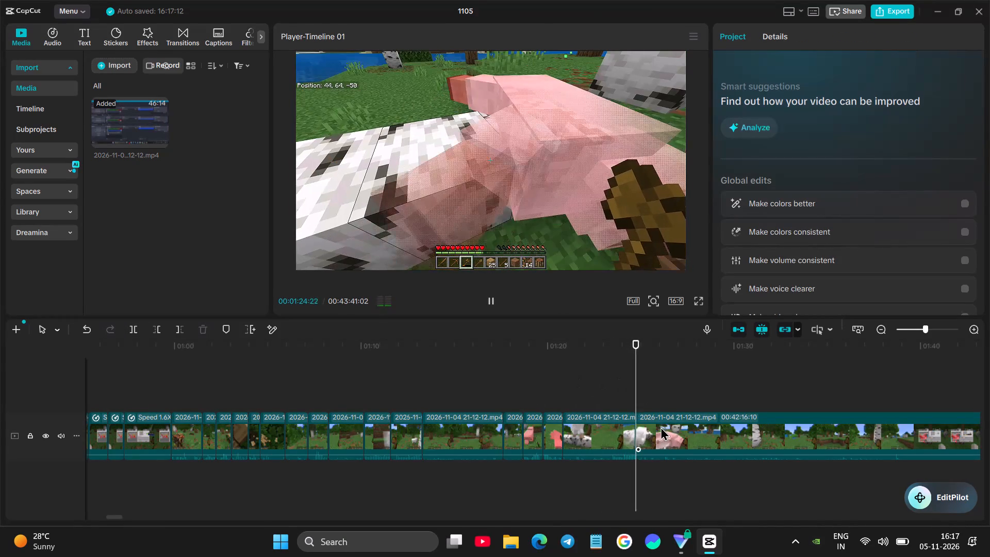
key(space)
click(638, 400)
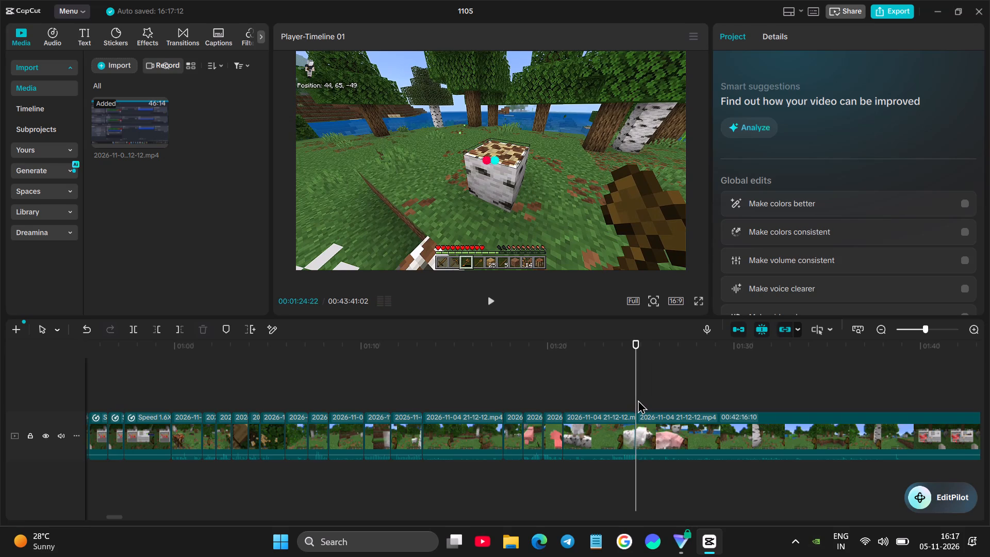
click(85, 327)
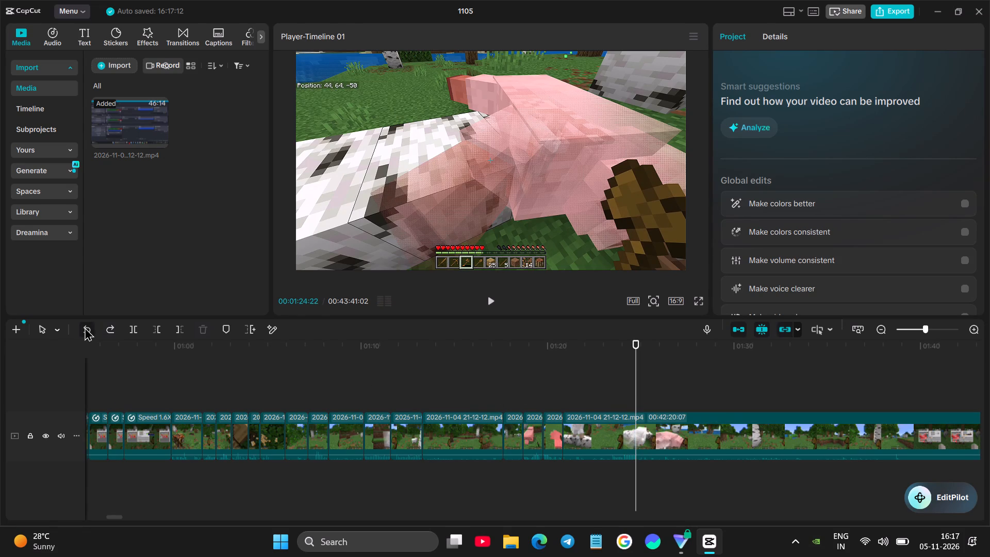
Split the last clip slightly further on, at about 00:01:25:04, leaving a 00:42:15:28 remainder.
click(641, 380)
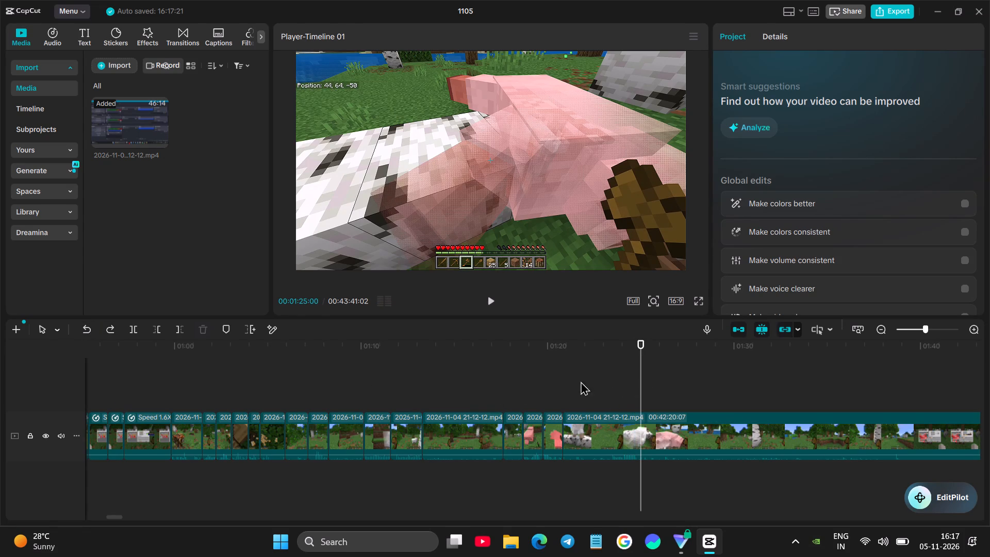
key(space)
key(space)
click(127, 328)
Trim the last clip's start up to 00:01:30:06, where a distant sheep appears beyond the oak trunk, shortening it to 00:42:10:26.
key(space)
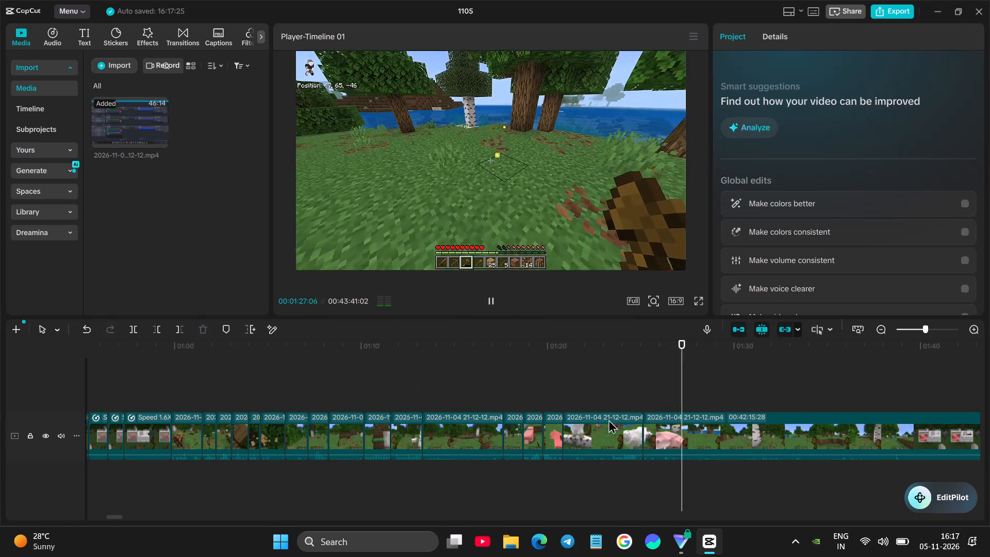
drag(697, 392, 718, 386)
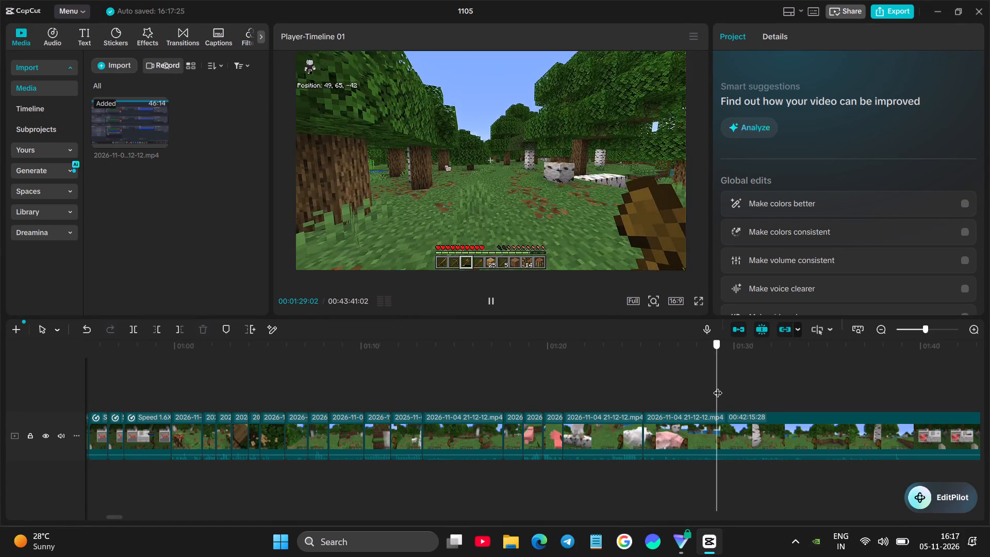
drag(718, 386, 755, 380)
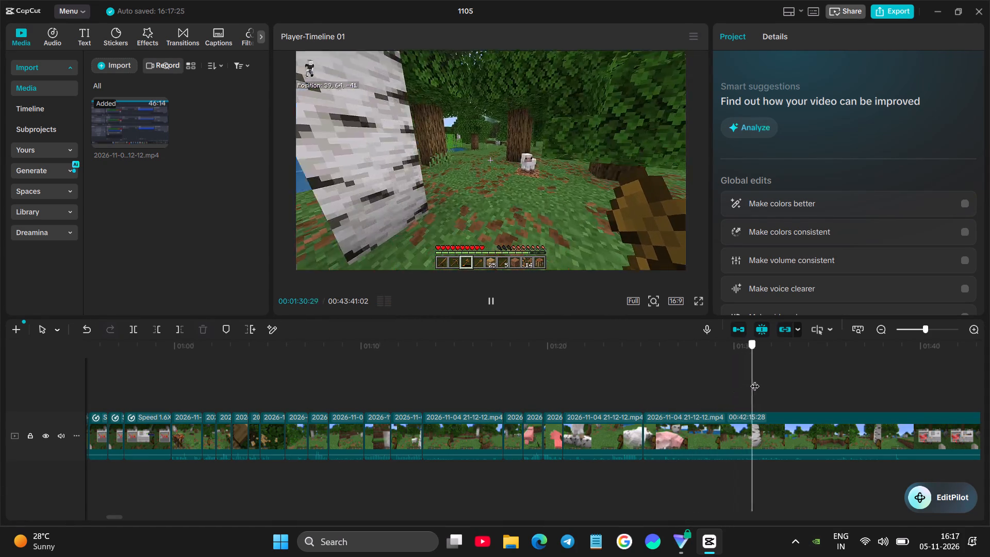
drag(755, 380, 802, 371)
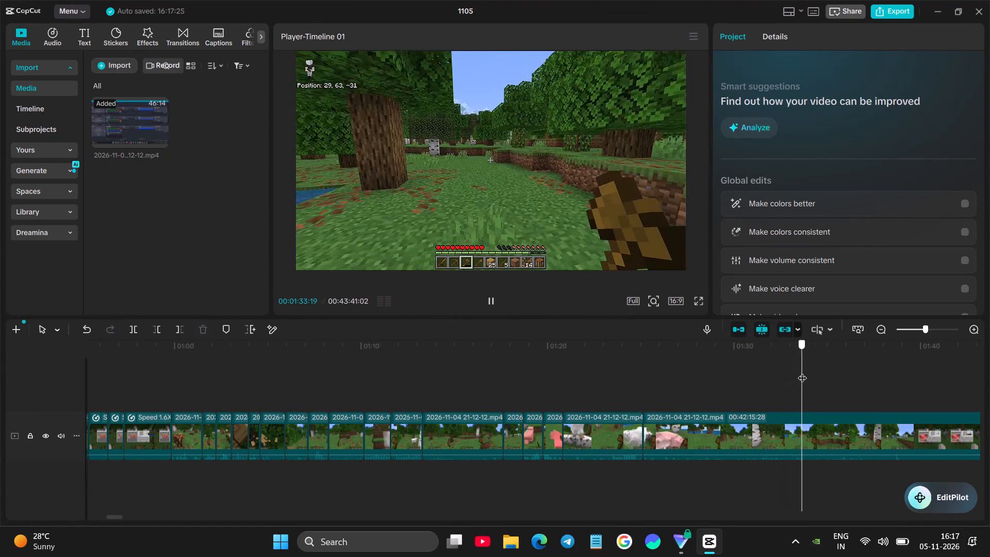
drag(802, 371, 785, 374)
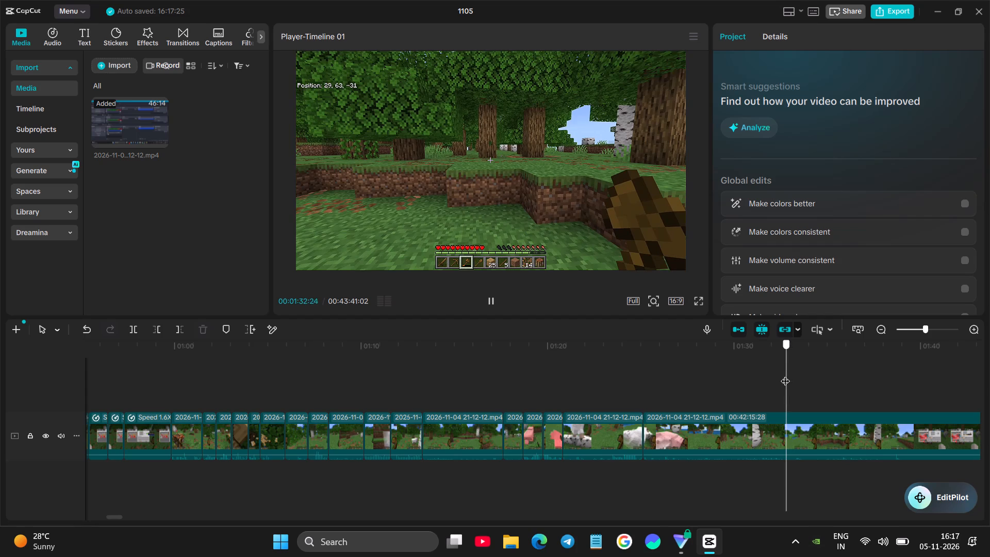
drag(785, 374, 743, 401)
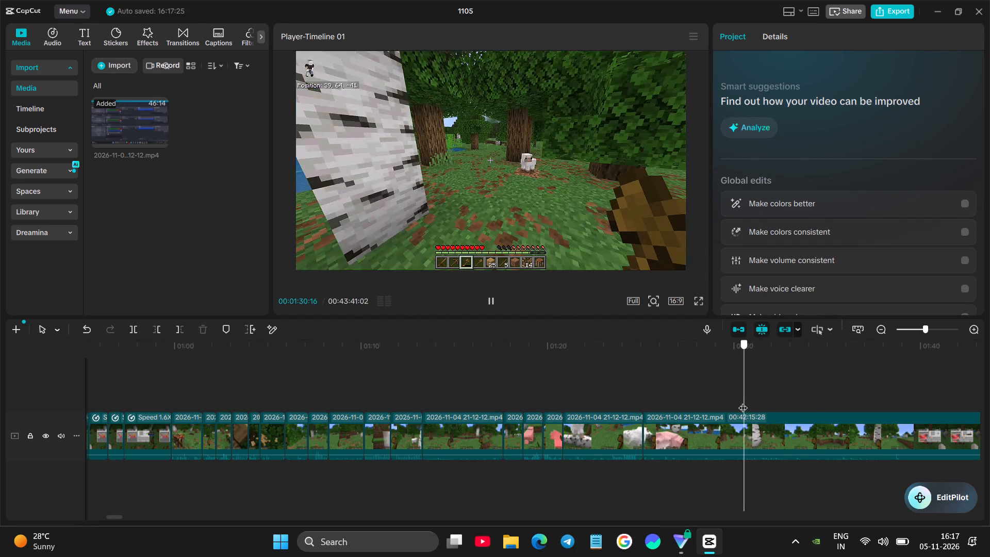
drag(743, 401, 738, 405)
click(738, 436)
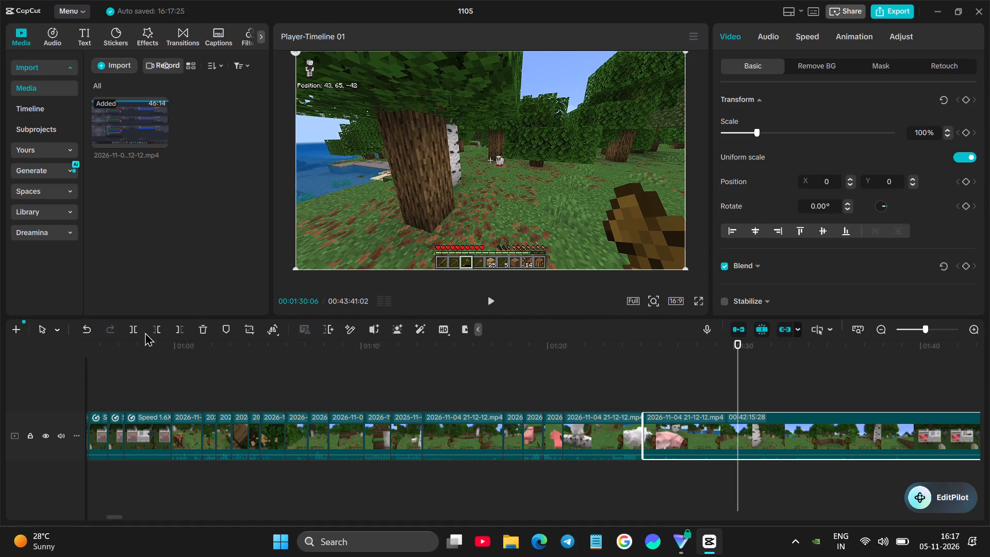
click(154, 329)
Play the run through the forest across the new cut and split the last clip at about 00:01:27:28, leaving a 00:42:08:02 remainder.
click(623, 390)
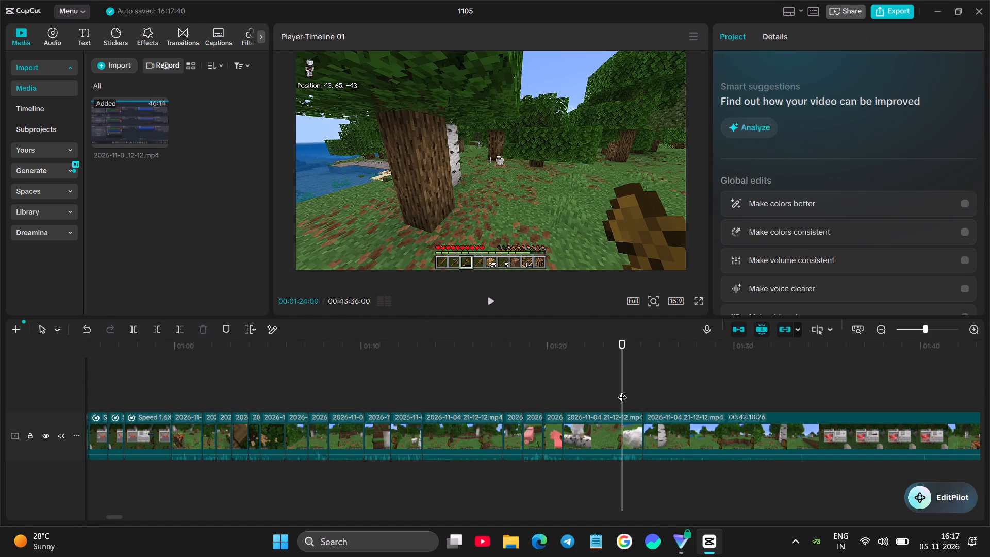
key(space)
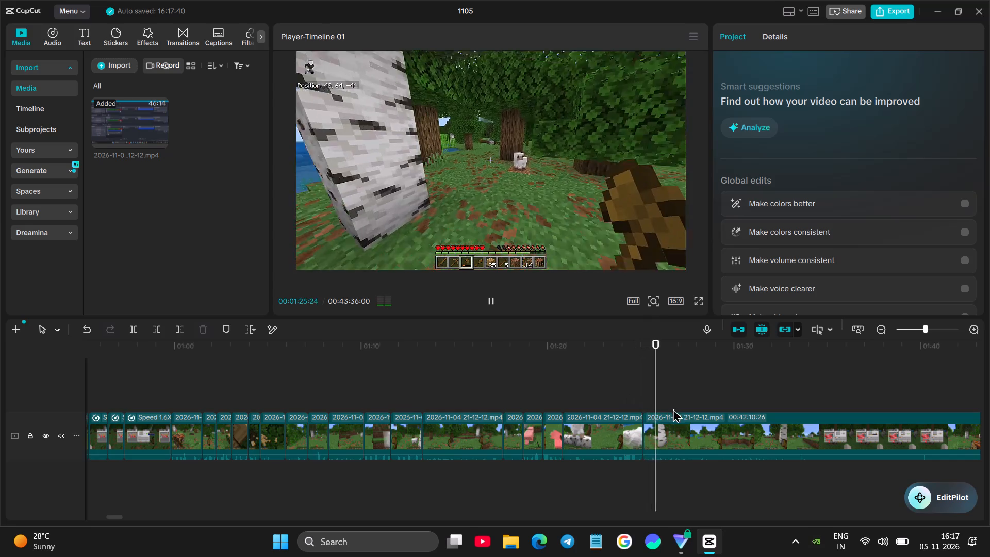
click(713, 436)
key(space)
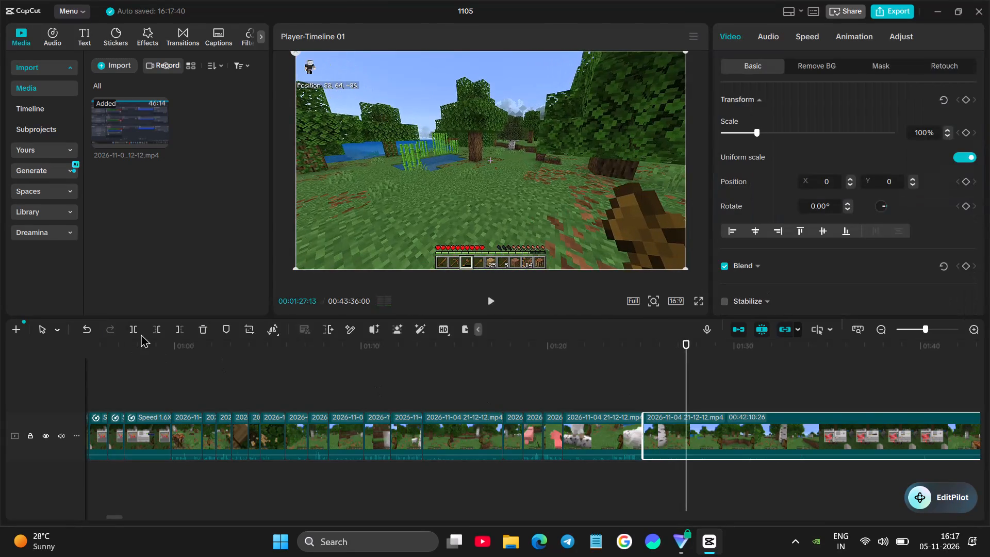
key(space)
key(space)
click(138, 331)
Play the last clip through placing the crafting table and filling its grid to find the next cut point.
key(space)
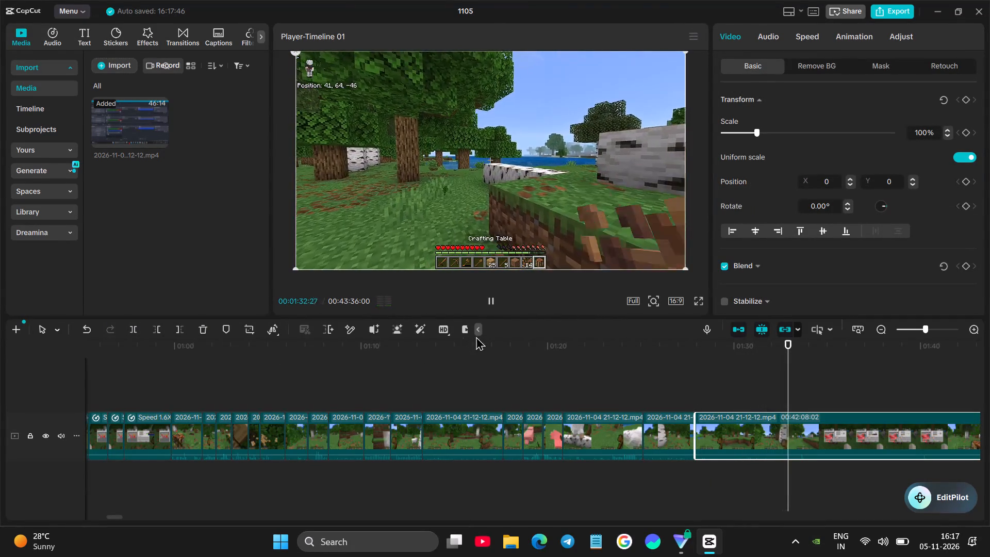
key(space)
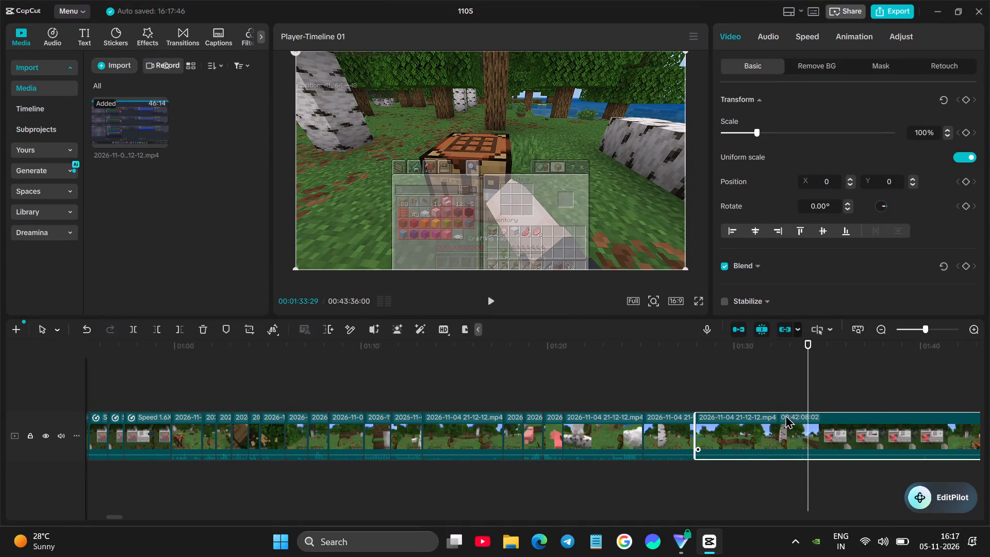
drag(807, 380, 801, 381)
key(space)
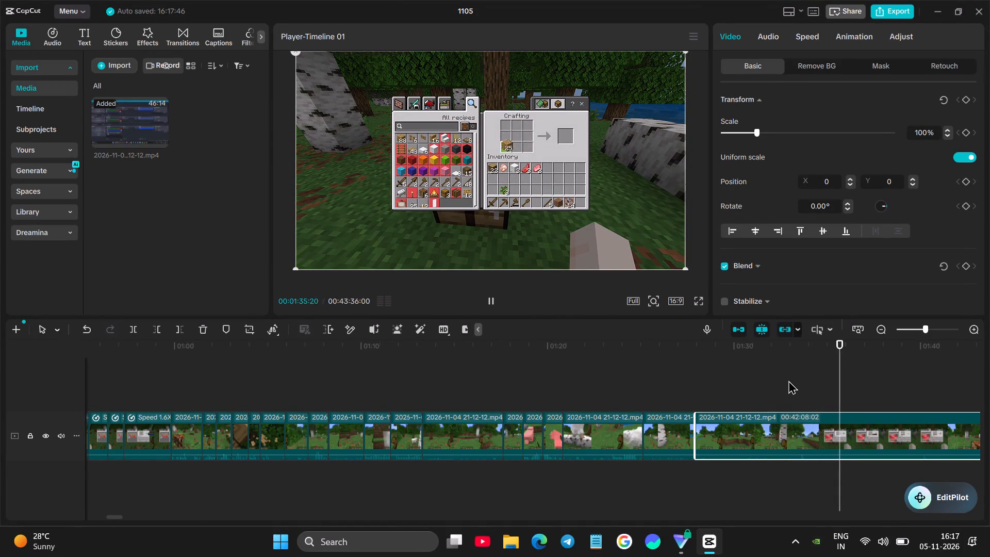
key(space)
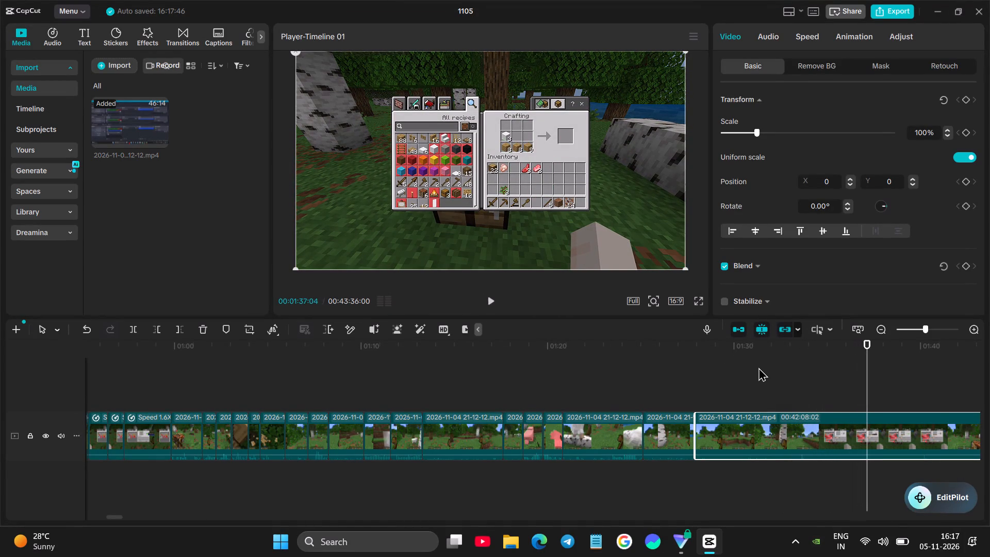
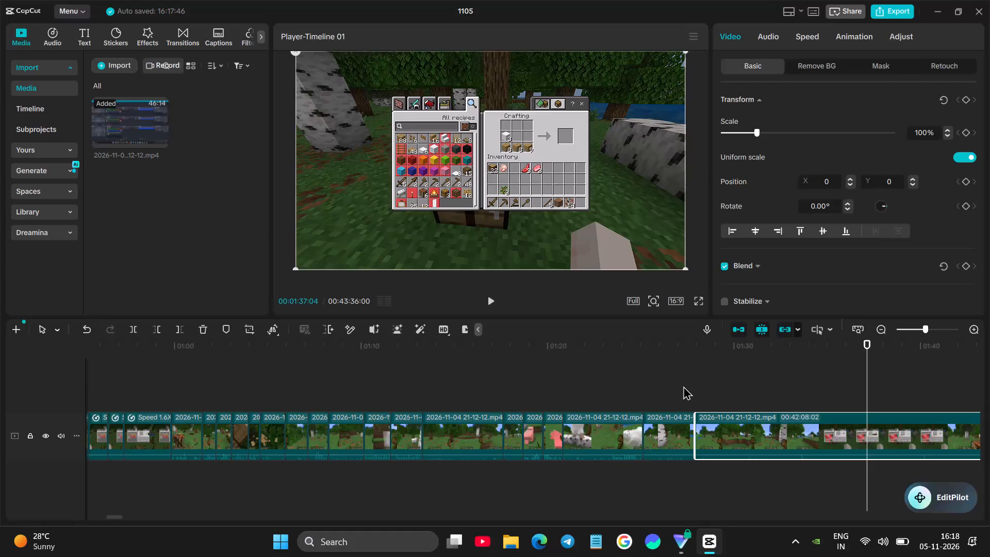
Trim the last clip's start up to about 00:01:33:06, where the crafting table is in hand, shortening it to 00:42:02:24.
click(663, 388)
key(space)
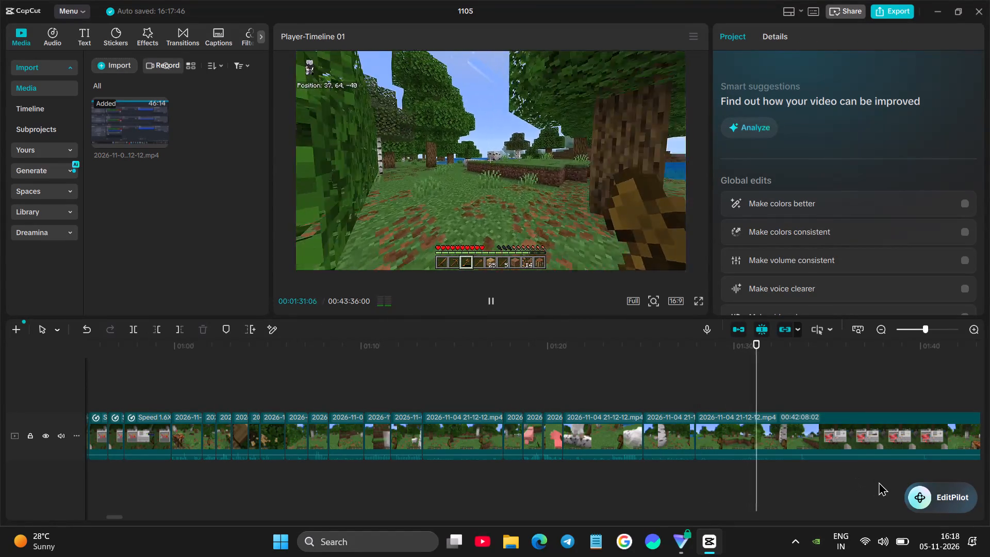
drag(918, 493, 932, 513)
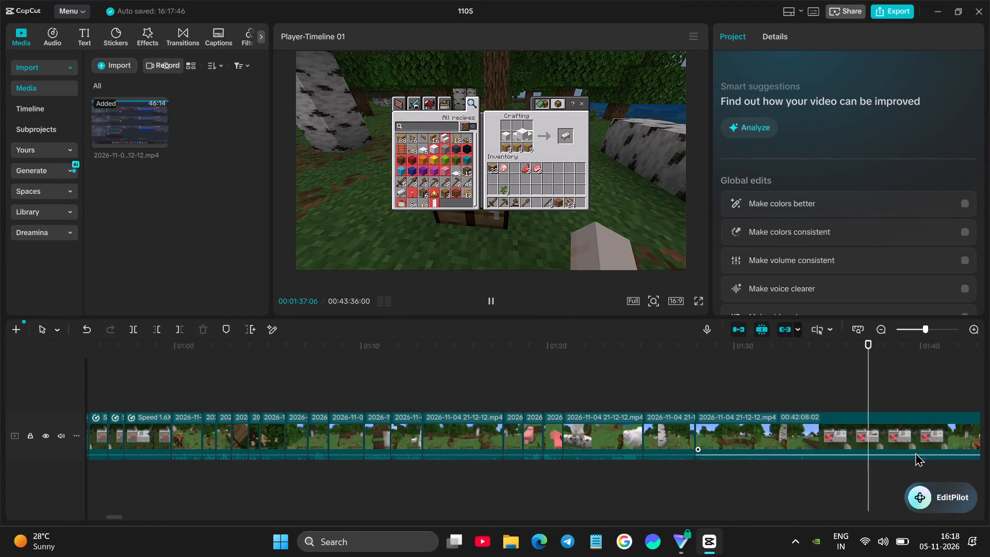
key(space)
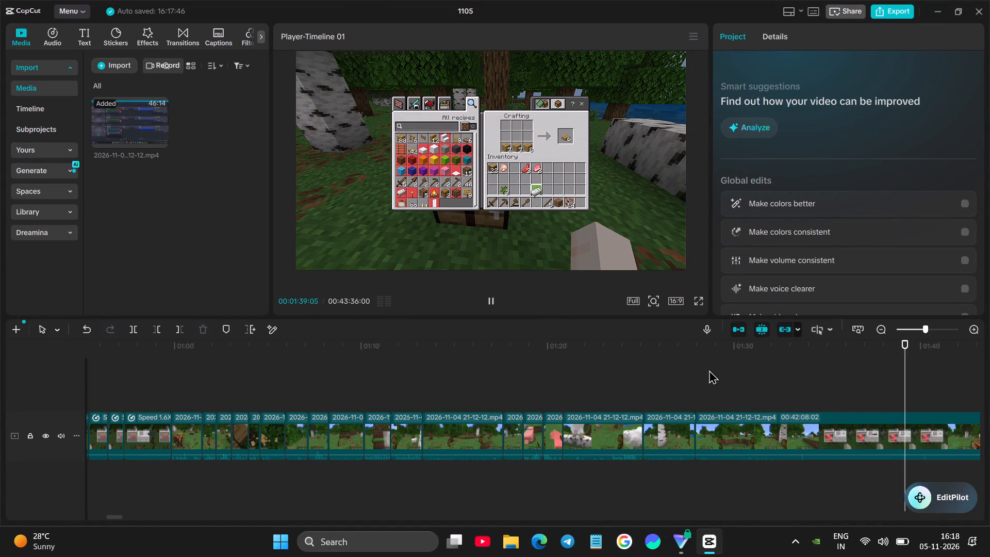
click(689, 383)
click(699, 382)
key(space)
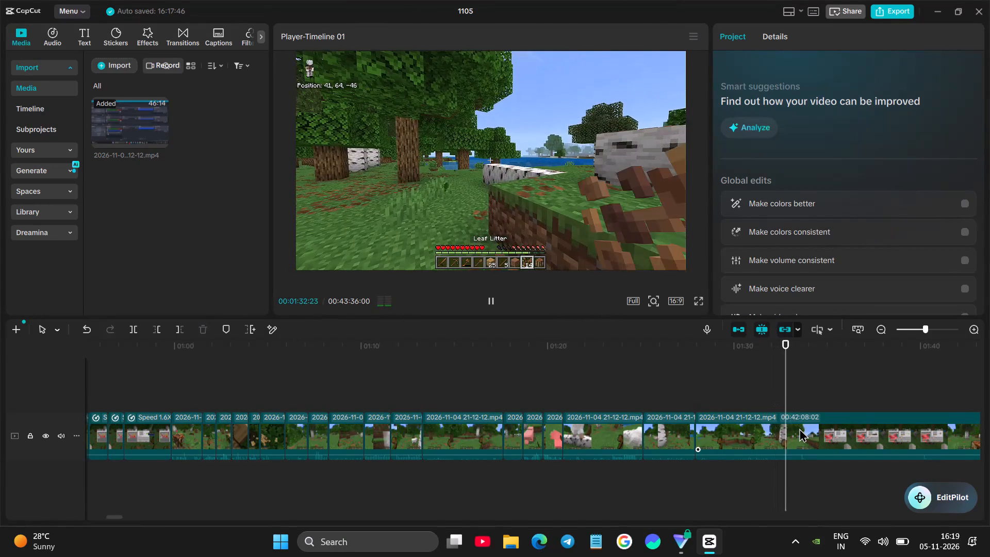
key(space)
click(799, 428)
key(space)
key(space)
click(155, 331)
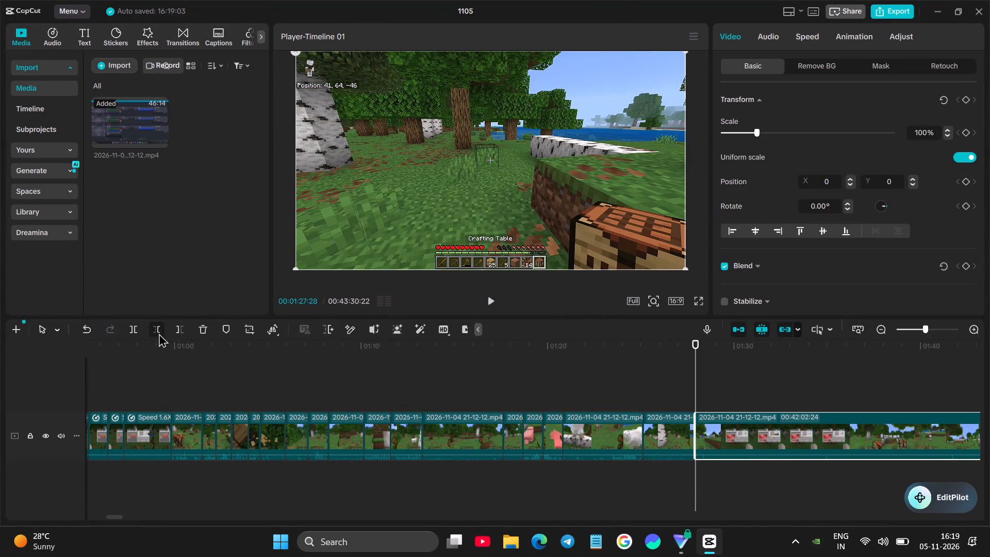
Split the last clip at 00:01:34:00, once the bed has been crafted, leaving a 00:41:56:22 remainder.
key(space)
key(space)
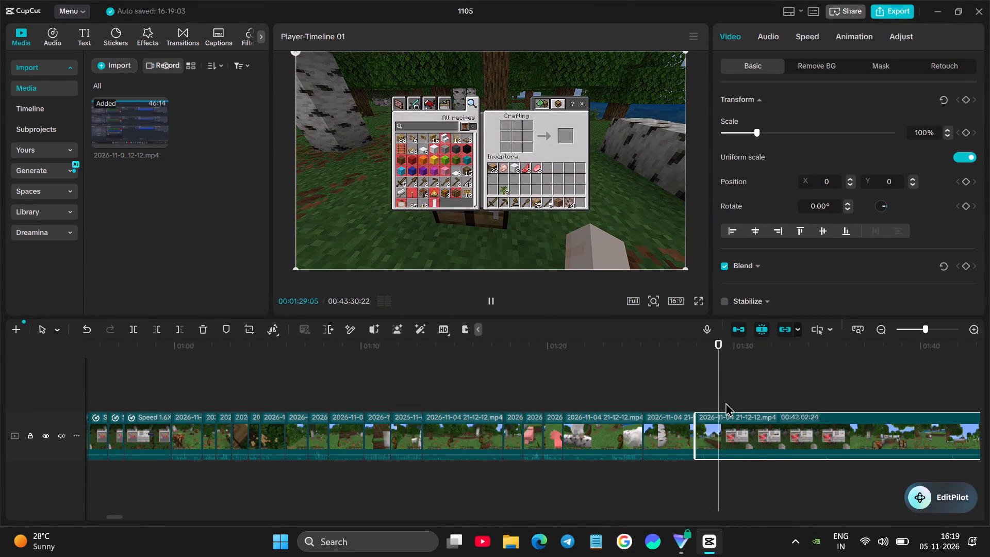
key(space)
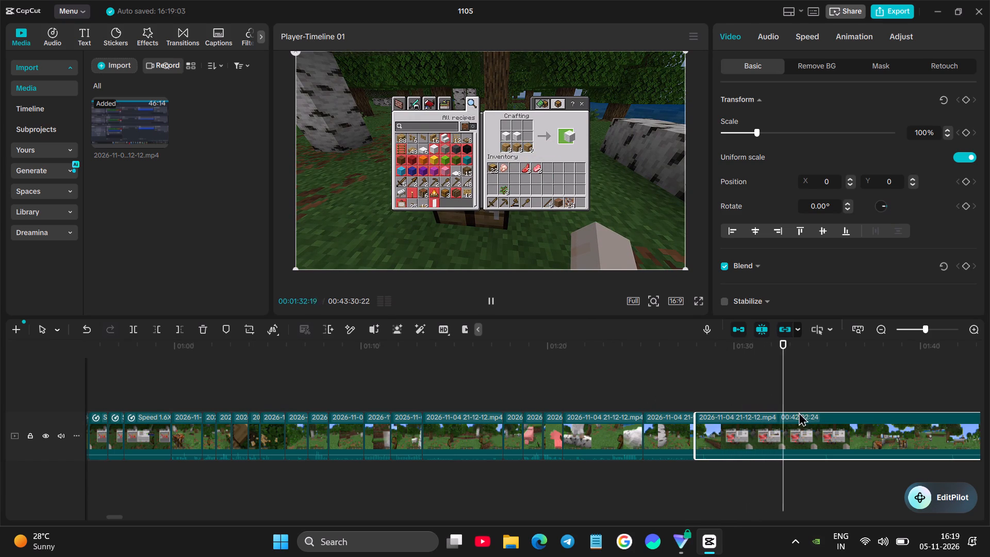
key(space)
click(804, 444)
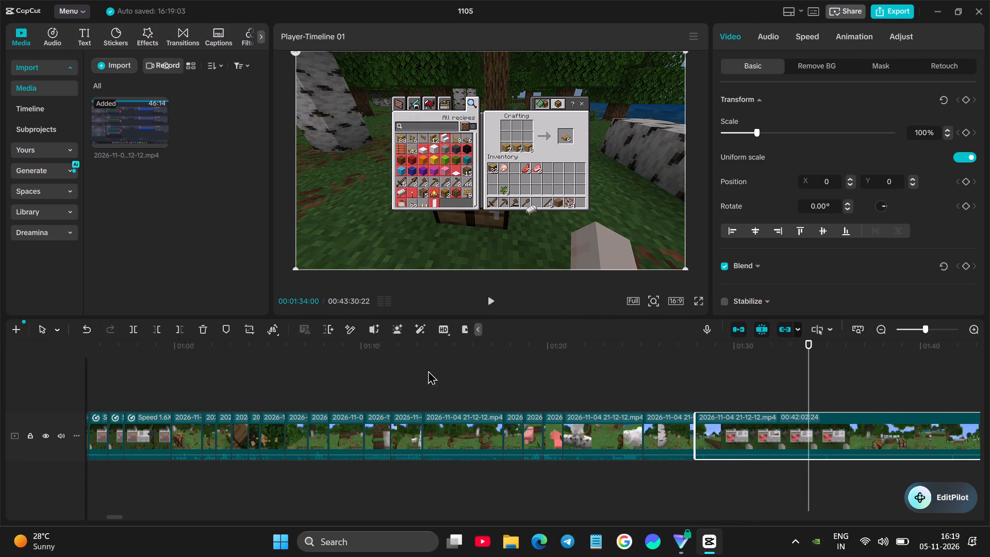
click(135, 330)
Review the crafting clip and split it at 00:01:29:11, while the crafting grid is still empty.
click(703, 390)
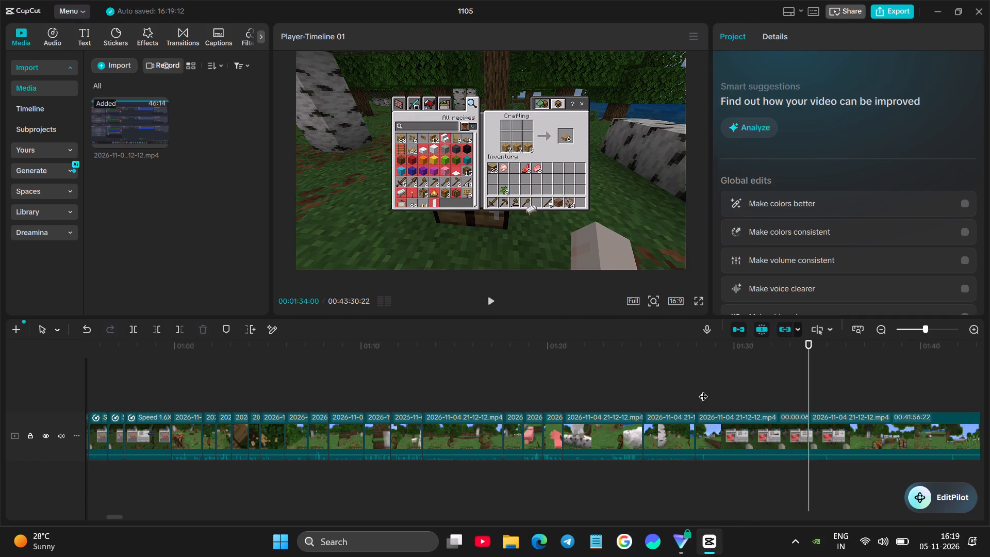
key(space)
key(space)
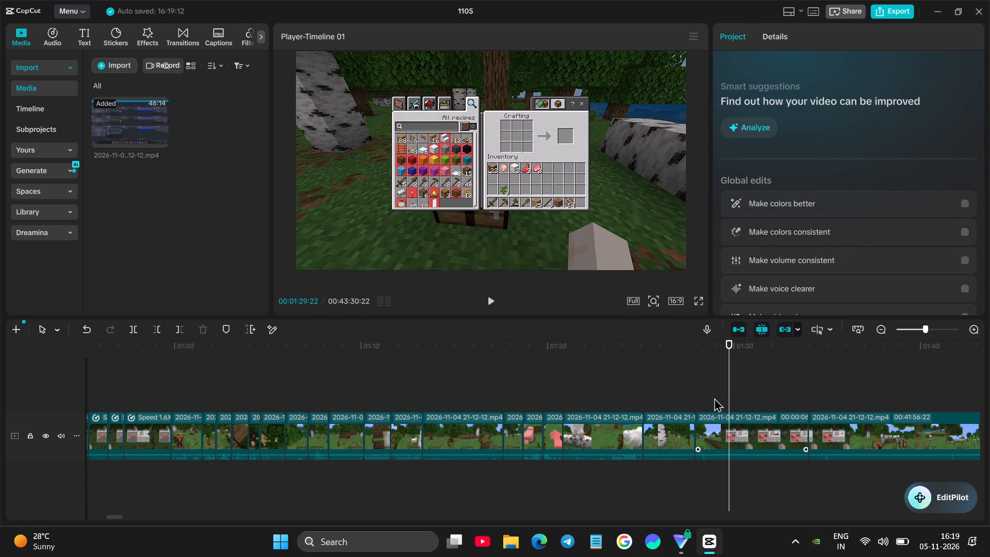
click(727, 429)
click(701, 386)
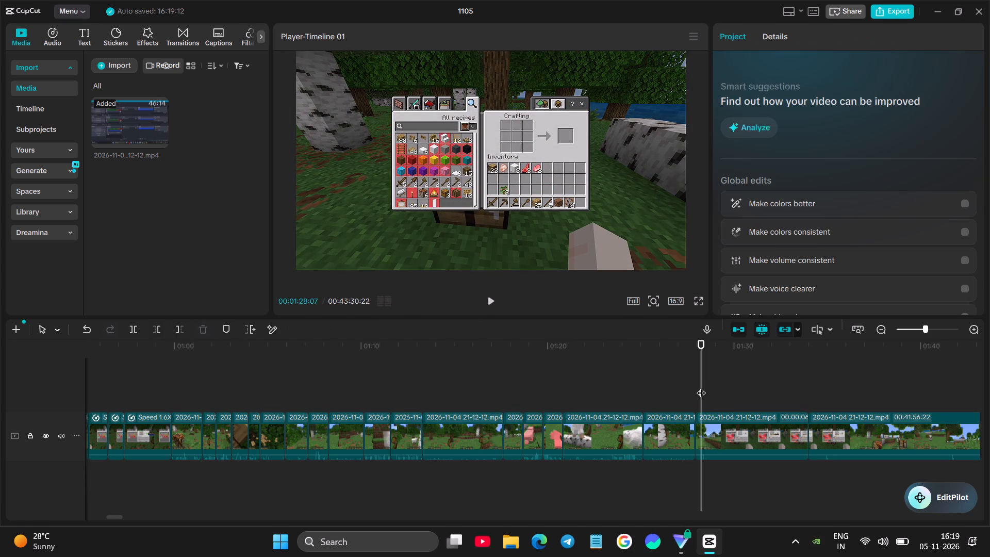
click(701, 386)
key(space)
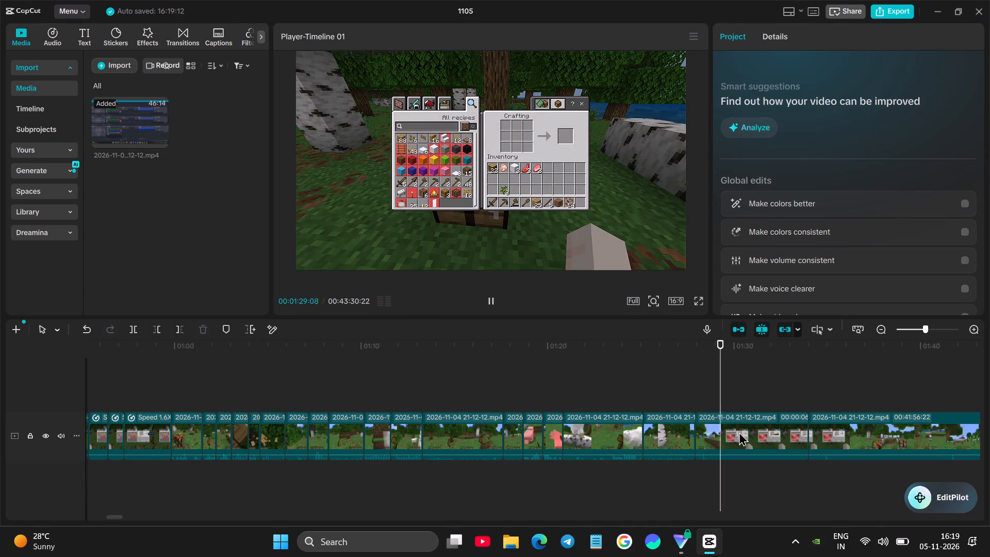
key(space)
click(739, 432)
click(136, 329)
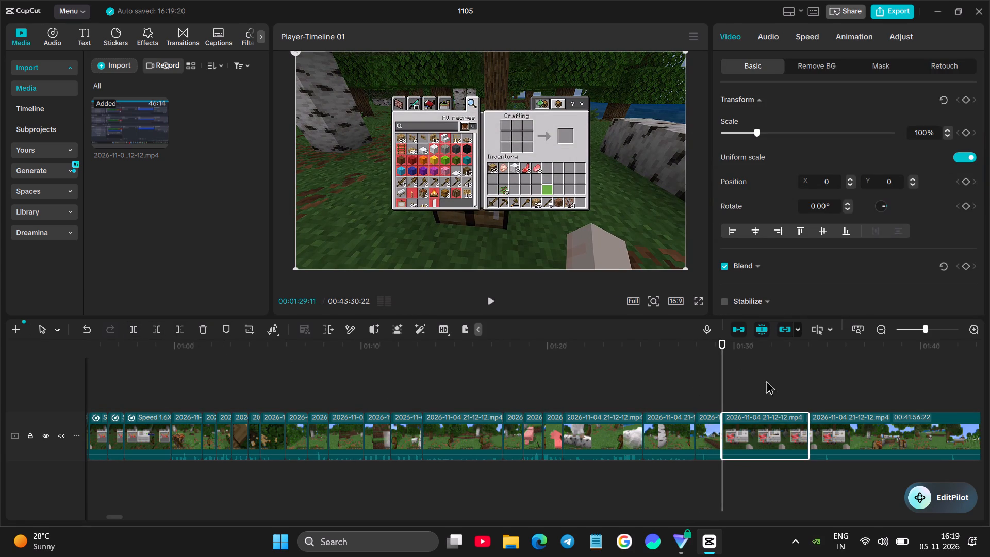
Trim the start of the second crafting piece up to 00:01:33:02, where the bed's wool and planks already fill the grid.
click(780, 381)
drag(781, 385, 785, 385)
drag(784, 402, 791, 396)
click(782, 432)
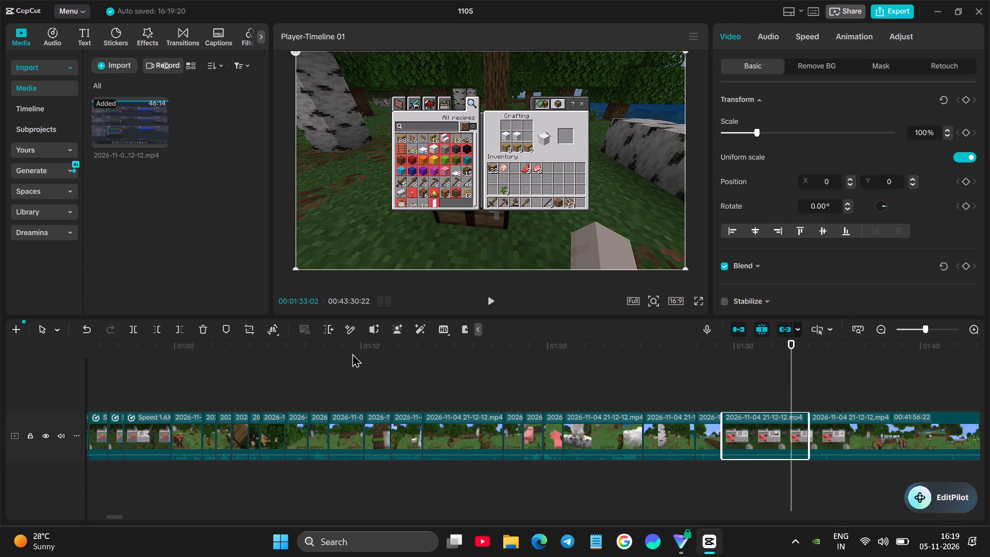
click(160, 333)
Play across the crafting cut and split the last clip at 00:01:31:20, just after the crafting window closes, leaving a 00:41:55:11 remainder.
click(704, 381)
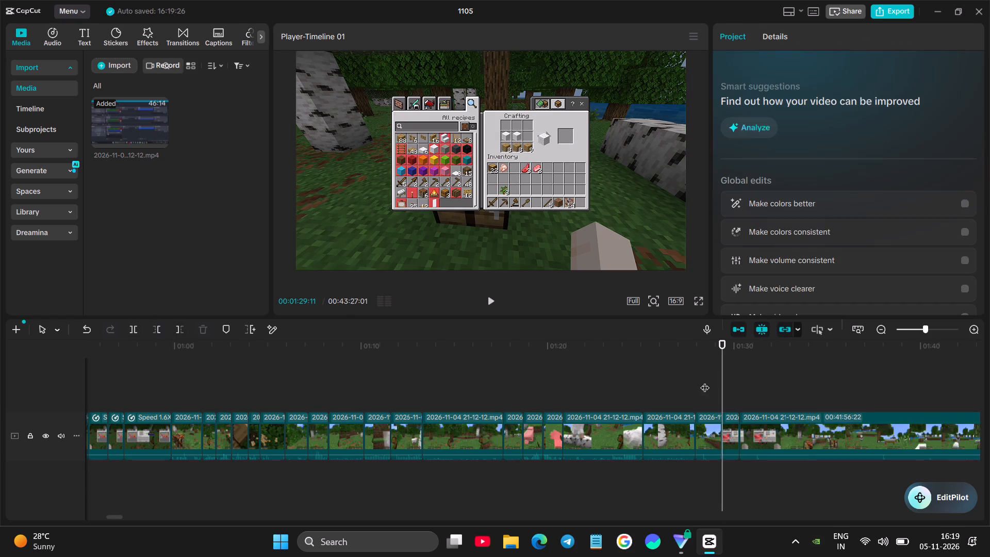
key(space)
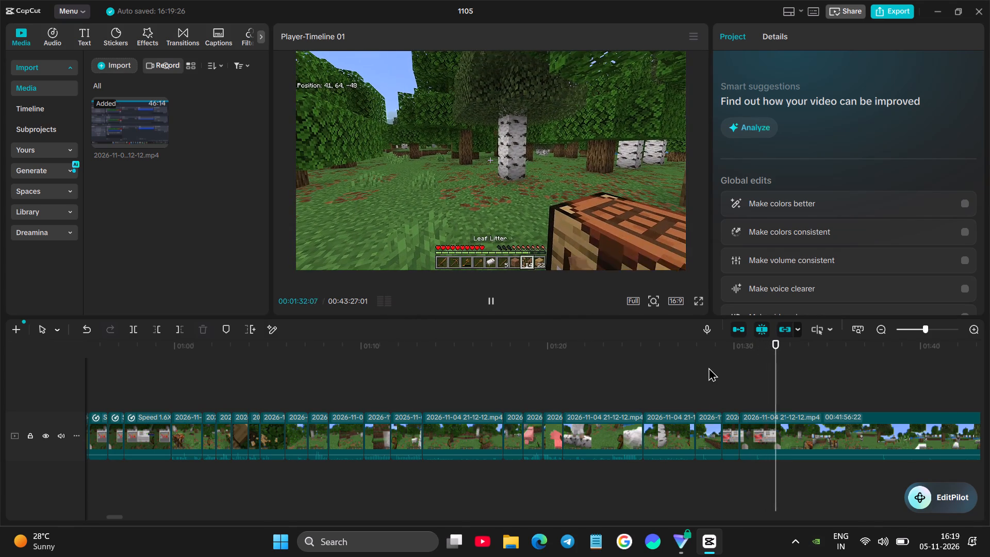
key(space)
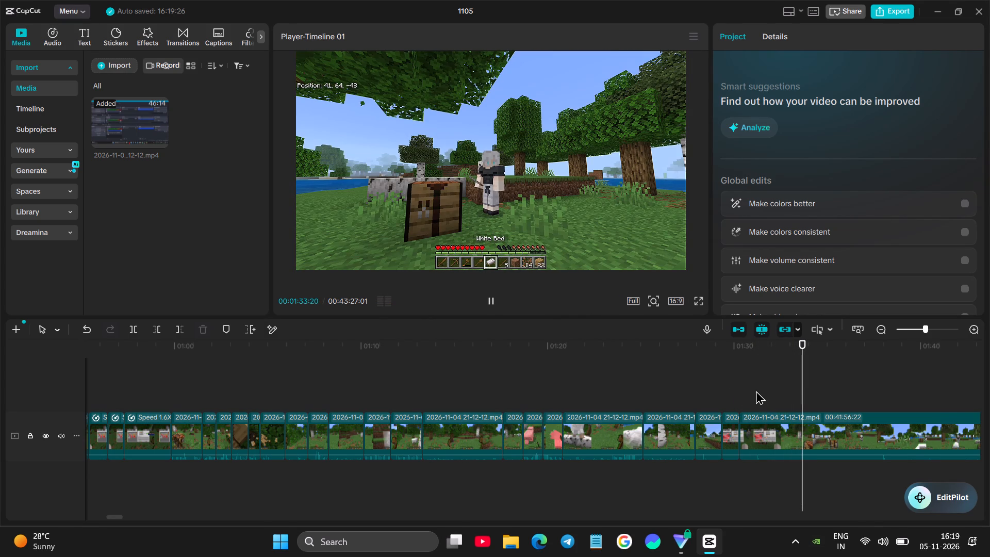
click(739, 390)
key(space)
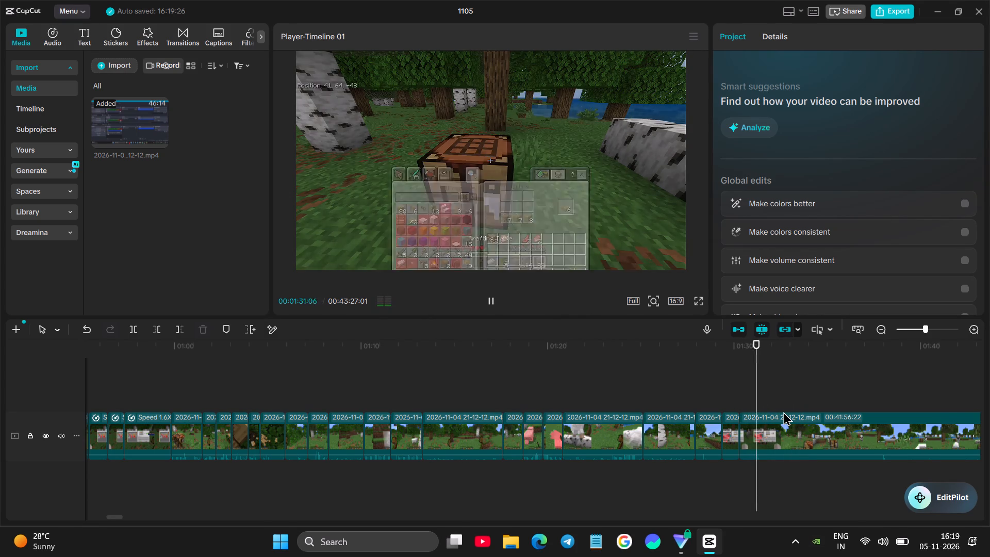
key(space)
click(780, 419)
click(129, 332)
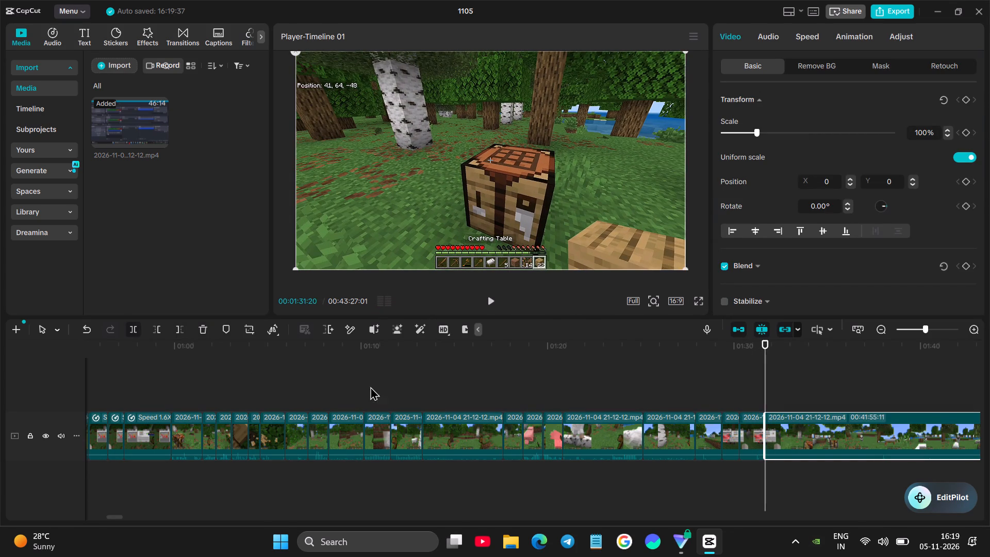
Trim the last clip's start up to about 00:01:33:17, past the switch to third-person view, shortening it to 00:41:53:14.
key(space)
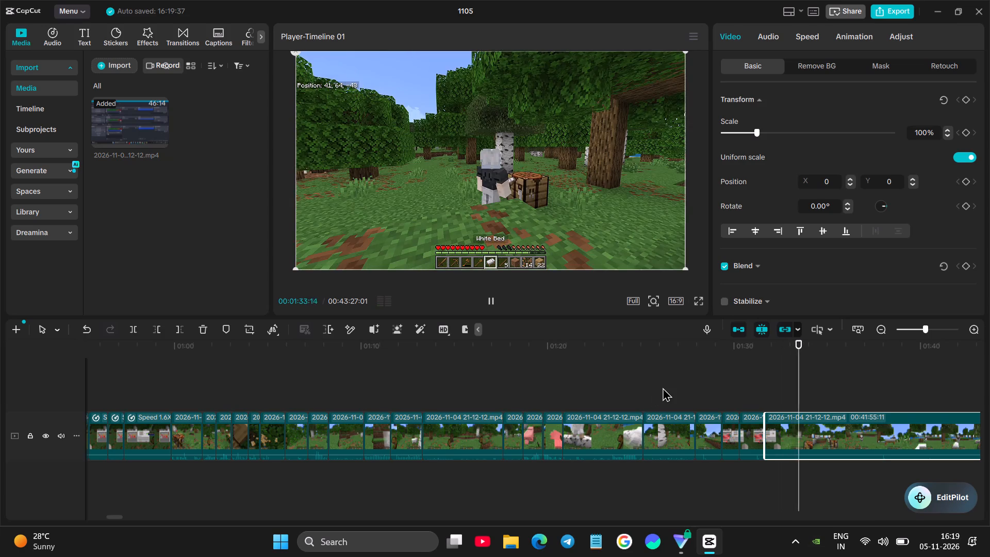
click(663, 387)
key(space)
key(space)
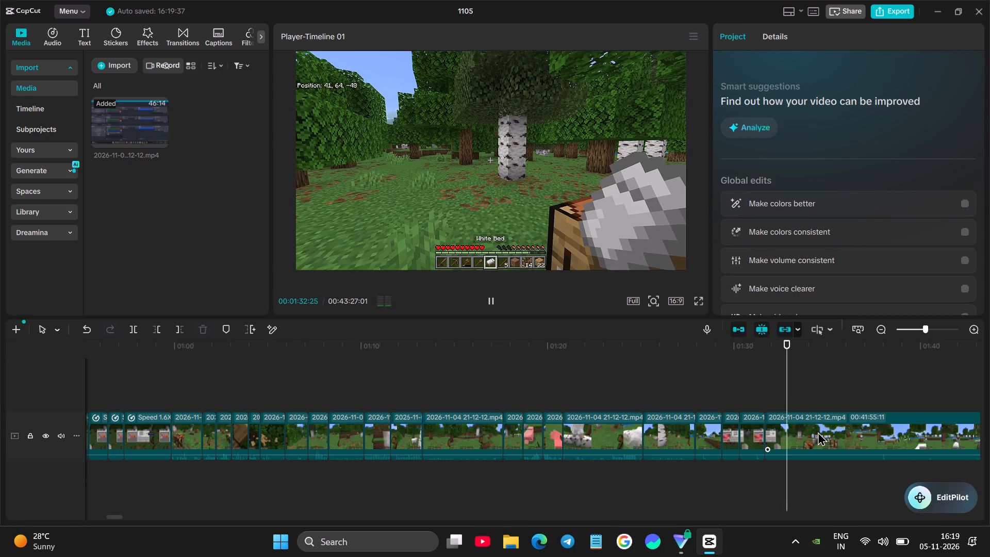
key(space)
drag(806, 397, 804, 397)
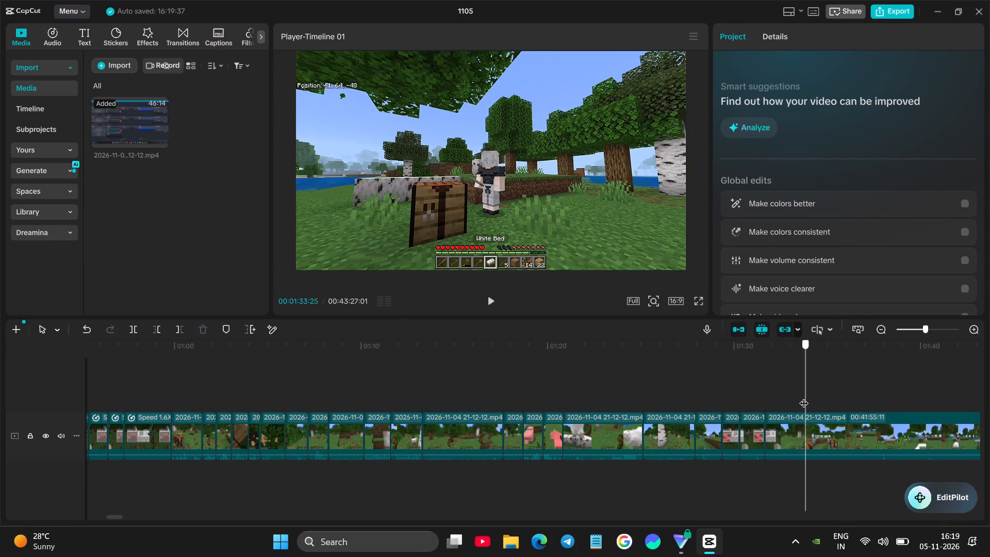
drag(804, 397, 800, 397)
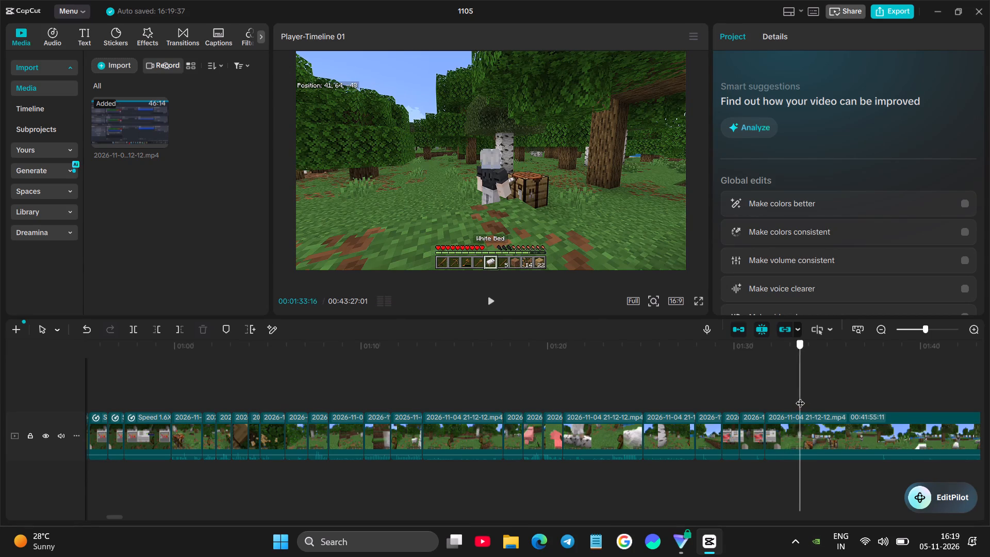
drag(800, 397, 800, 396)
click(810, 427)
click(159, 329)
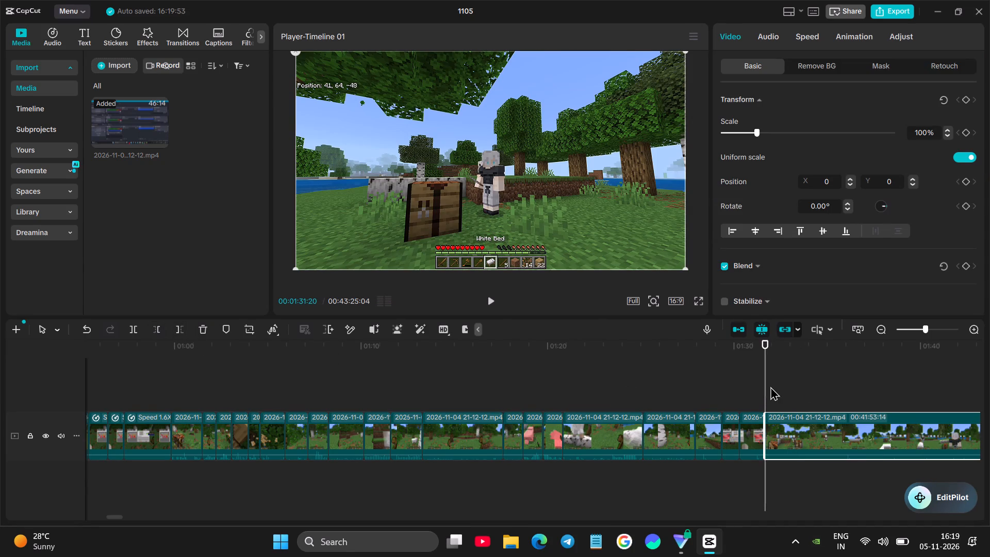
Play the third-person bed scene and split the last clip at 00:01:33:22, leaving a 00:41:51:12 remainder.
click(747, 386)
key(space)
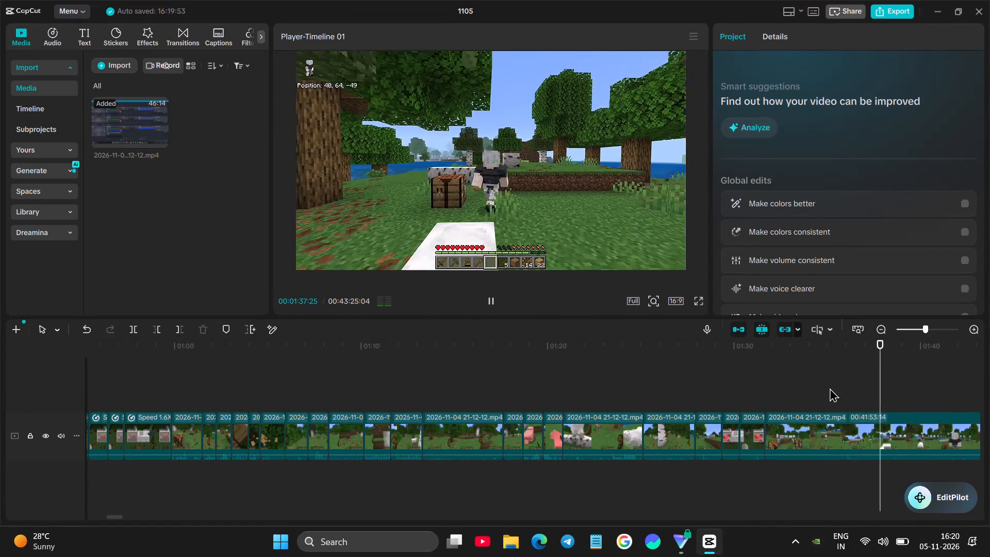
key(space)
click(766, 388)
key(space)
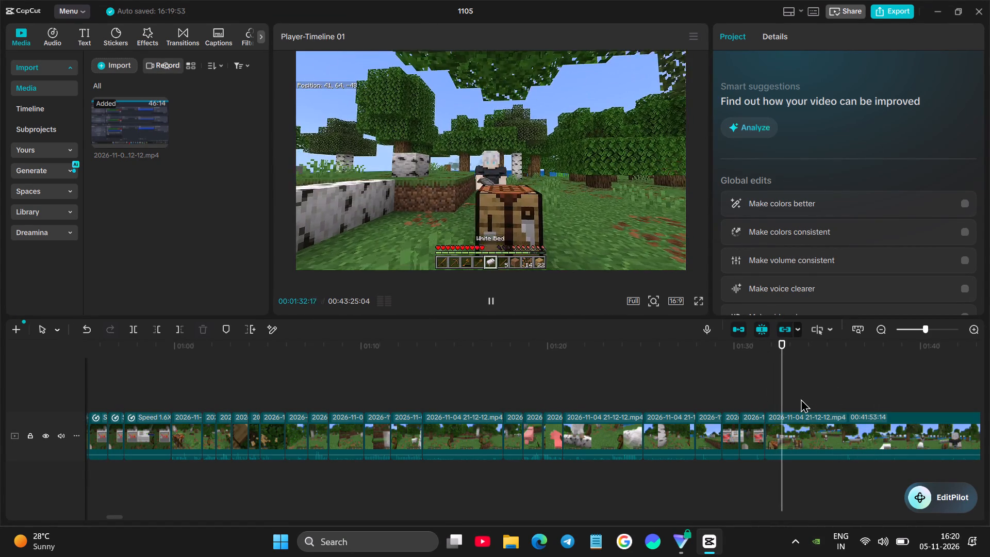
key(space)
click(821, 419)
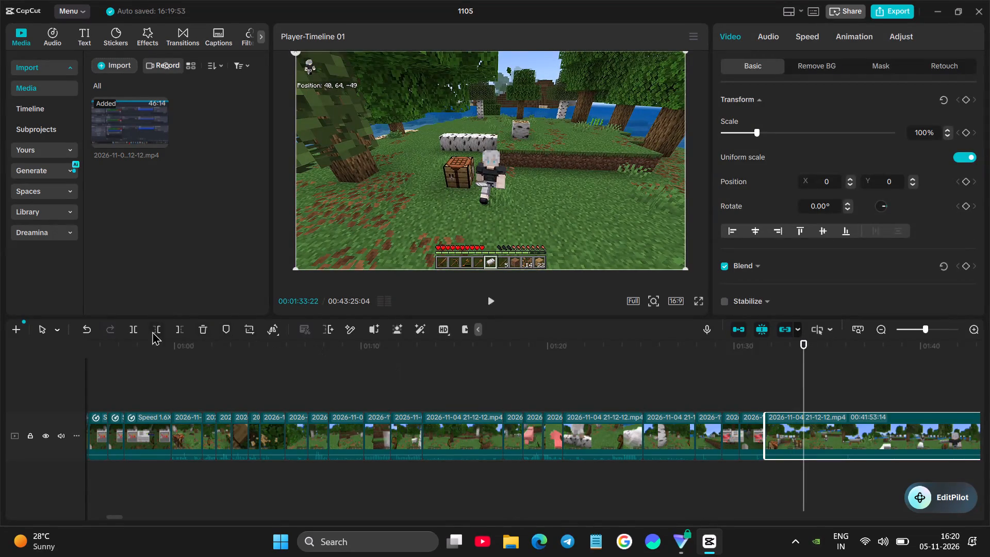
click(131, 335)
Trim the last clip's start up to 00:01:35:22, shortening it to 00:41:49:12.
key(space)
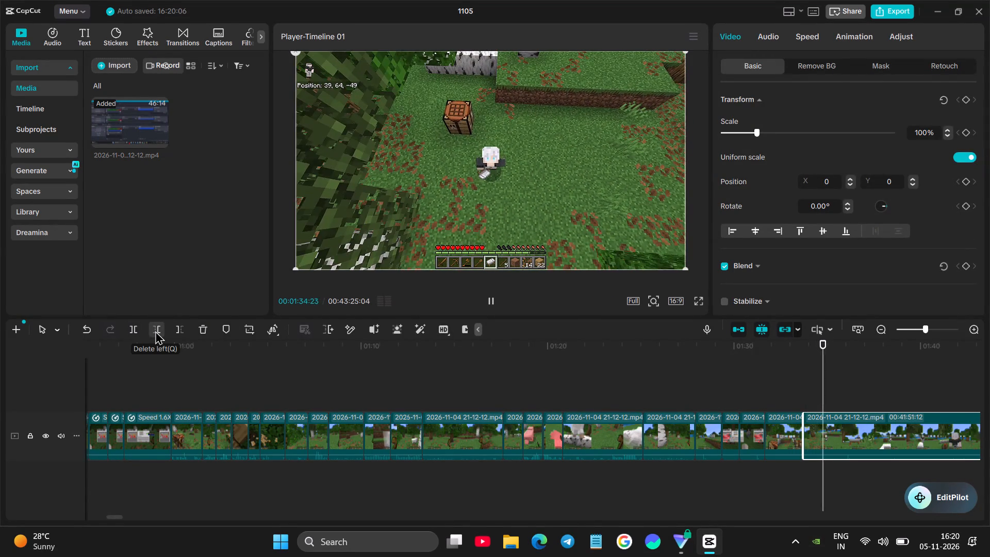
key(space)
click(161, 337)
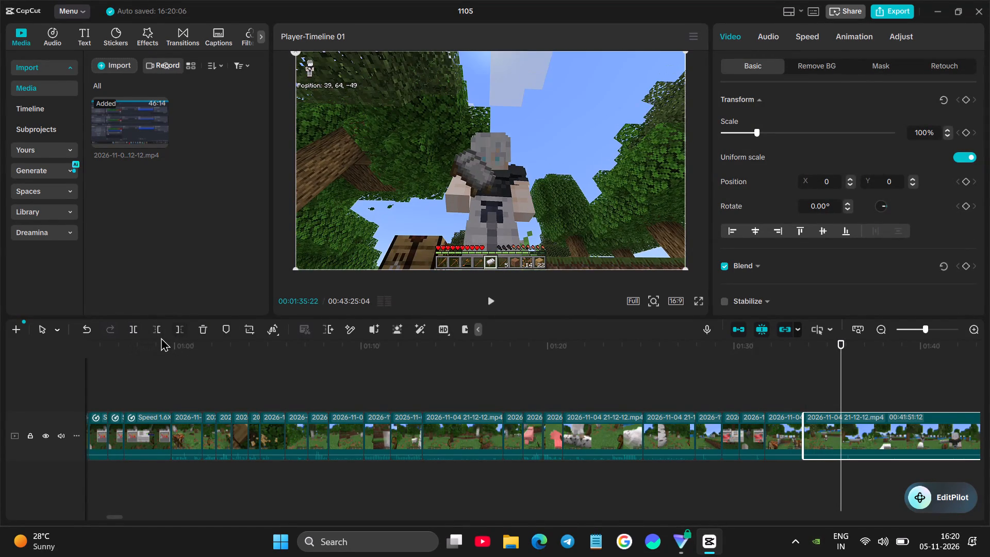
click(158, 332)
Split the last clip at 00:01:35:08, with the character beside the placed bed, leaving a 00:41:47:26 remainder.
key(space)
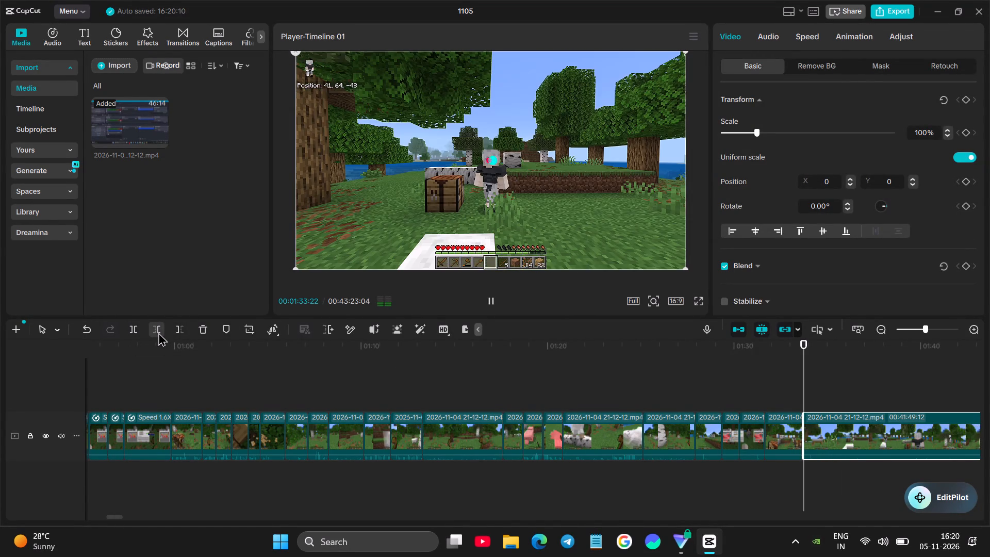
key(space)
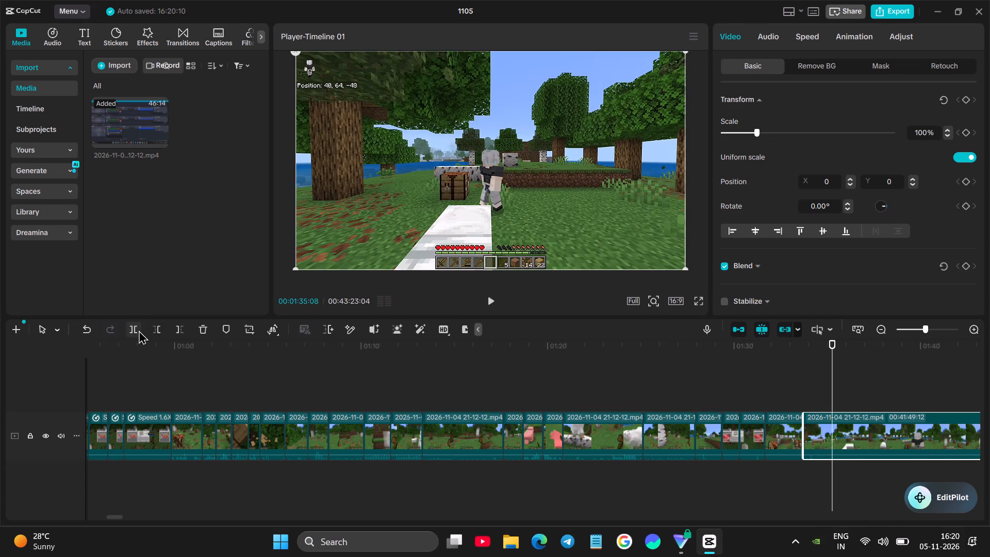
click(139, 330)
Trim the last clip's start up to 00:01:38:23, where the character faces the camera.
key(space)
key(space)
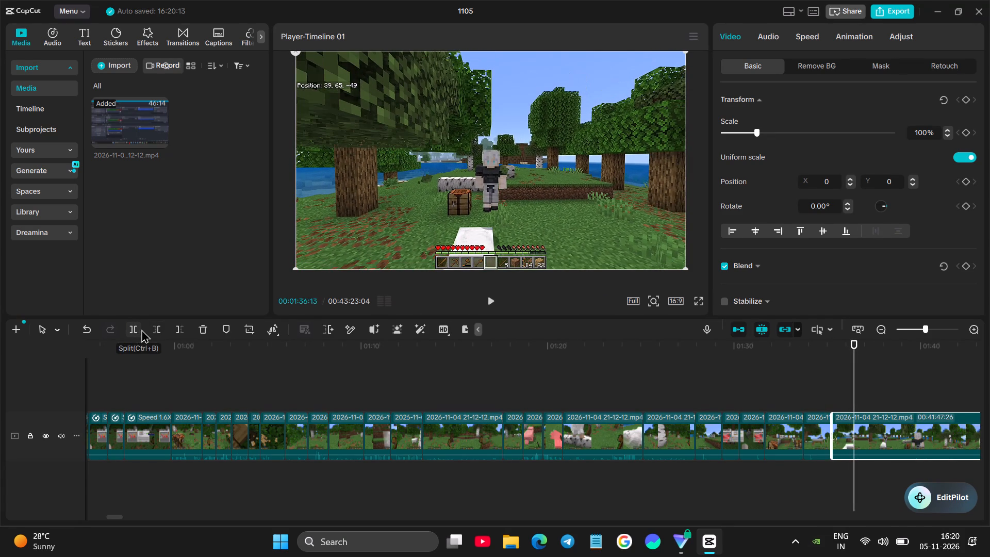
key(space)
key(space)
key(space)
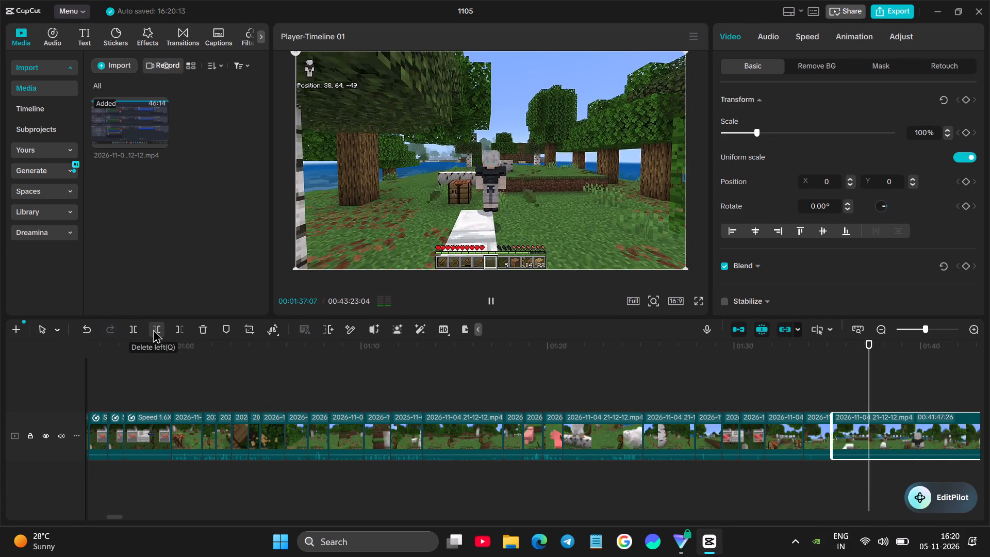
key(space)
click(153, 329)
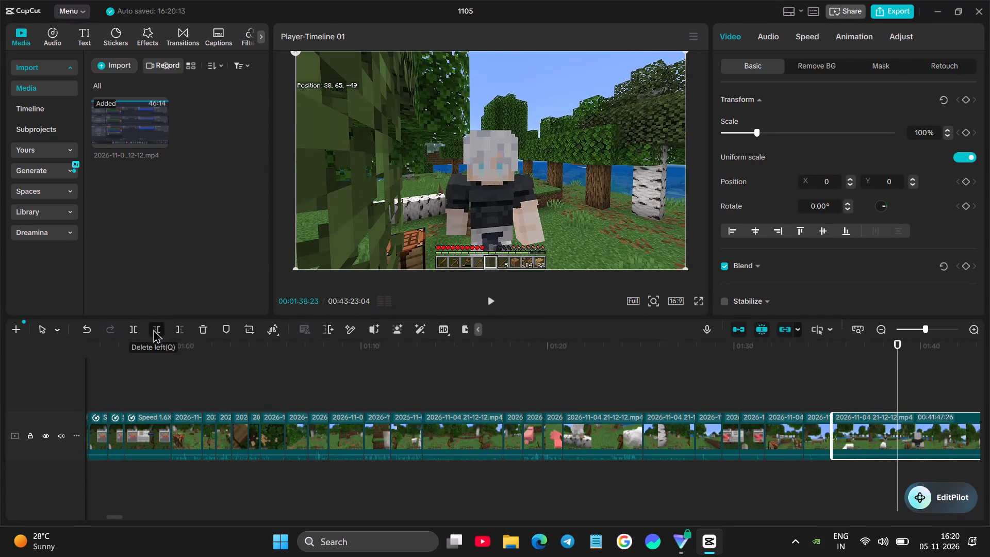
Play the third-person bed scene and split the last clip at 00:01:38:07, where the character jumps on the bed.
key(space)
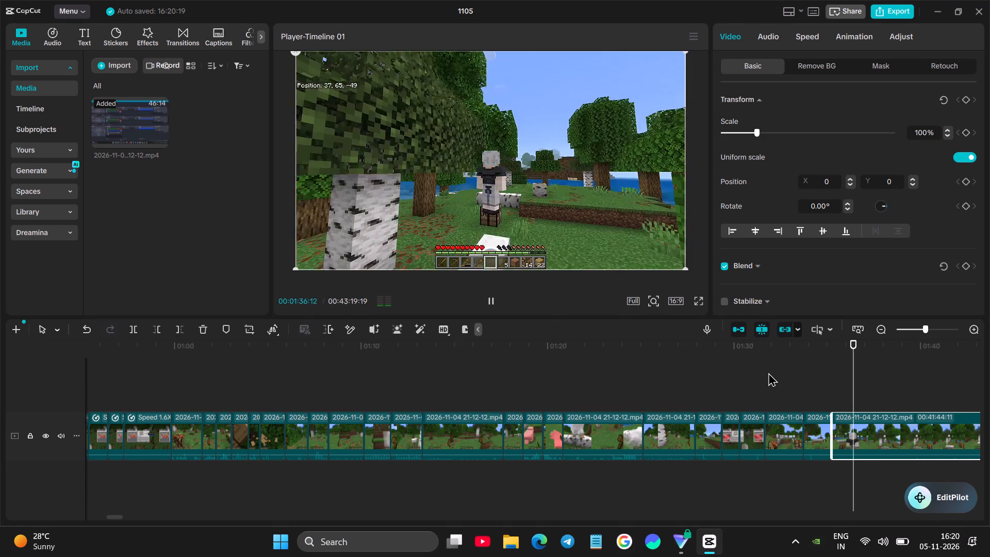
key(space)
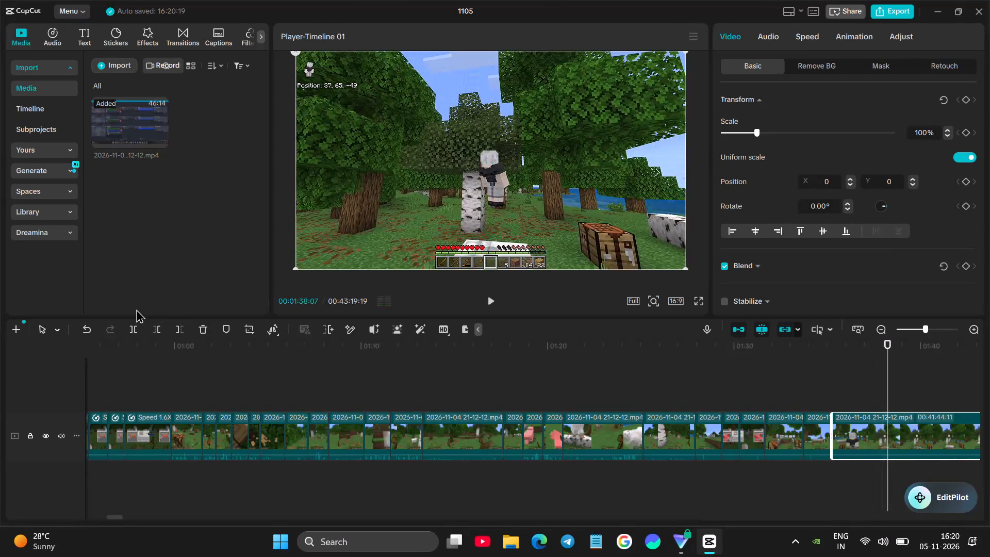
click(138, 330)
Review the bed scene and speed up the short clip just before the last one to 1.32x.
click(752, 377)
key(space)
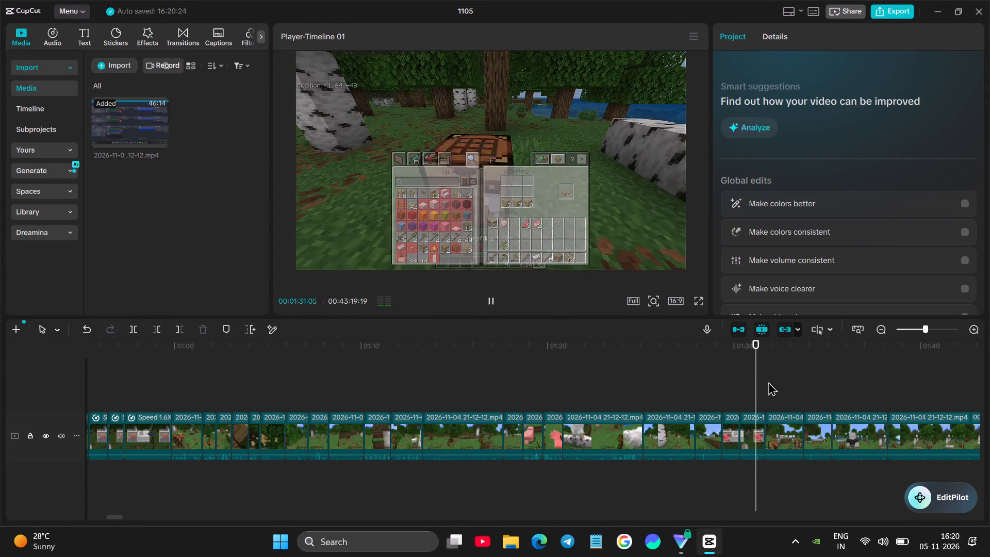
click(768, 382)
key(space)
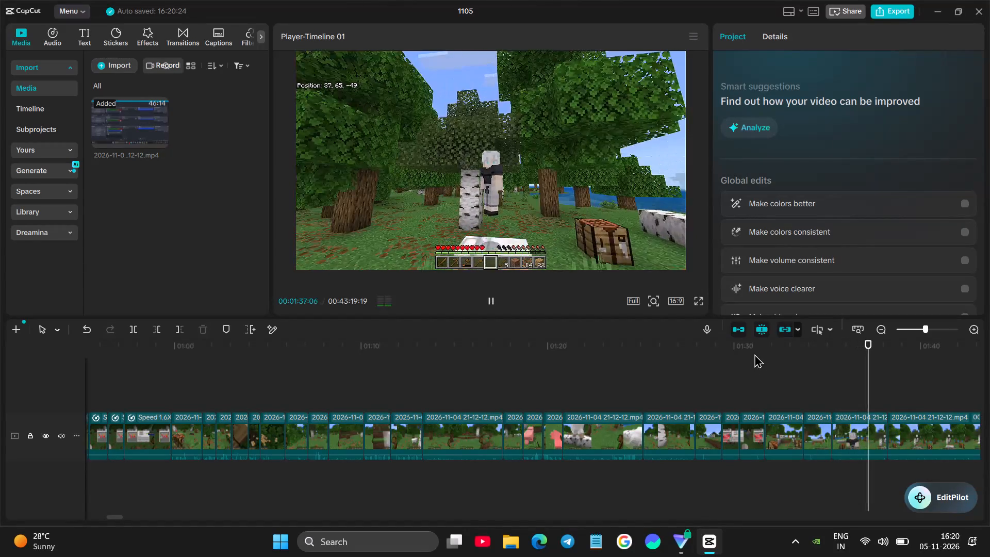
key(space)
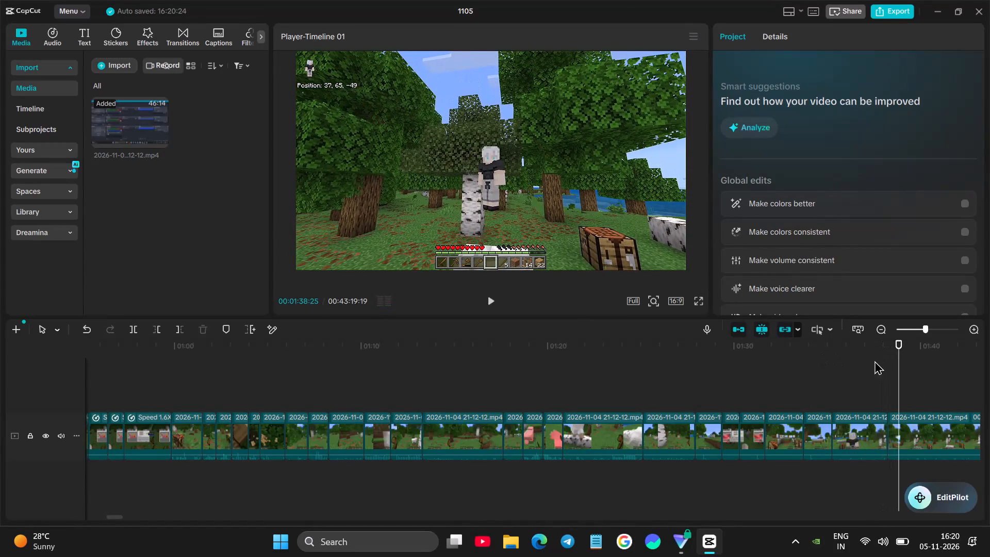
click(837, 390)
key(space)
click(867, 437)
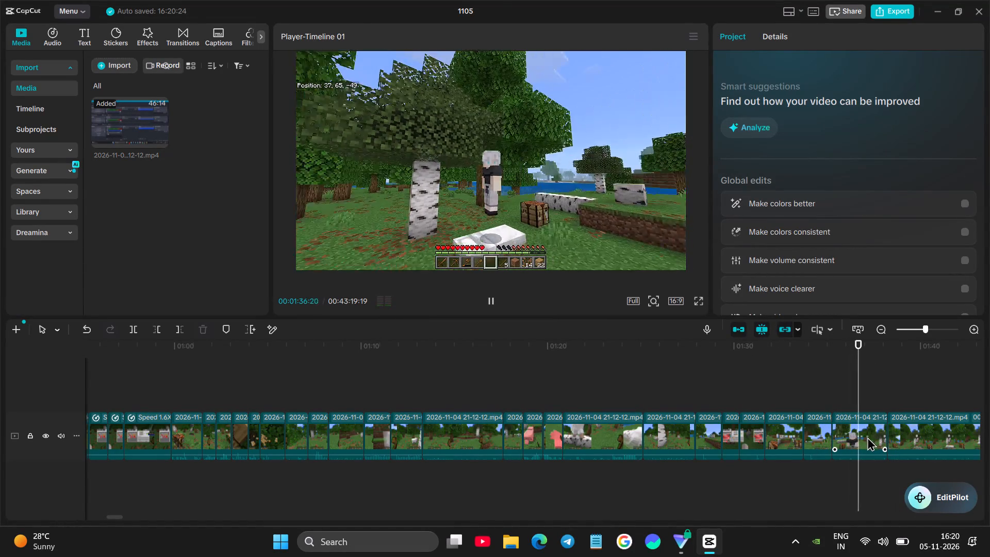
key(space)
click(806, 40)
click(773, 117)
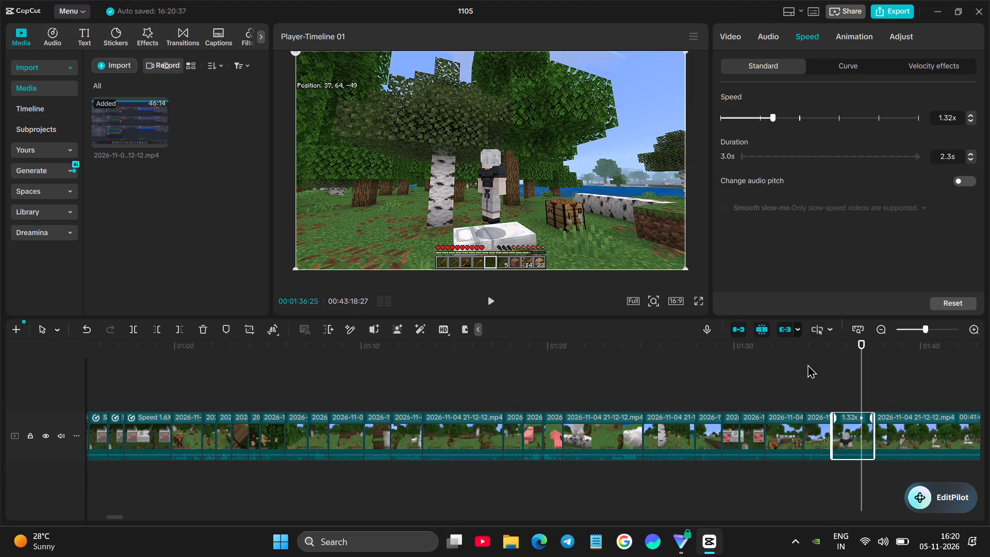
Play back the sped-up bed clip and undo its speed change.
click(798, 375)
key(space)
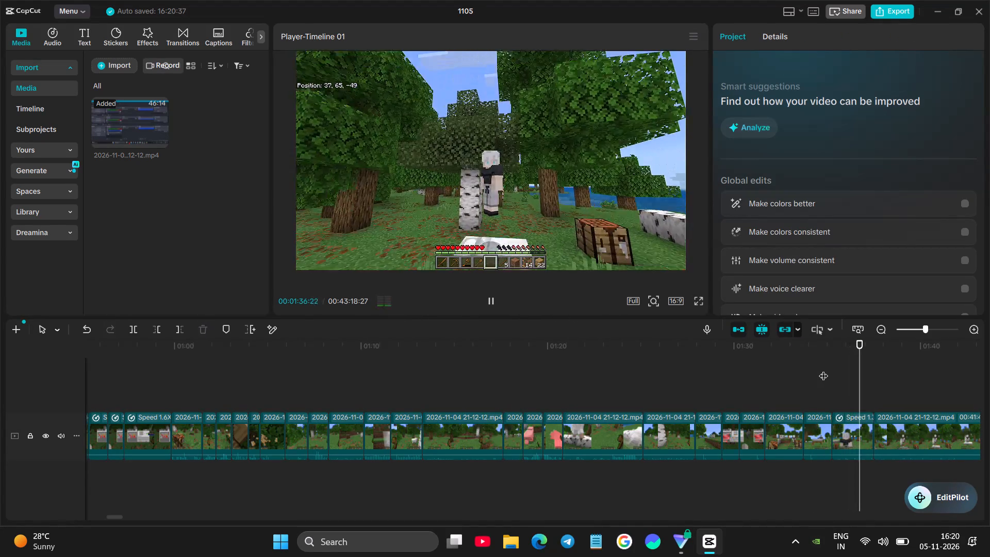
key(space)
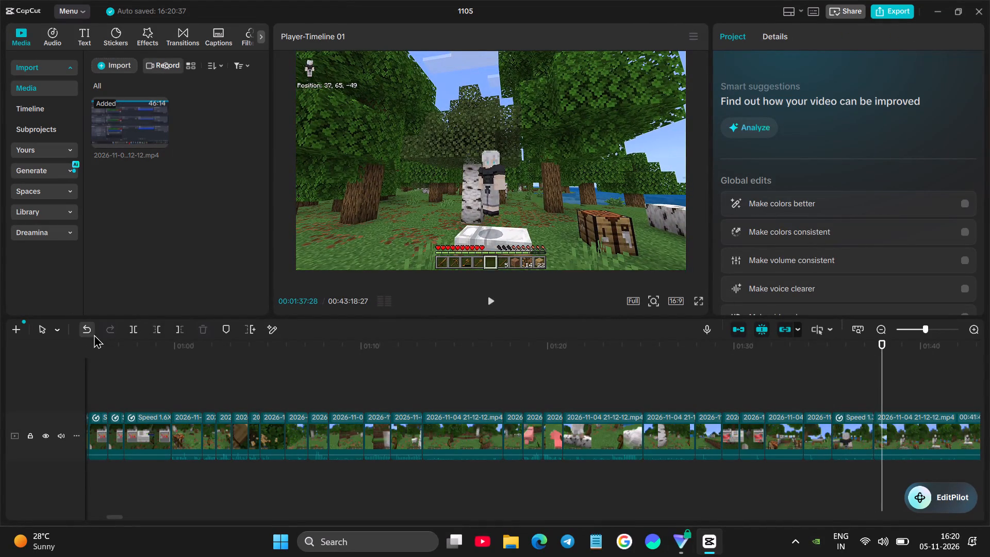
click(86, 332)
Trim the end of the short bed-jumping clip back to 00:01:37:11.
click(858, 421)
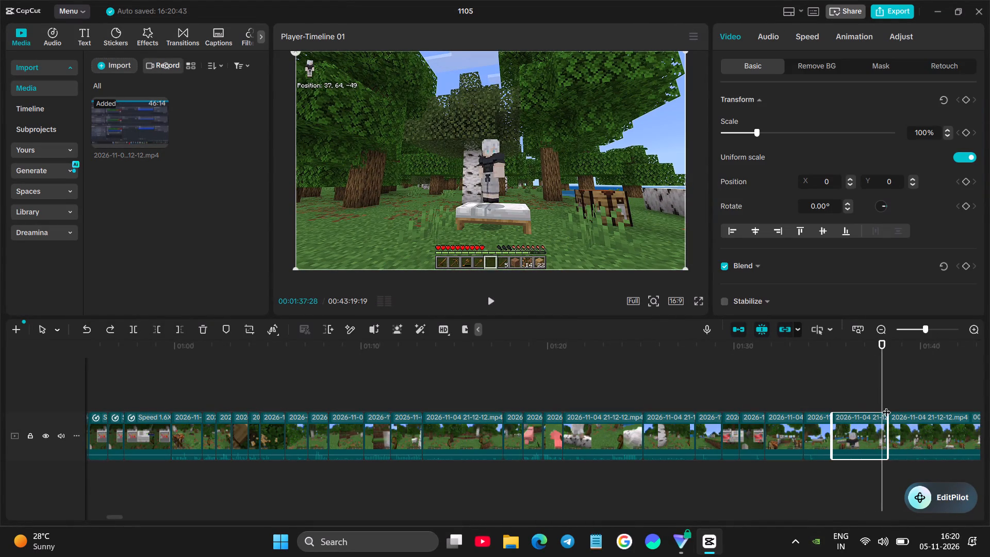
drag(882, 394, 871, 398)
click(864, 423)
click(176, 329)
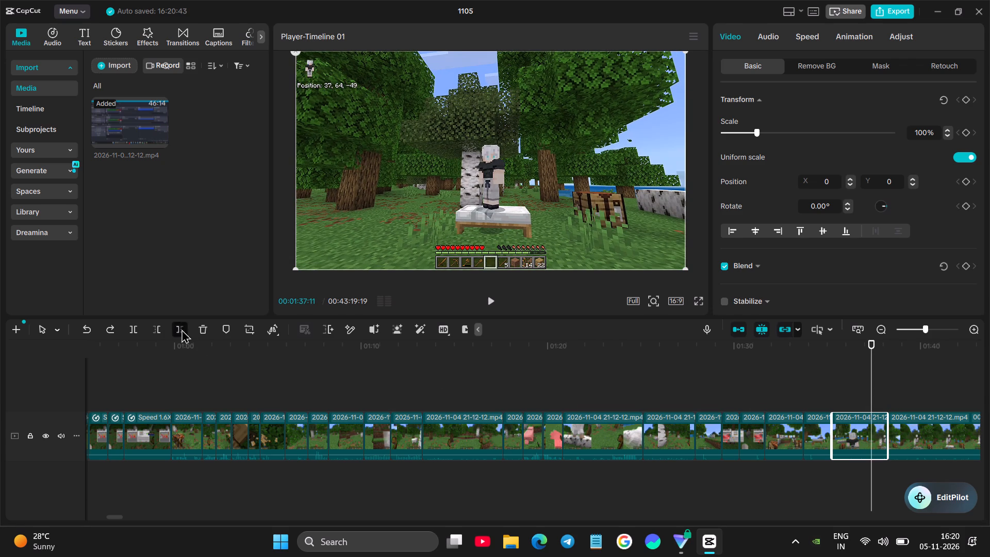
Play back the crafting and bed scenes to examine the cuts around the shortened bed-jumping clip.
click(734, 392)
key(space)
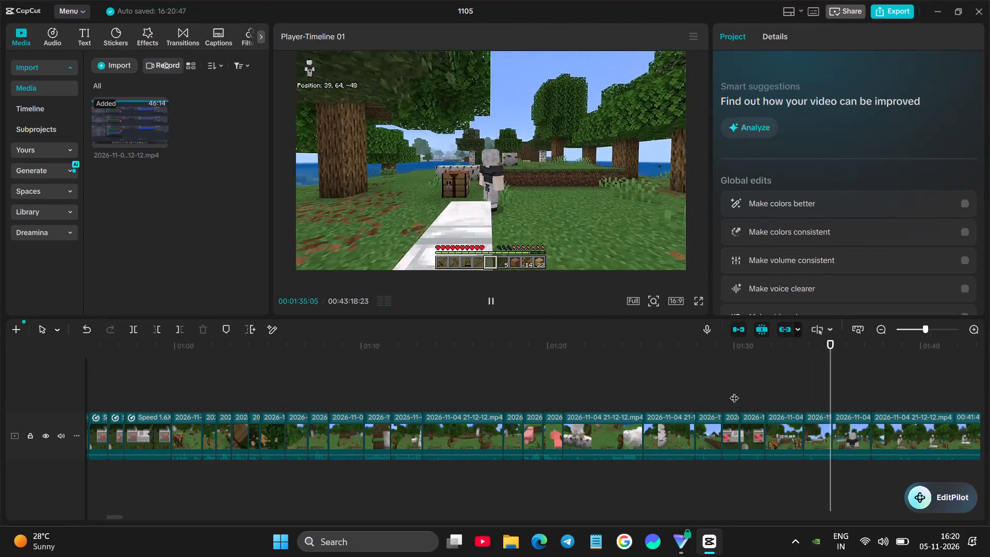
key(space)
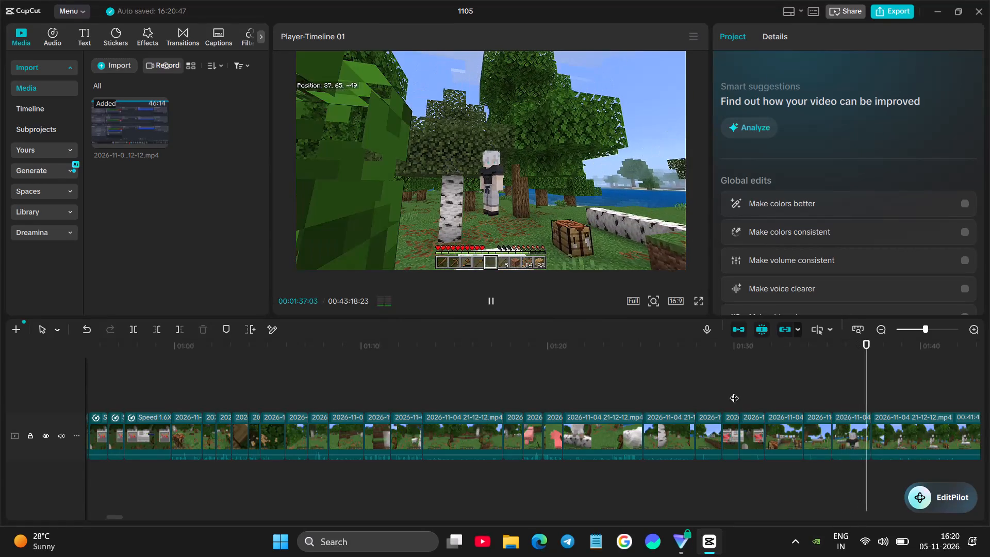
click(835, 393)
key(space)
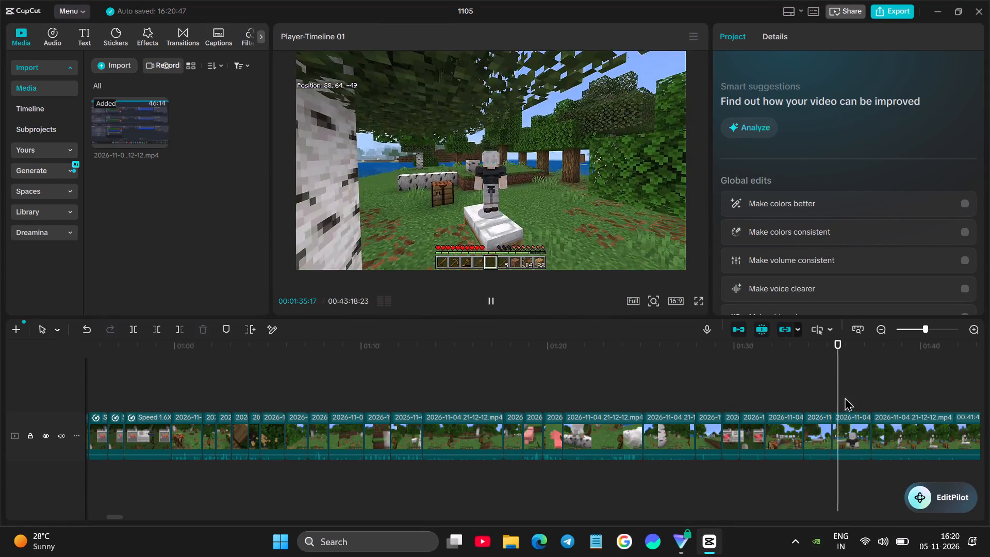
key(space)
key(space)
key(space)
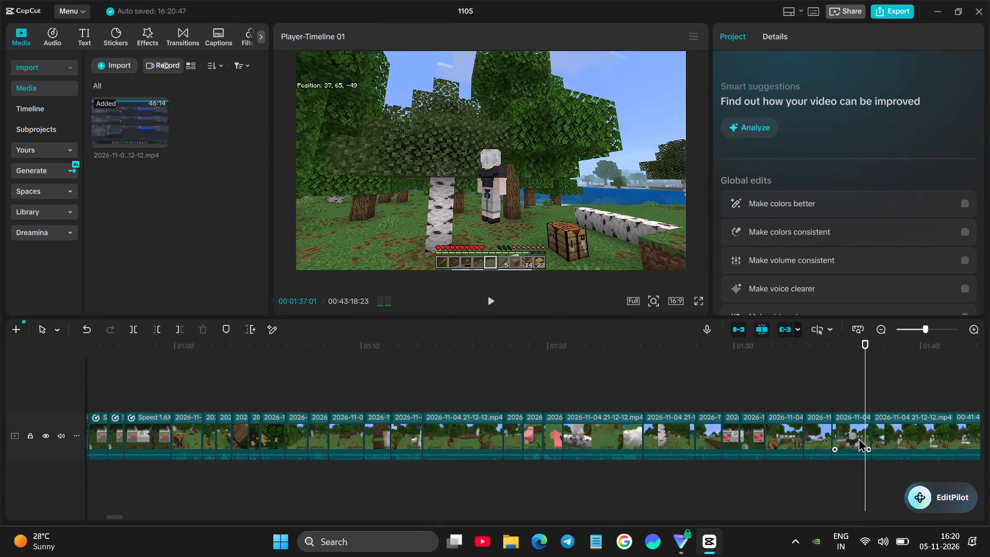
Trim the last clip's start up to about 00:01:43:06, where the view is back in first person, leaving 00:41:35:18.
key(space)
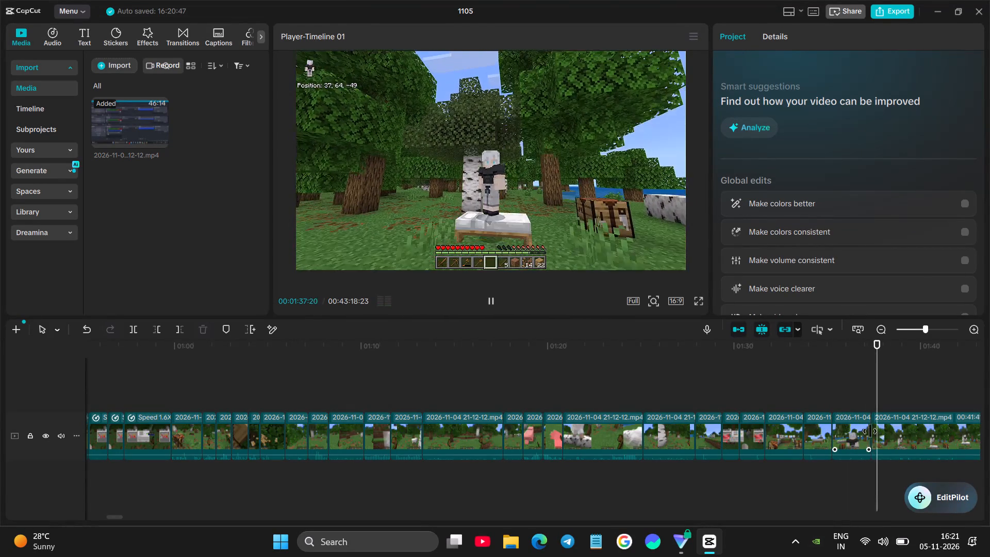
scroll(877, 429, left, 1)
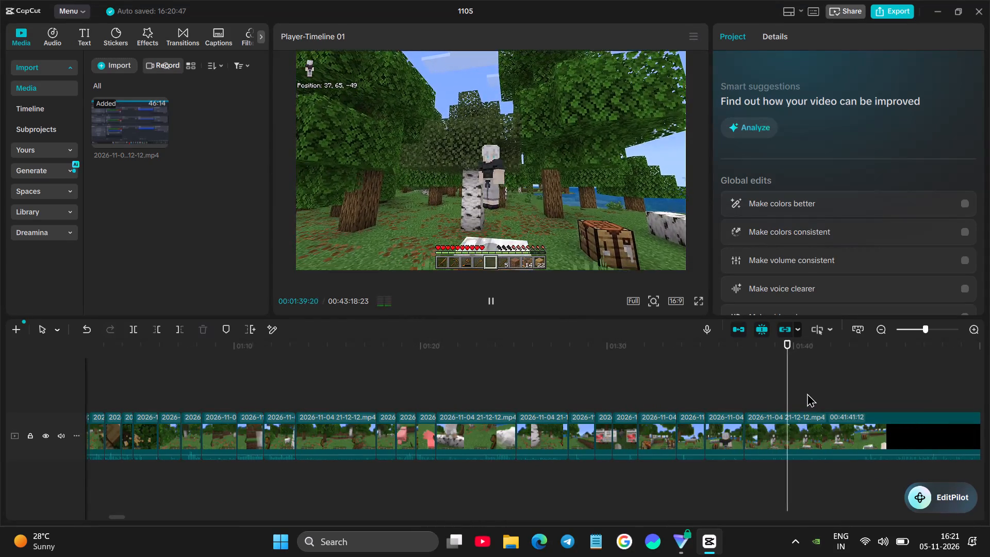
drag(807, 390, 857, 380)
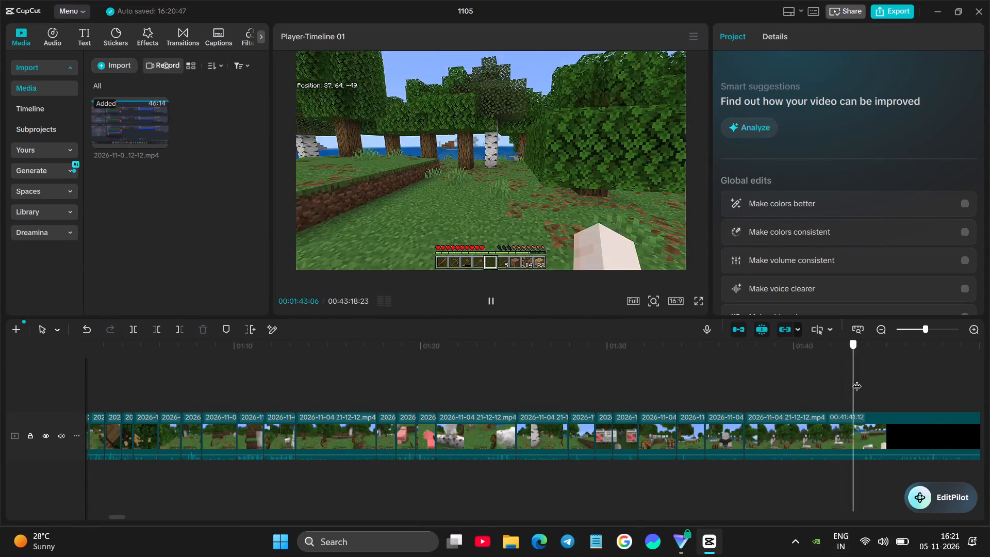
drag(857, 380, 853, 384)
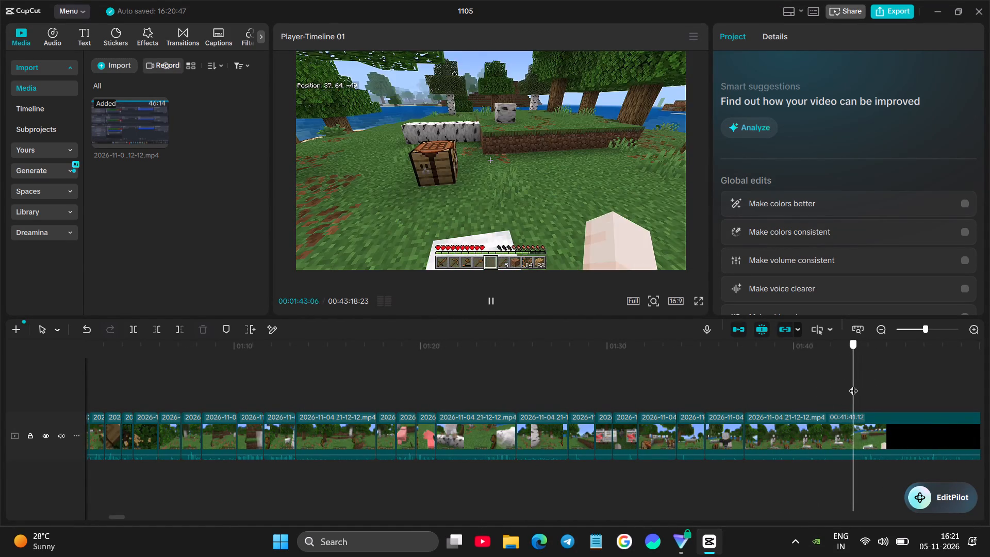
drag(853, 384, 853, 385)
click(865, 420)
click(156, 332)
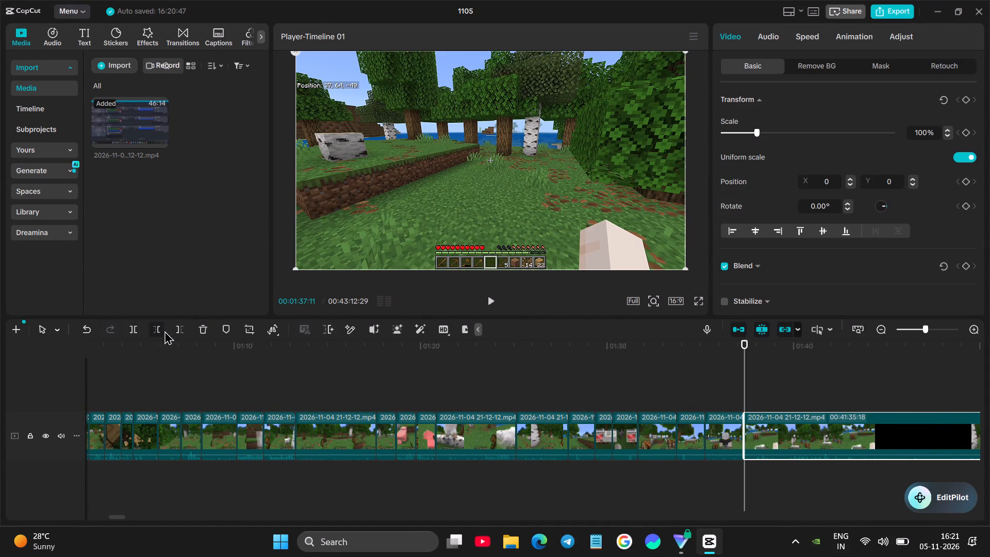
Play the bed-breaking scene and split the last clip at 00:01:38:26, leaving a 00:41:34:03 remainder.
key(space)
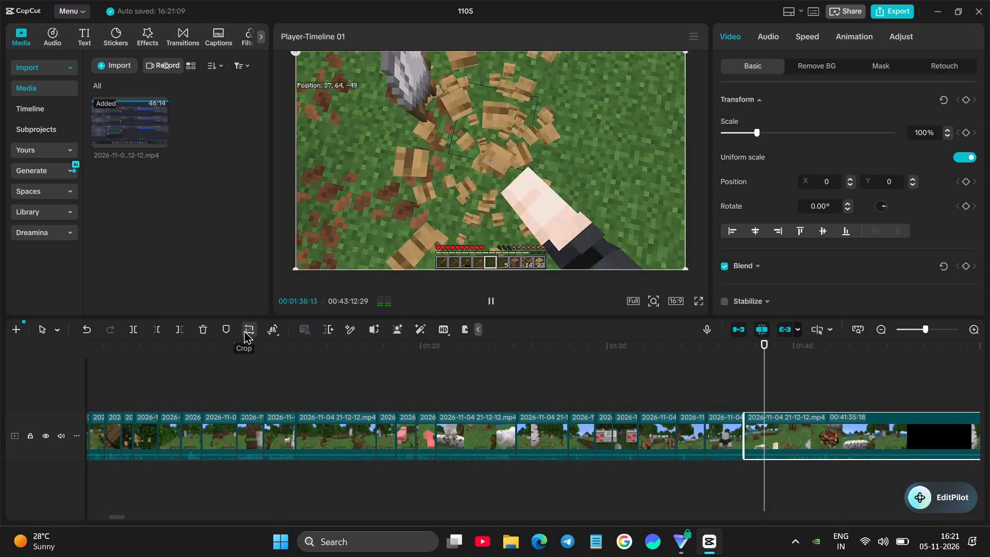
key(space)
key(space)
key(space)
click(136, 329)
Trim the last clip's start up to 00:01:40:16, where the axe is hitting the crafting table, shortening it to 00:41:32:13.
key(space)
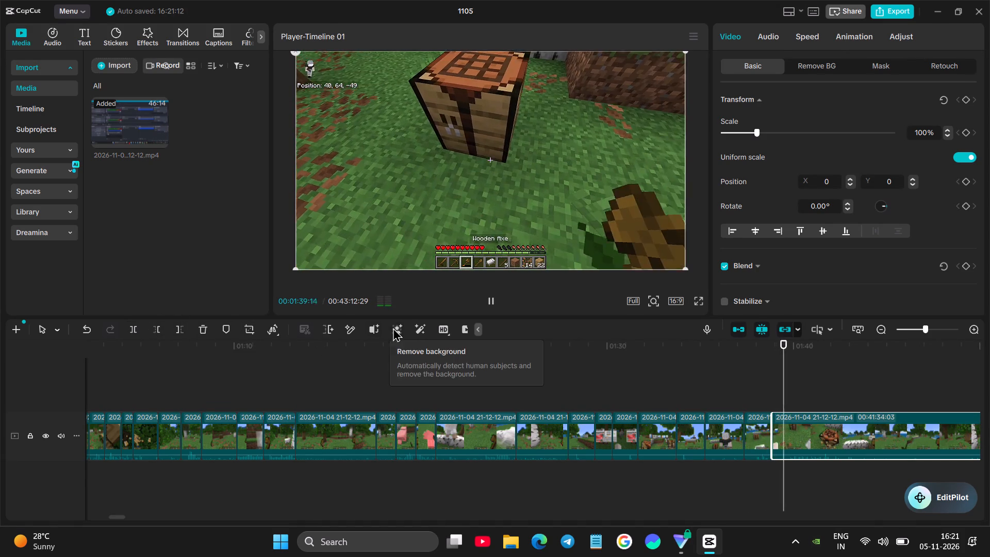
key(space)
key(space)
key(space)
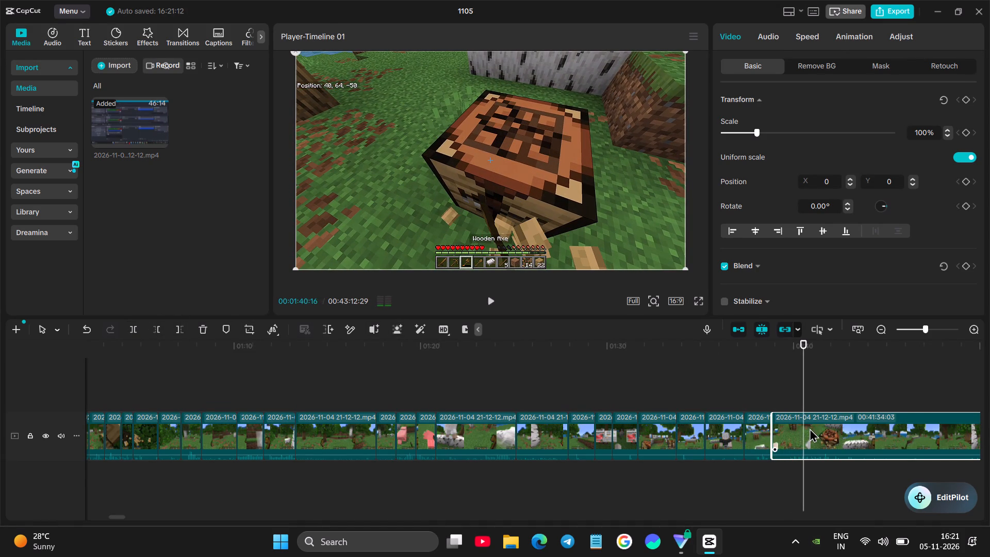
click(810, 428)
click(160, 328)
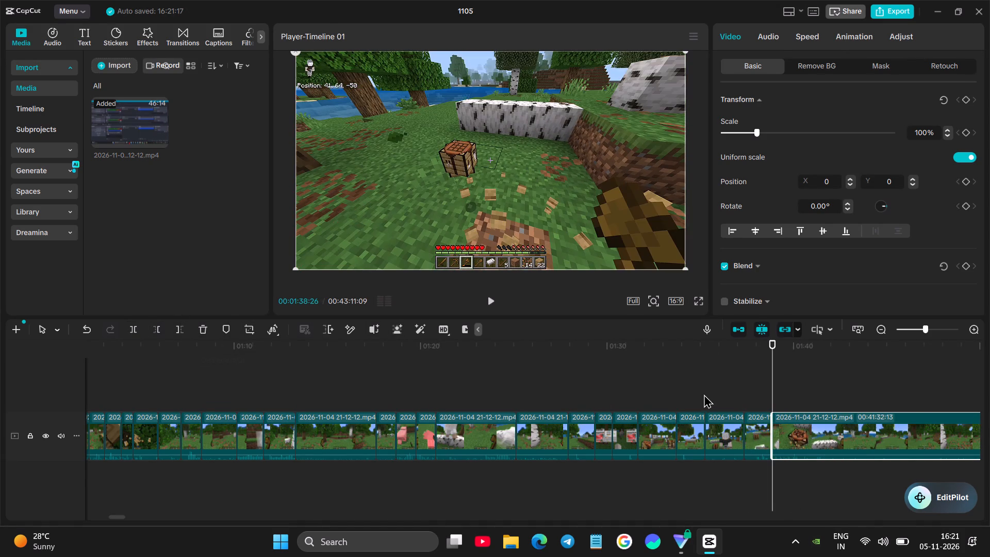
Play the crafting-table breaking scene and split the last clip just after the table is collected, leaving a 00:41:30:20 remainder.
click(727, 383)
key(space)
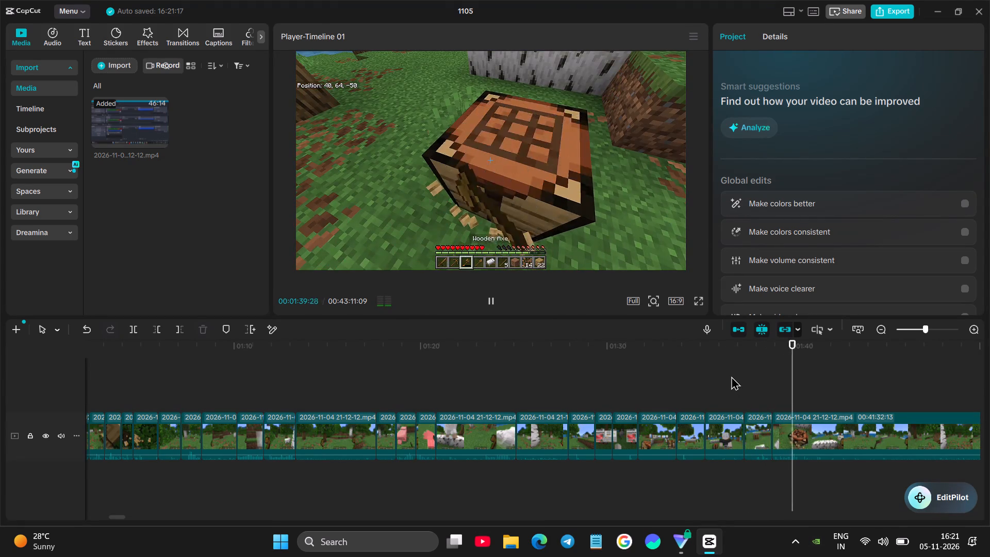
key(space)
click(843, 432)
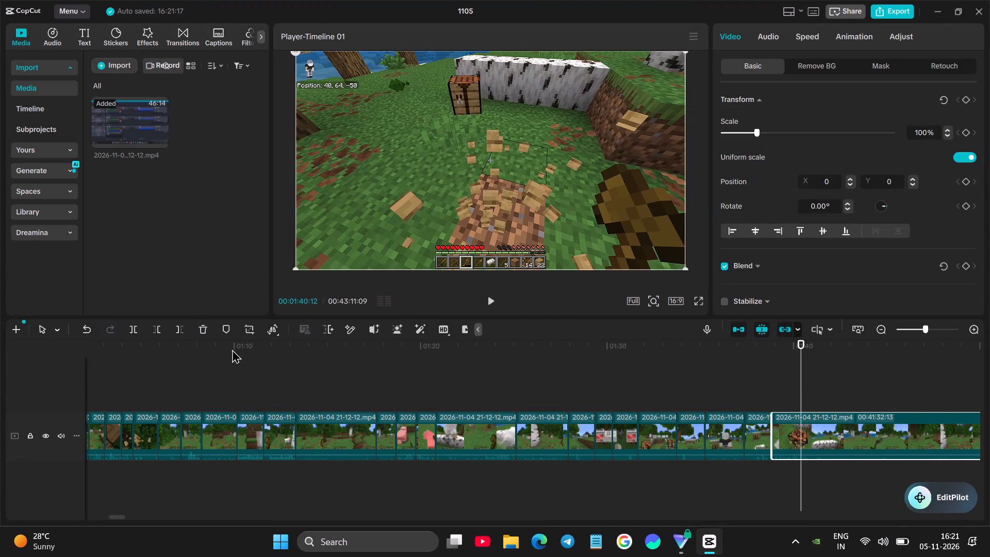
key(space)
key(space)
click(130, 328)
Set the speed of the short crafting-table breaking clip to 1.10x.
click(779, 400)
click(777, 427)
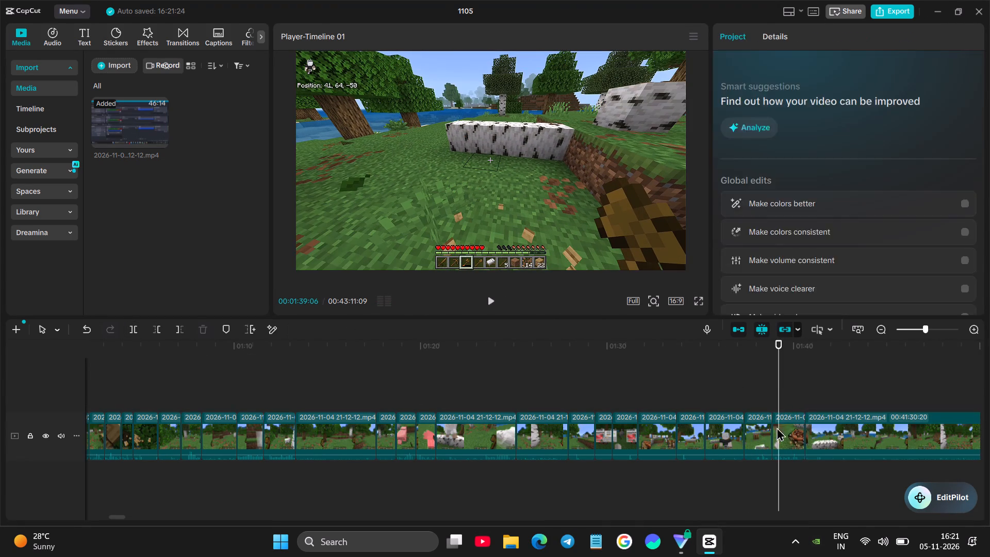
click(804, 29)
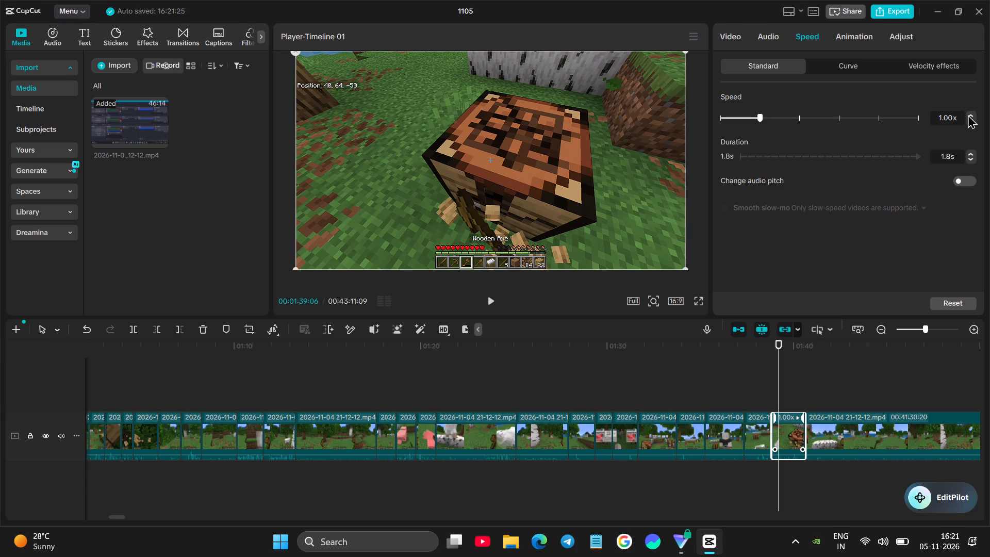
click(968, 114)
Play back the crafting-table breaking clip and raise its speed by one more increment.
click(755, 373)
key(space)
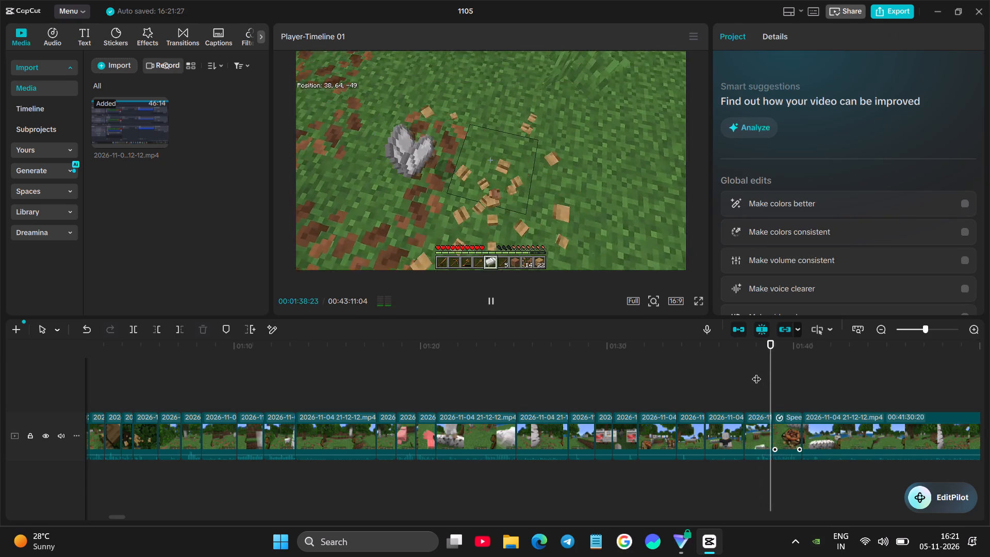
key(space)
click(787, 423)
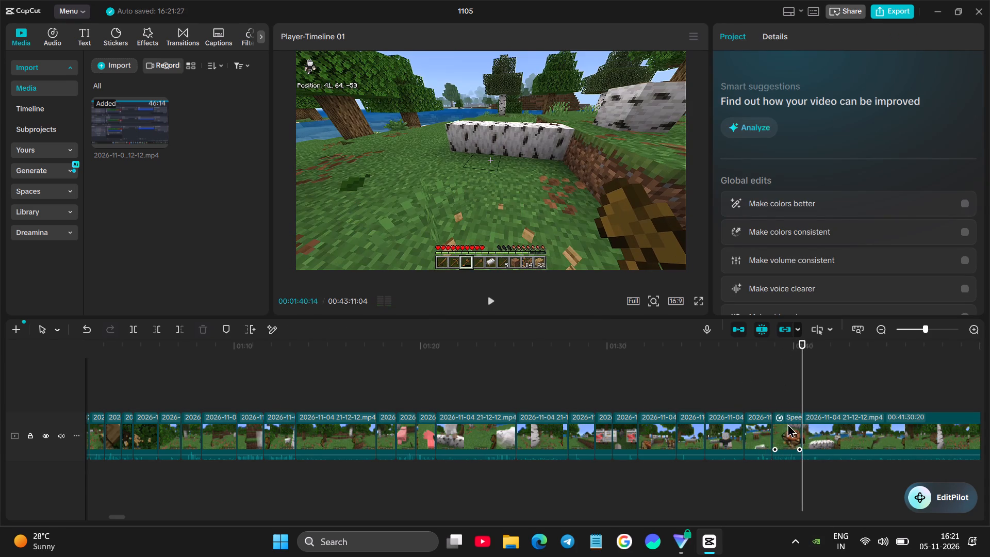
click(809, 39)
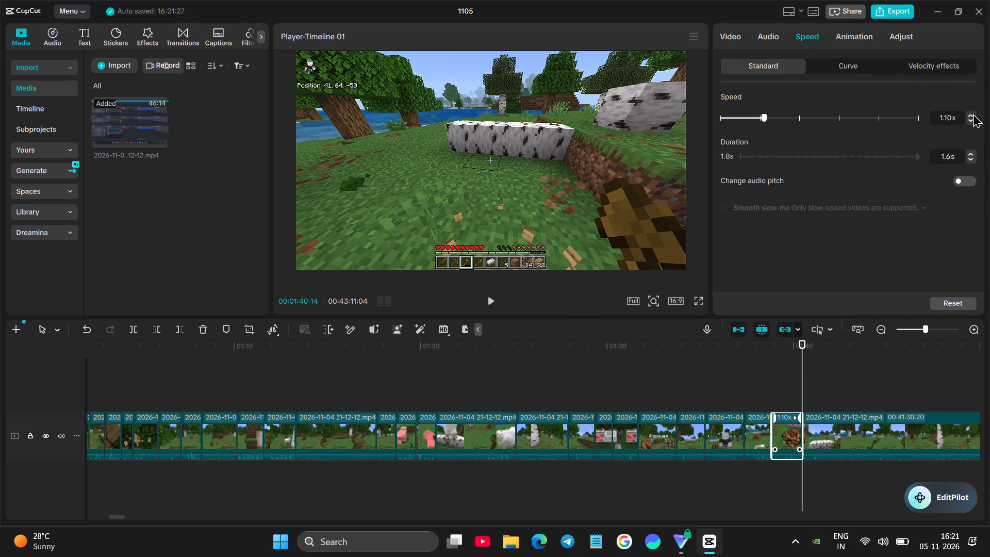
click(968, 115)
Skim through the forest walk and trim the last clip's start up to 00:02:07:07, at the sandy lakeshore, leaving 00:41:03:23.
click(758, 382)
key(space)
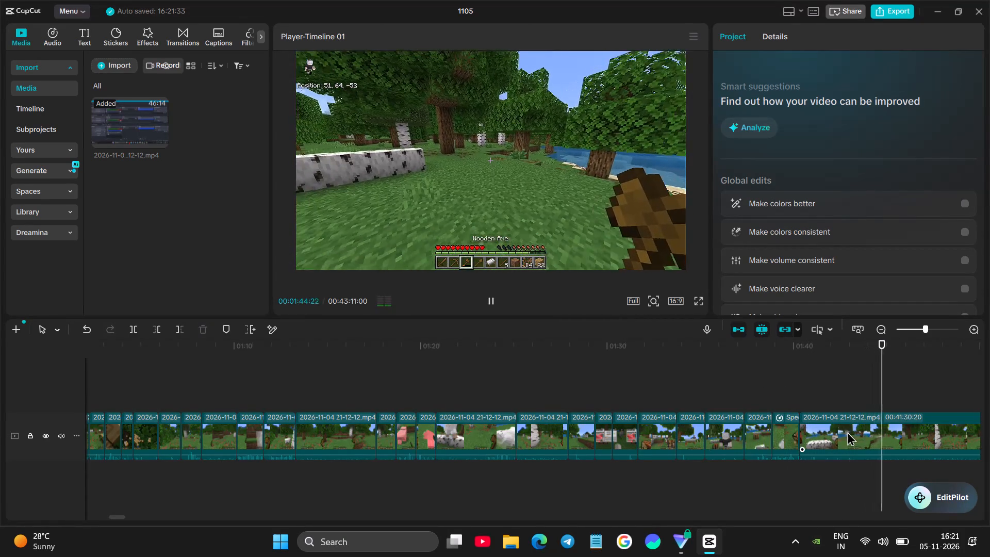
scroll(847, 432, left, 1)
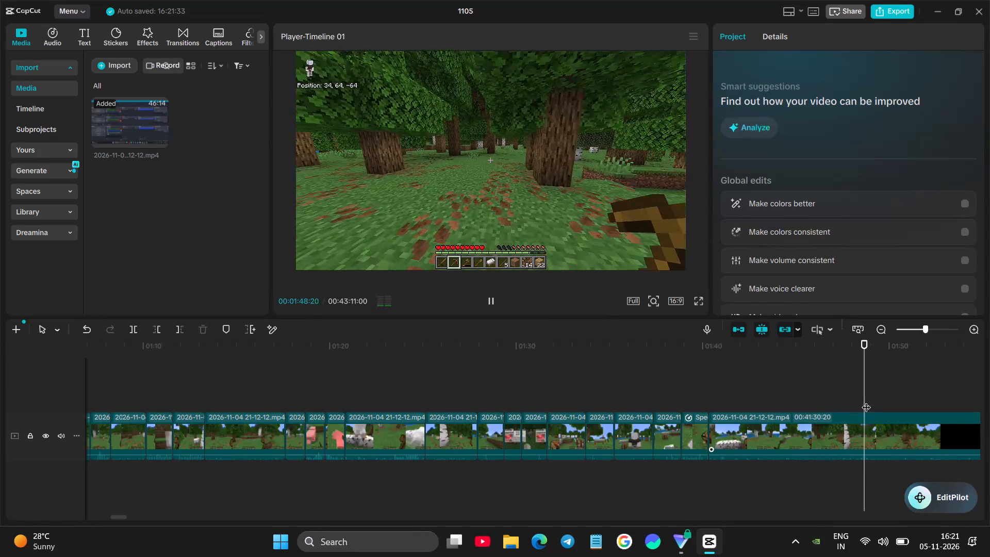
drag(871, 392, 892, 384)
drag(884, 386, 893, 383)
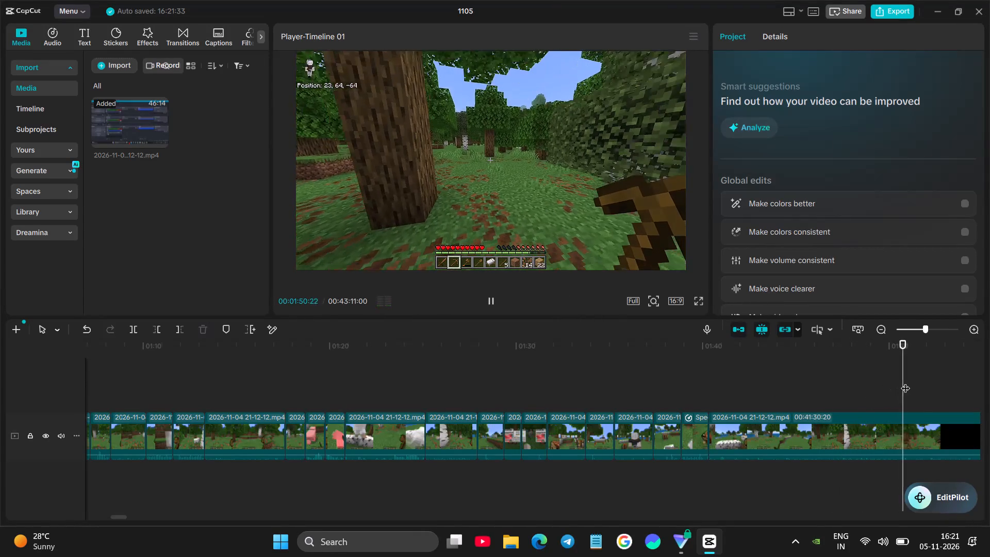
drag(905, 382, 964, 375)
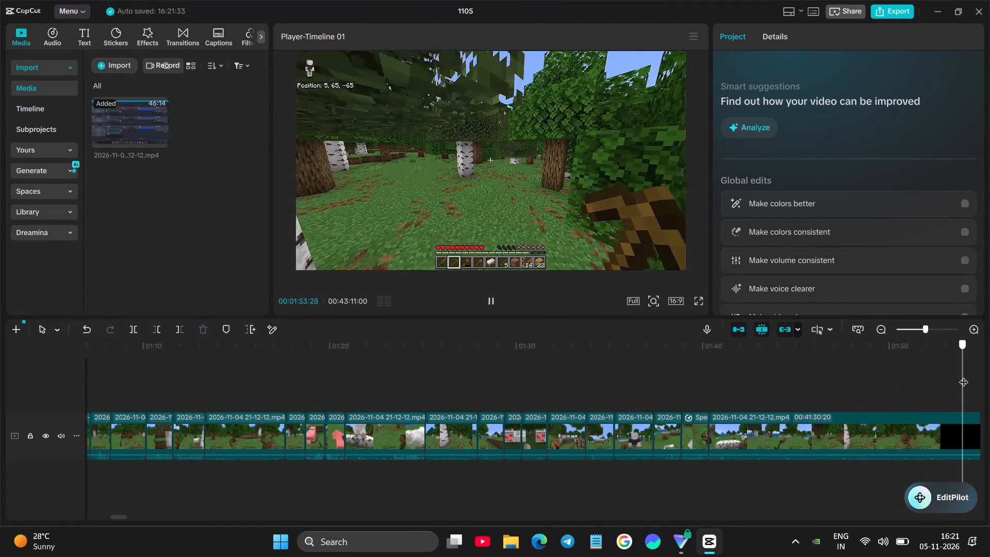
drag(964, 375, 527, 398)
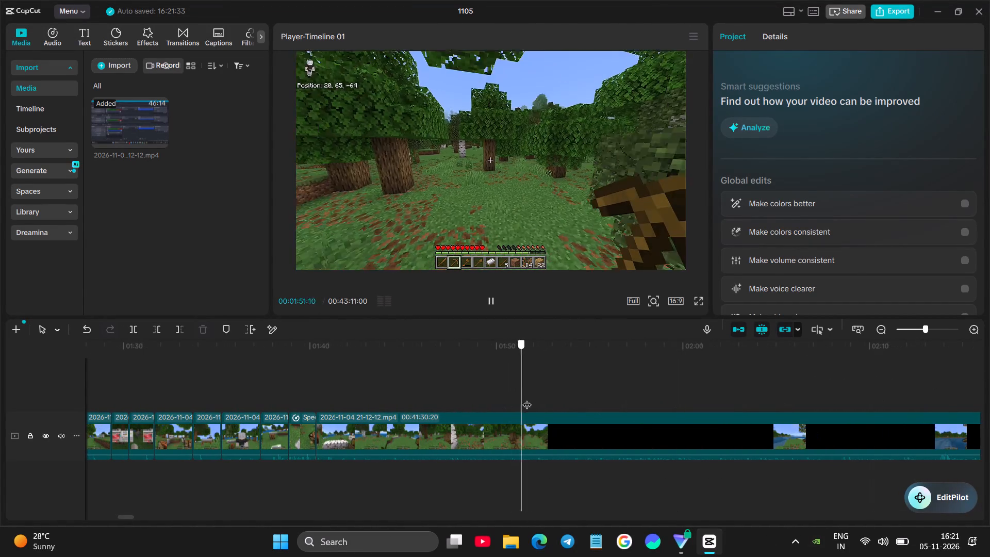
drag(527, 398, 636, 384)
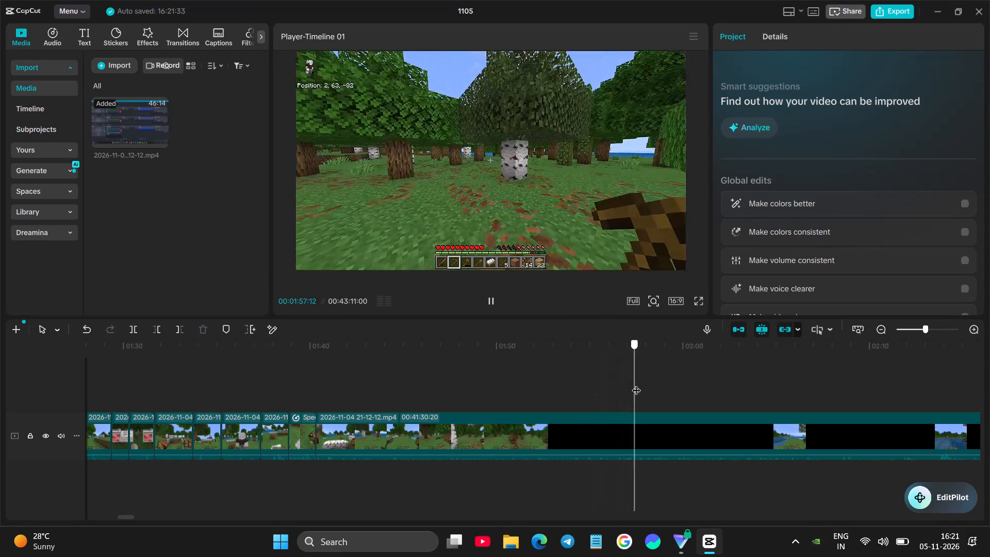
drag(636, 384, 756, 378)
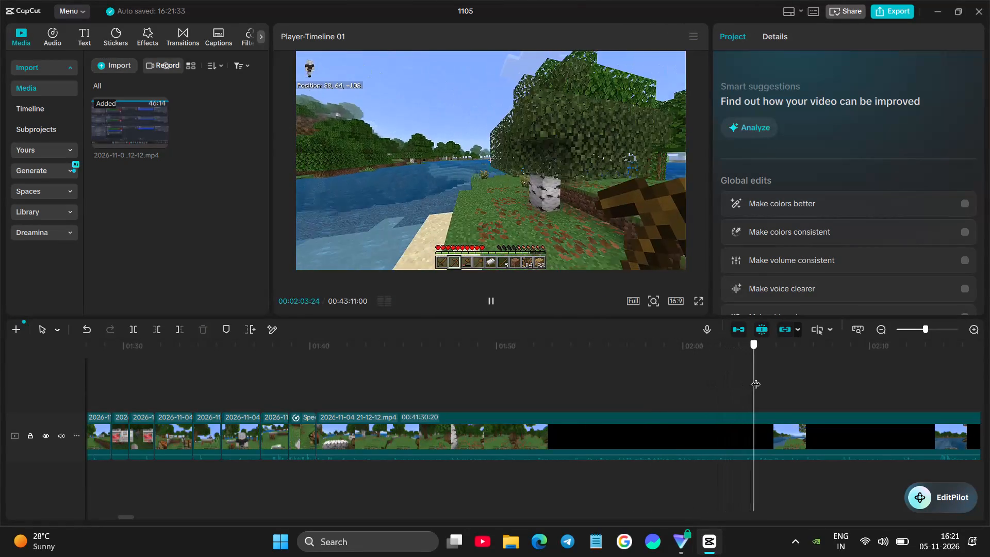
drag(756, 378, 873, 374)
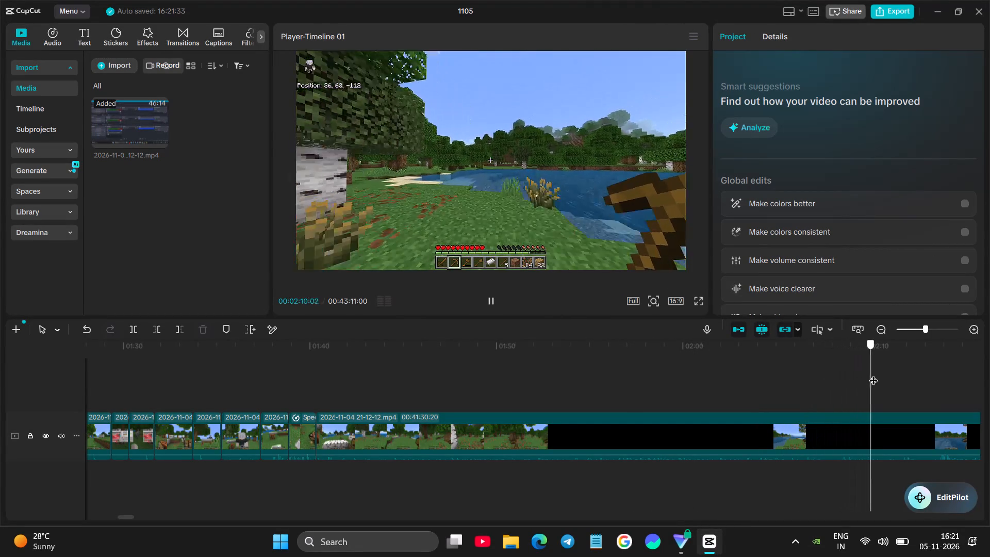
drag(873, 374, 942, 372)
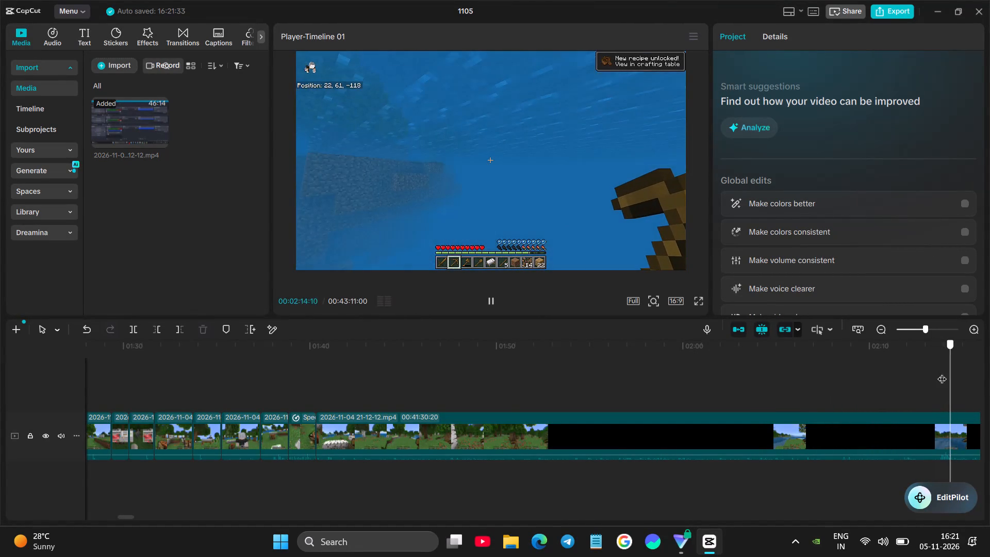
drag(942, 372, 818, 386)
click(814, 429)
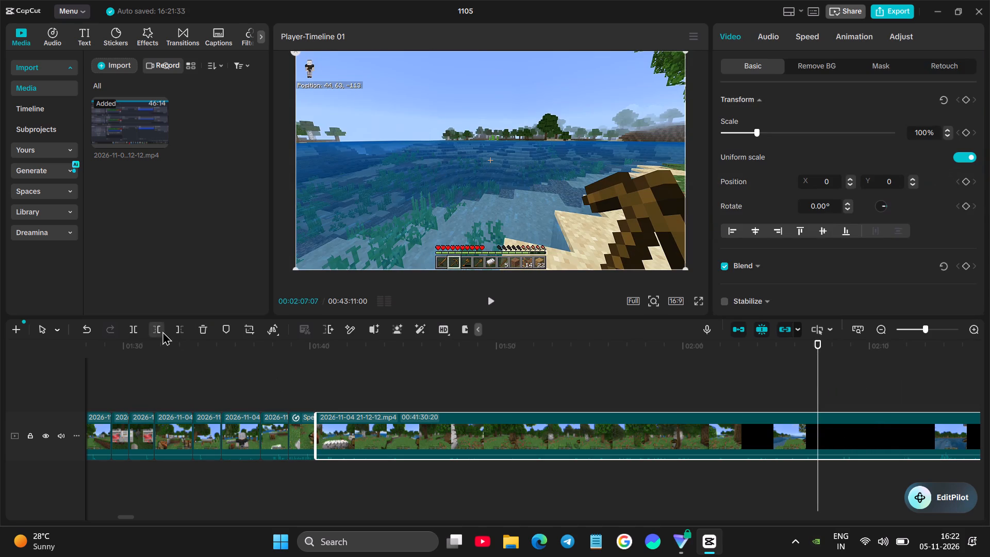
click(162, 331)
Play the new cut at the lakeshore and trim the last clip's start slightly, shortening it to 00:41:03:08.
click(264, 381)
key(space)
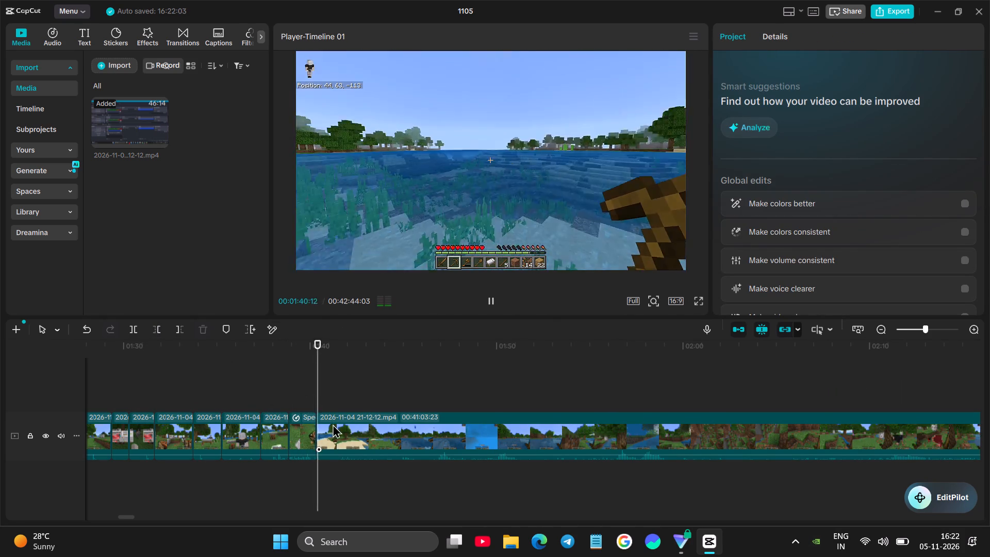
key(space)
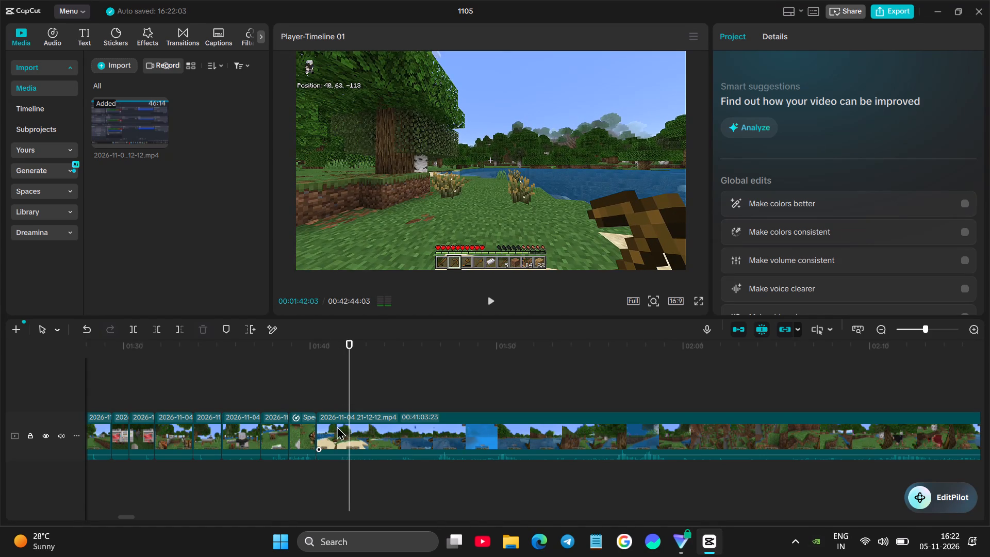
click(351, 425)
drag(315, 416, 326, 397)
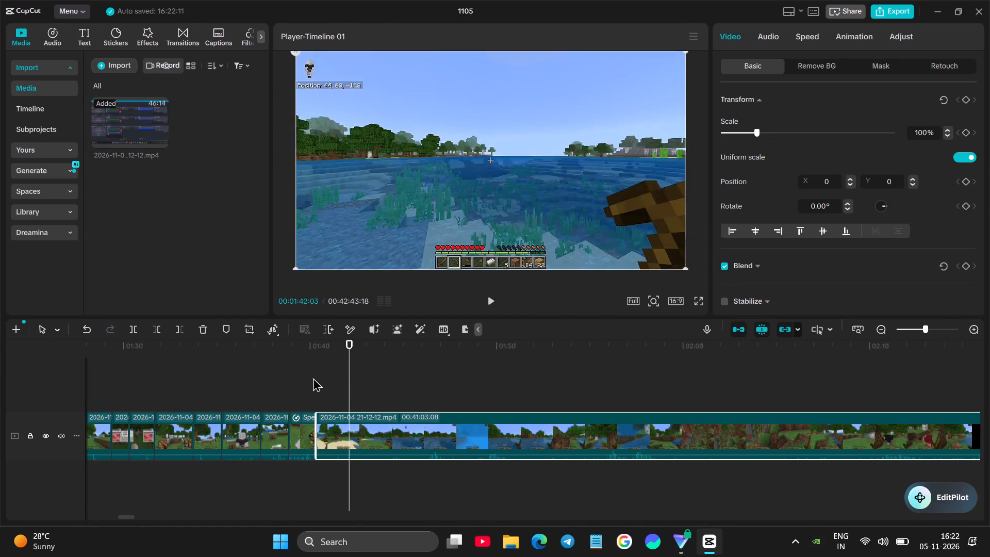
Replay the lakeshore cut and trim more off the last clip's start, shortening it to 00:41:02:23.
click(311, 376)
key(space)
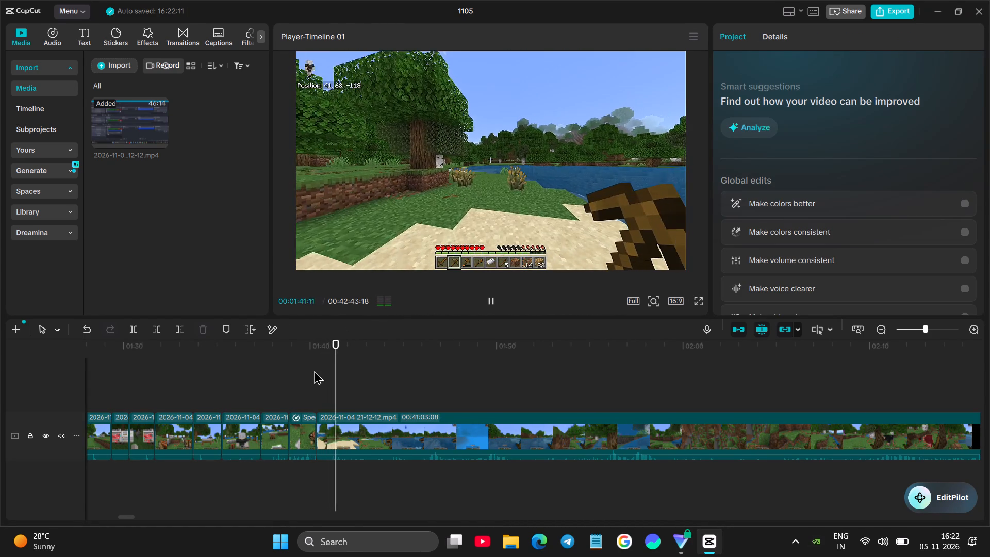
click(334, 432)
drag(318, 415, 325, 404)
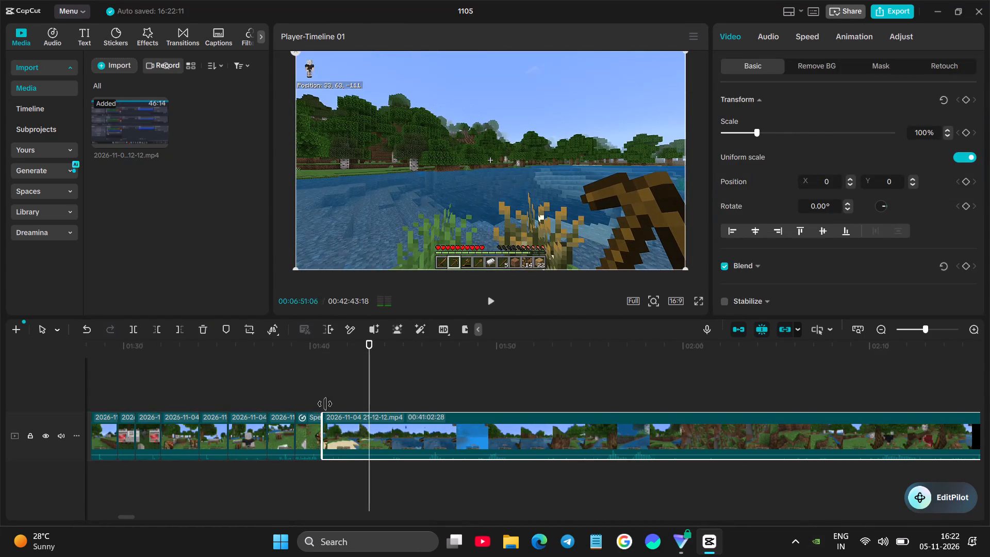
drag(325, 404, 327, 400)
Recheck the lakeshore cut and trim a few more frames off the last clip's start, shortening it to 00:41:02:17.
click(301, 375)
key(space)
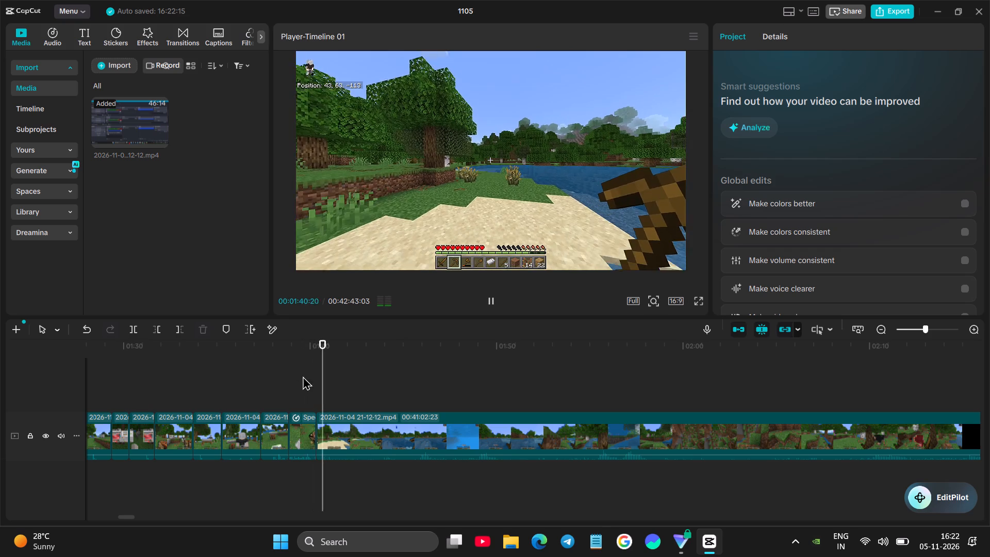
key(space)
click(321, 419)
drag(315, 414, 321, 402)
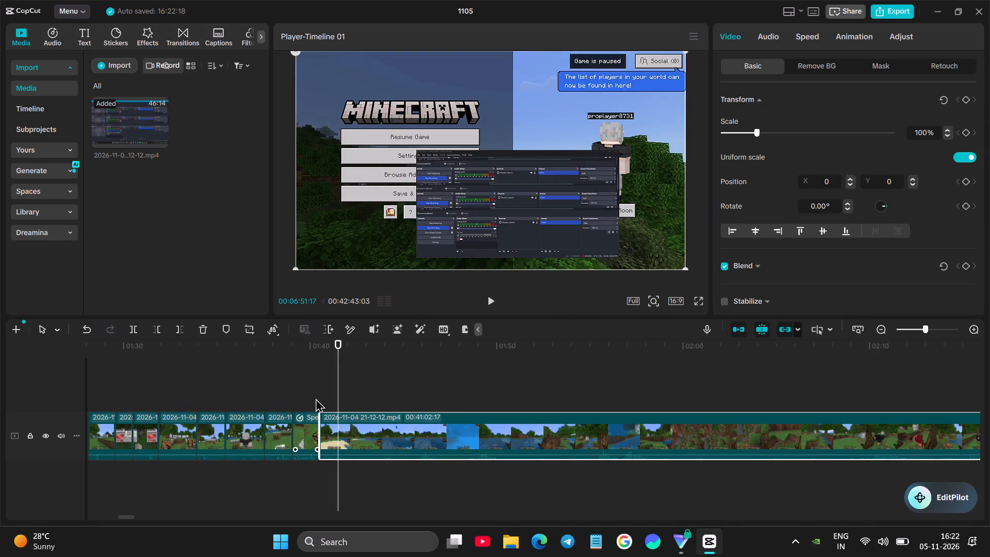
Play back the lakeside walk and split the last clip shortly after the sandy shore, leaving a 00:41:01:13 remainder.
click(303, 388)
key(space)
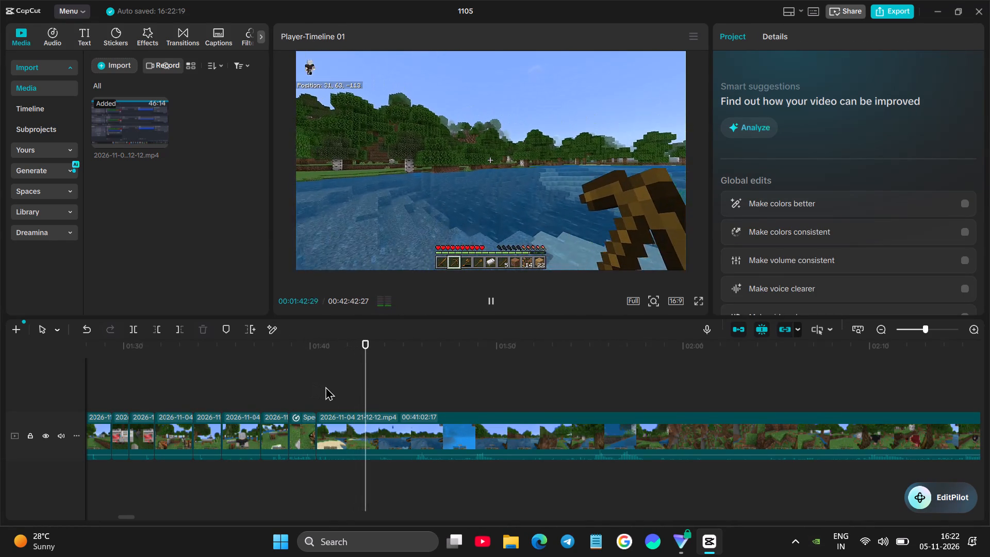
key(space)
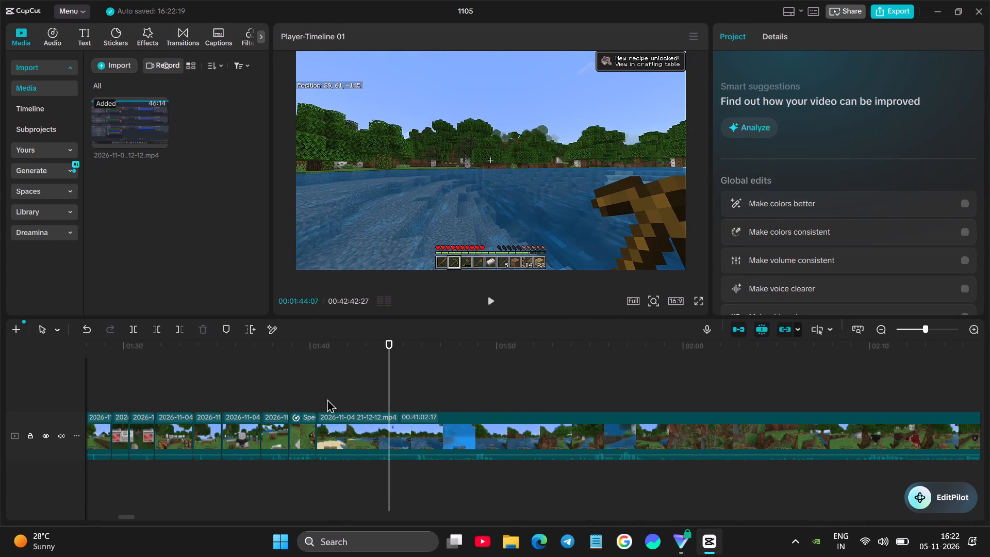
click(319, 392)
key(space)
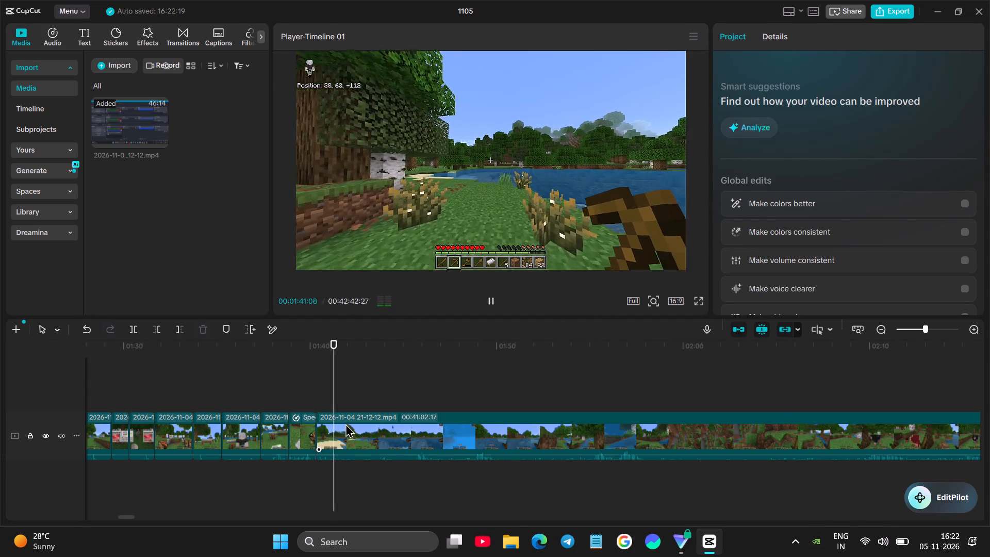
key(space)
click(350, 429)
click(133, 334)
Trim the last clip's start up to 00:01:43:11, where the player is over the lake, shortening it to 00:40:59:16.
key(space)
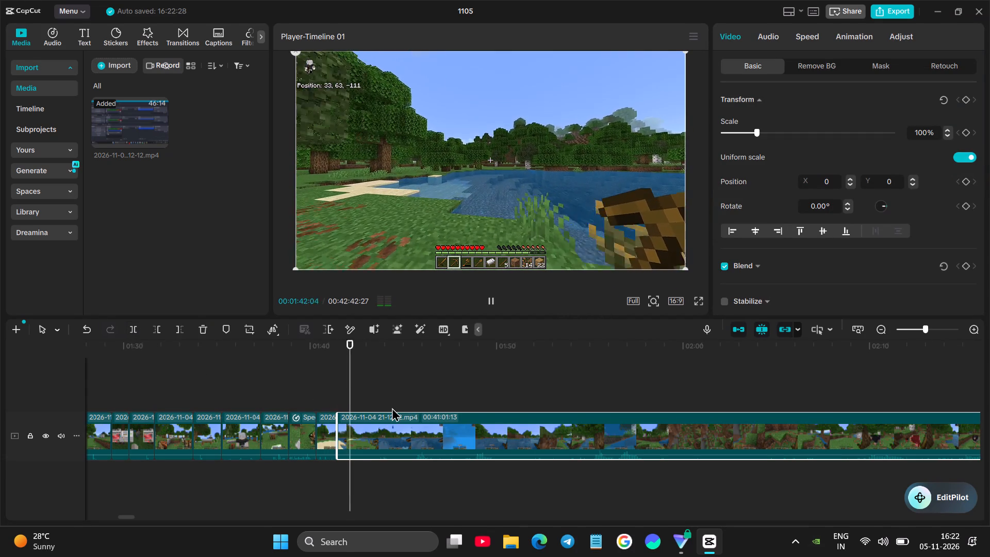
key(space)
click(405, 447)
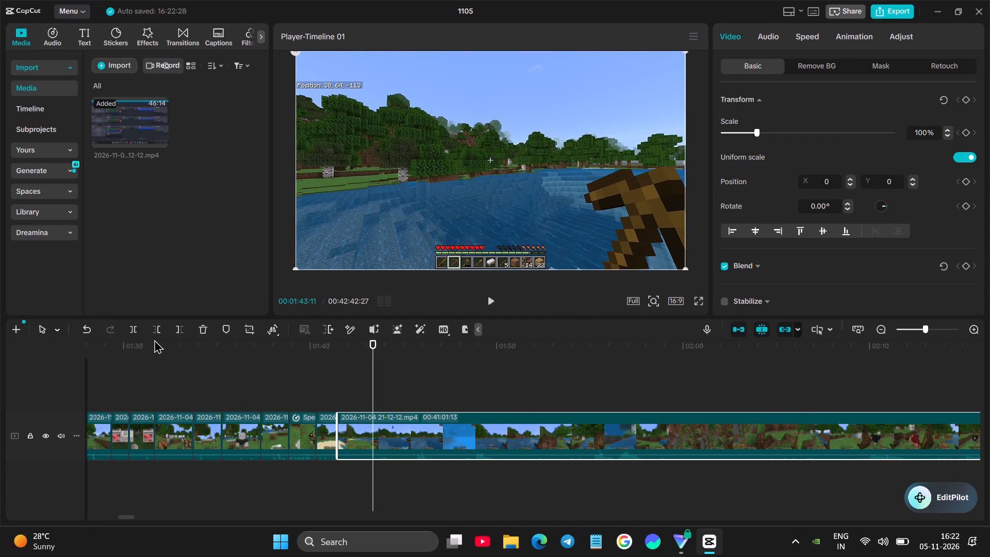
click(157, 334)
Play across the lake cut and trim the last clip's start to the swim at the water's surface, shortening it to 00:40:58:00.
click(326, 376)
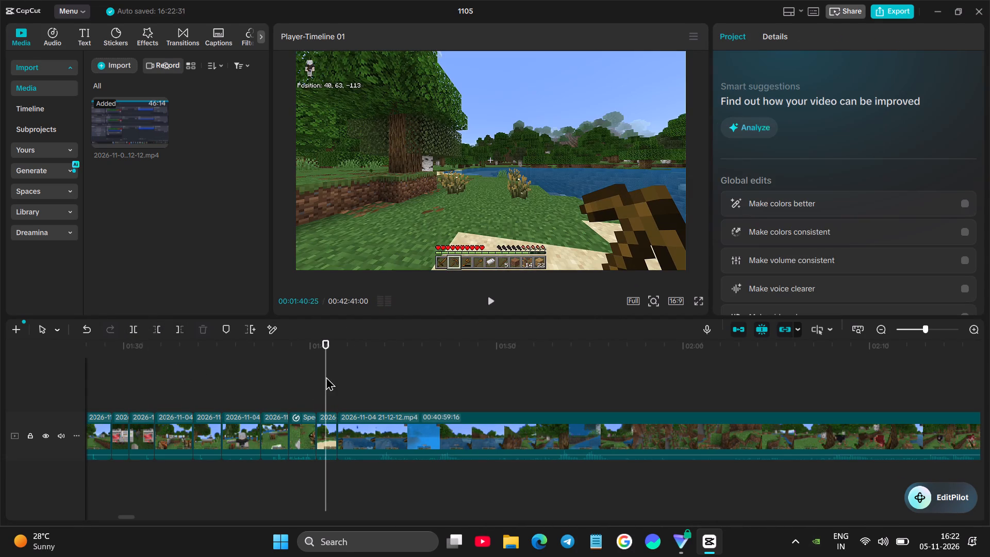
key(space)
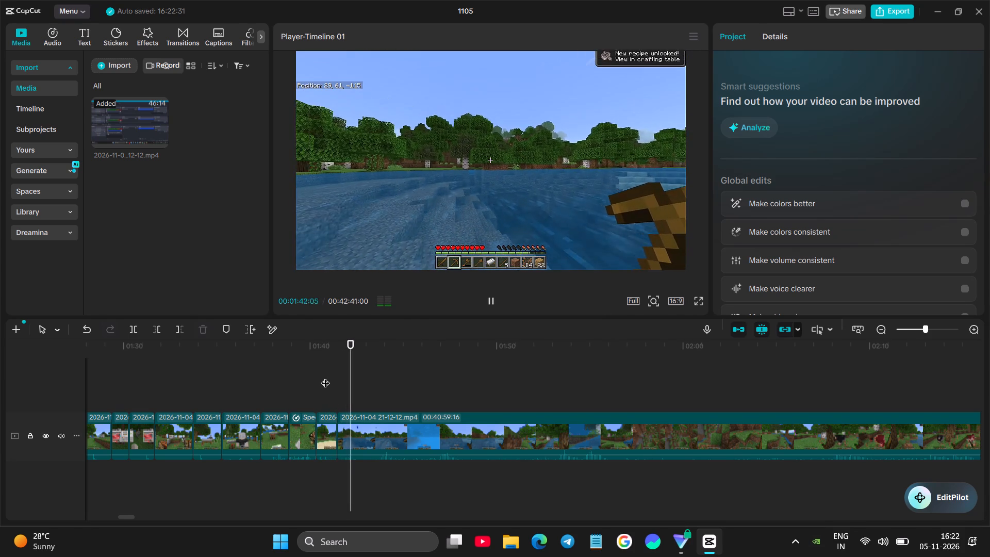
key(space)
click(378, 435)
click(159, 324)
Trim the last clip's start up to 00:01:42:13, where the player is underwater, shortening it to 00:40:57:01.
key(space)
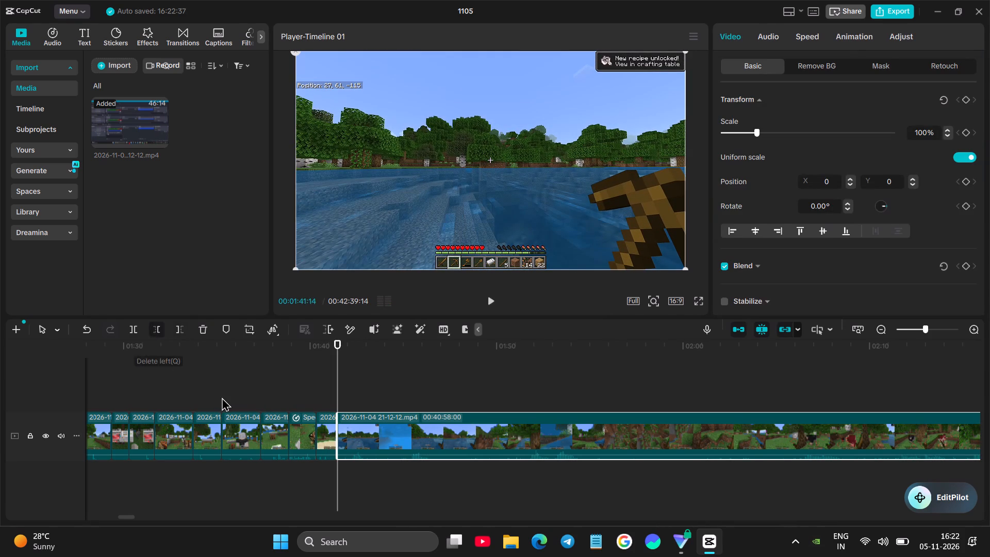
key(space)
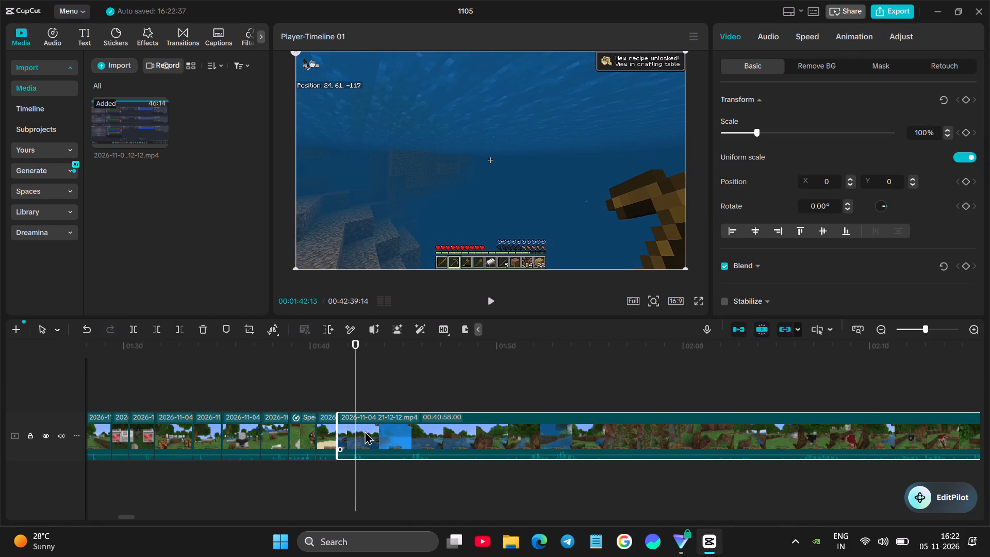
click(365, 431)
click(159, 331)
Play the underwater swim and split the last clip at 00:01:42:11, leaving a 00:40:56:04 remainder.
key(space)
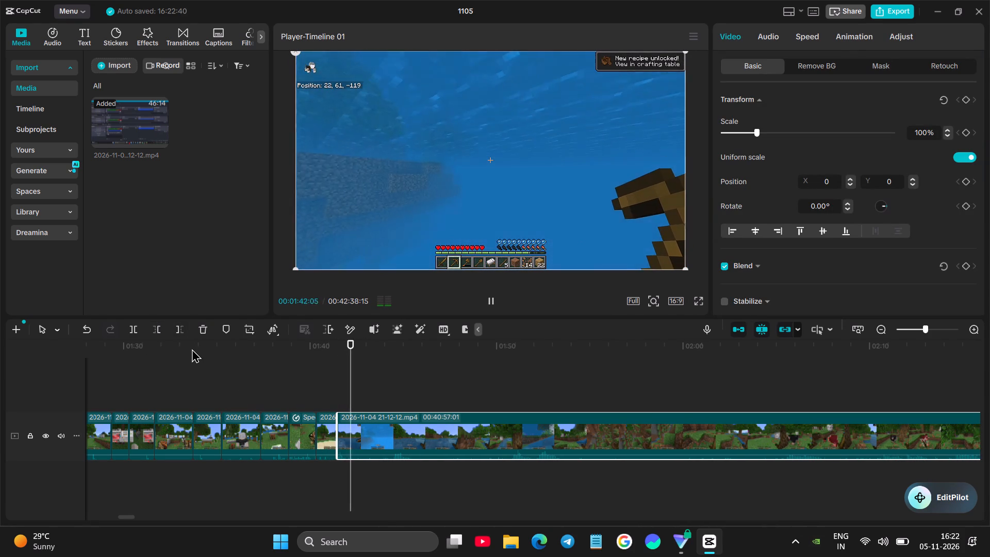
key(space)
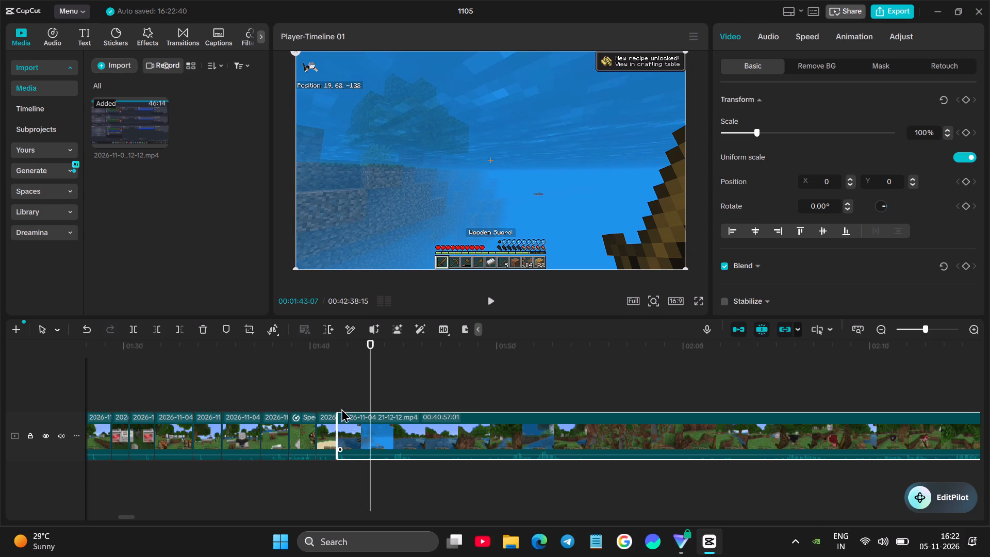
click(334, 394)
key(space)
key(space)
click(357, 431)
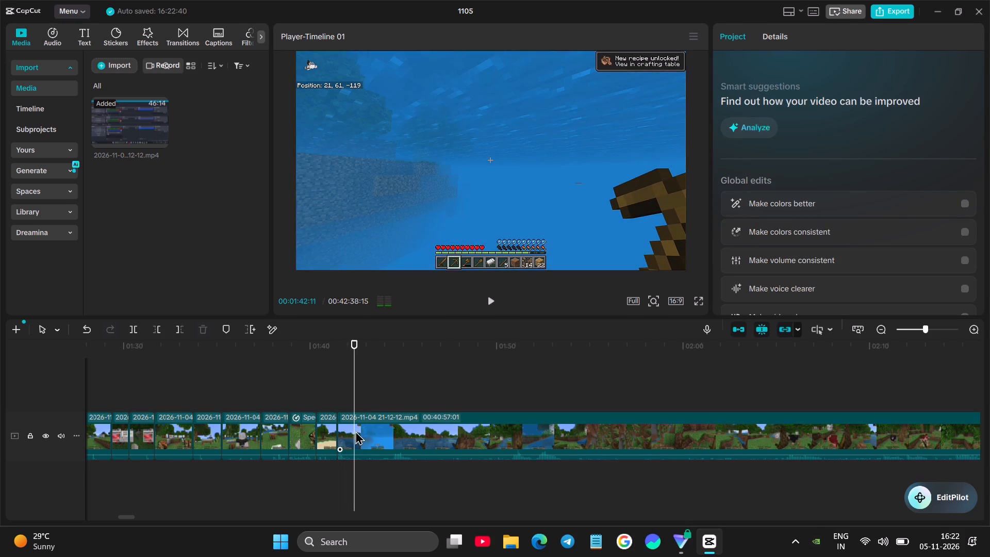
click(138, 331)
Trim the last clip's start to where the player surfaces holding the wooden sword, shortening it to 00:40:54:17.
key(space)
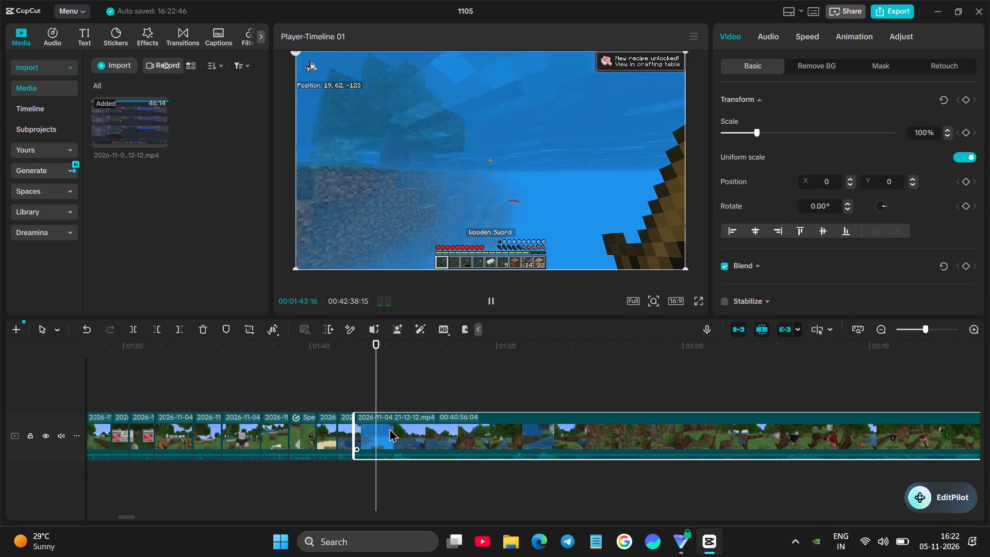
key(space)
click(412, 433)
click(159, 333)
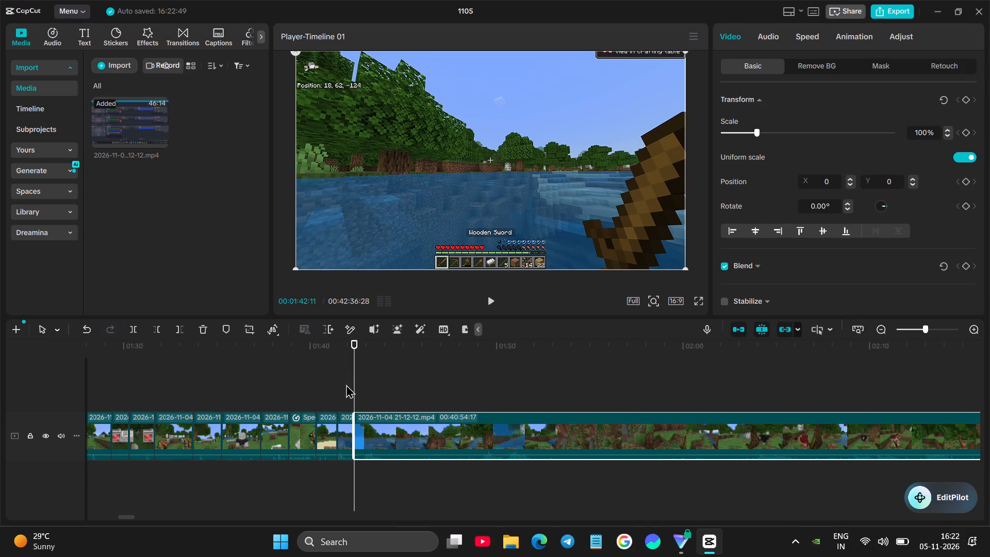
Play the surfacing scene and split the last clip at 00:01:43:16, leaving a 00:40:53:12 remainder.
click(329, 385)
key(space)
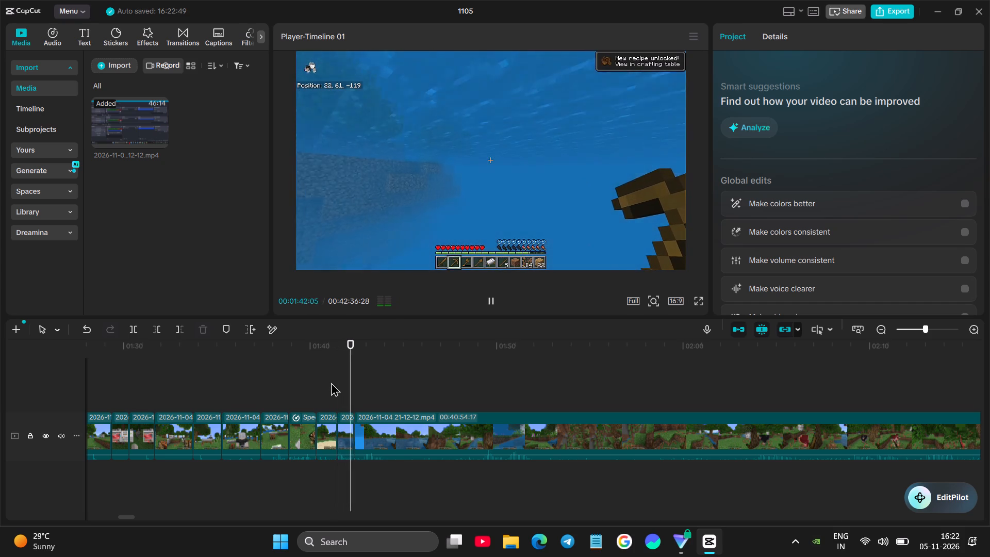
key(space)
click(403, 432)
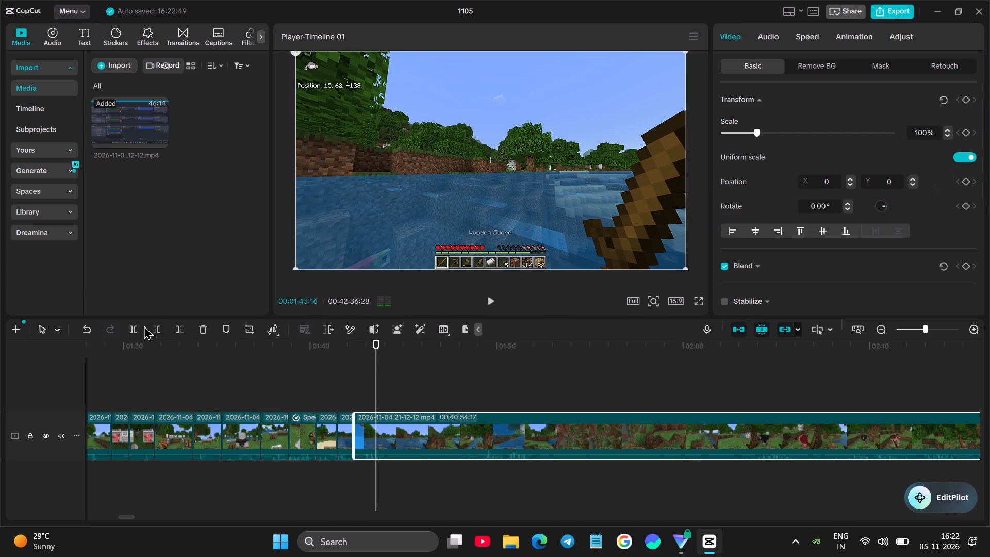
click(139, 330)
Replay the surfacing clip and trim a few frames off its end so it finishes at 00:01:43:10.
key(space)
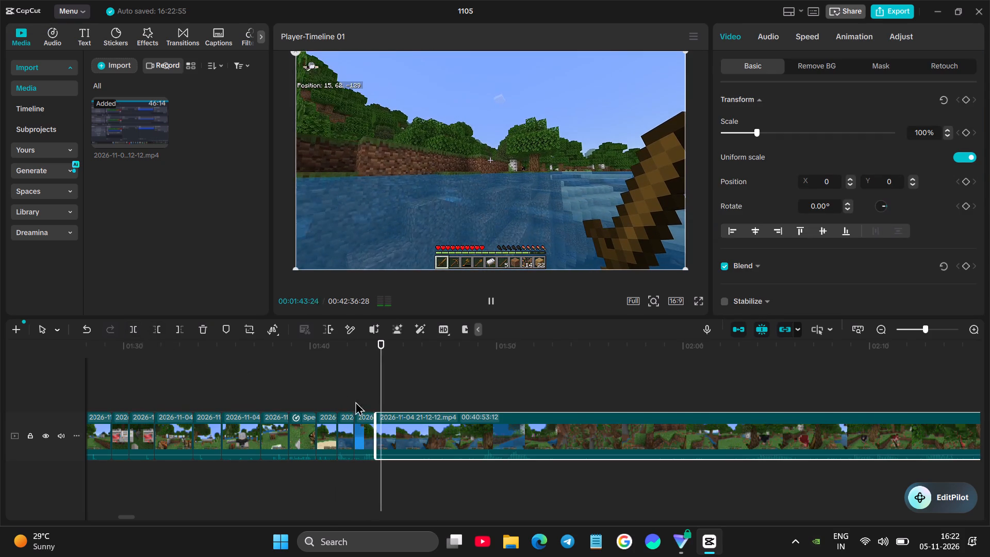
click(345, 401)
key(space)
key(space)
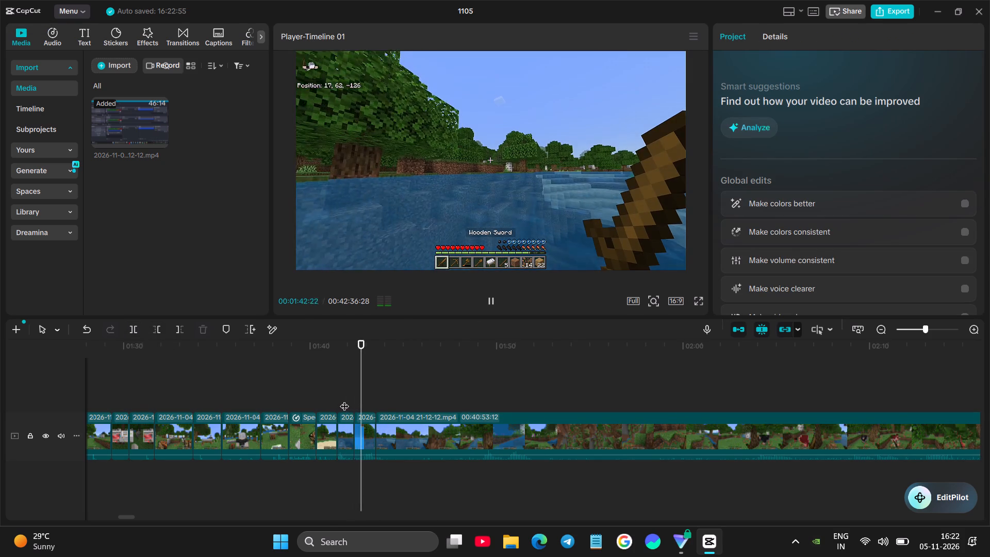
key(space)
click(368, 416)
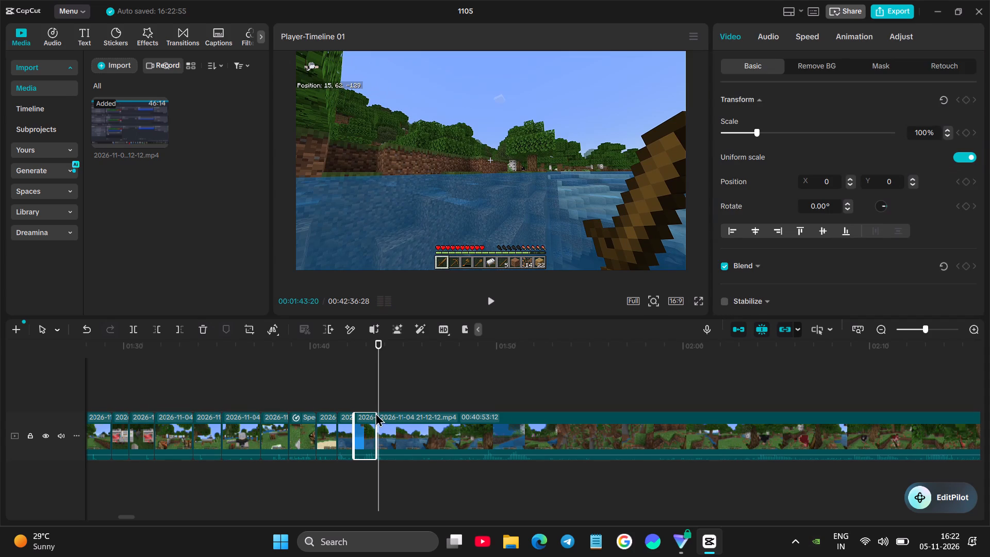
drag(375, 413, 368, 414)
click(364, 393)
Play the following swim and trim the last clip's start to where the player nears the dirt bank, shortening it to 00:40:51:19.
key(space)
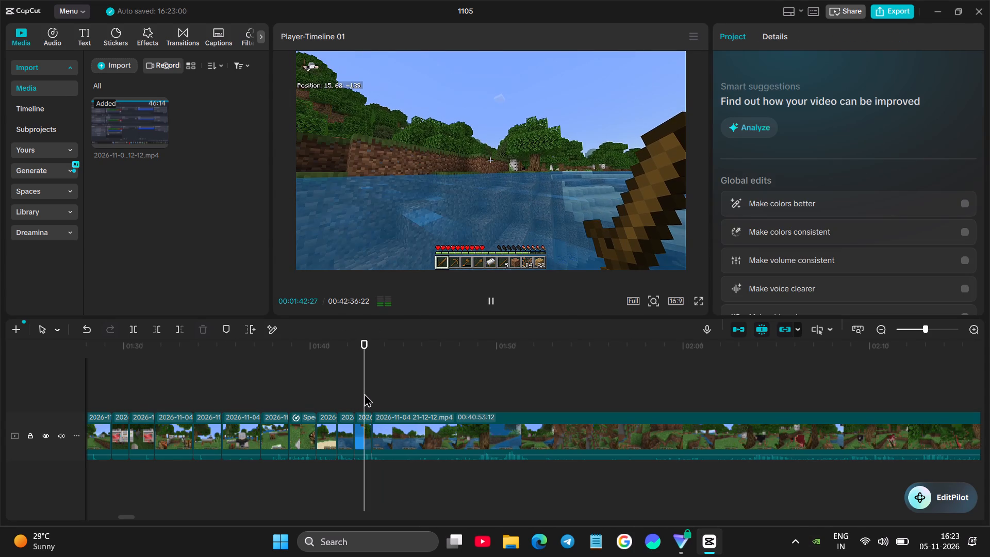
key(space)
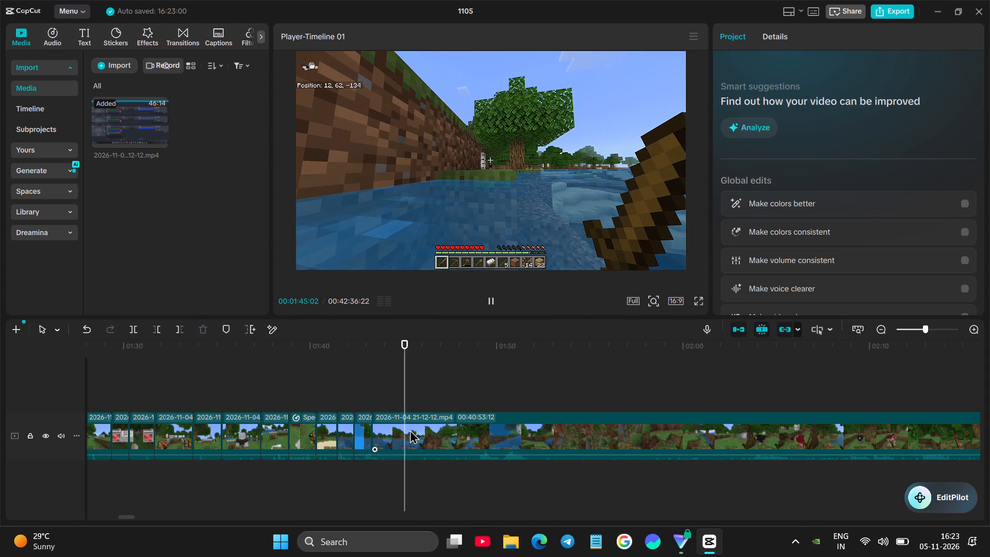
click(410, 430)
click(159, 334)
Trim the last clip's start to just before the player attacks the black sheep, shortening it to 00:40:33:03.
key(space)
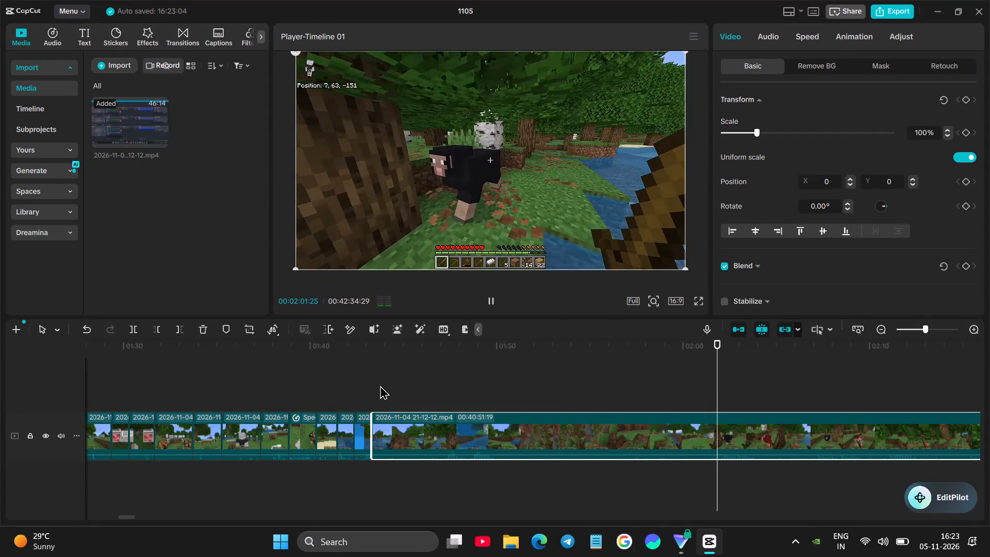
key(space)
drag(731, 378, 728, 378)
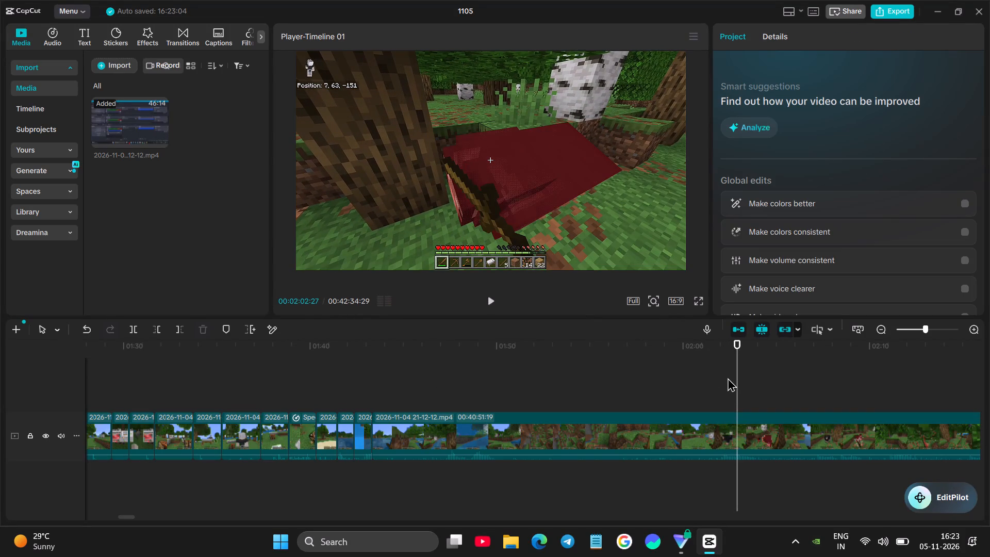
drag(728, 378, 726, 379)
drag(724, 381, 718, 387)
click(713, 430)
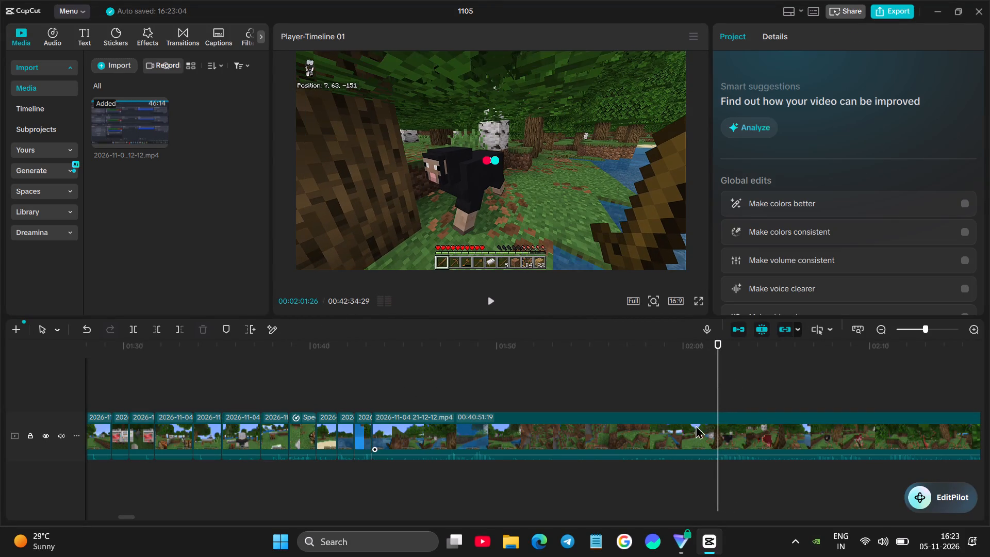
click(154, 335)
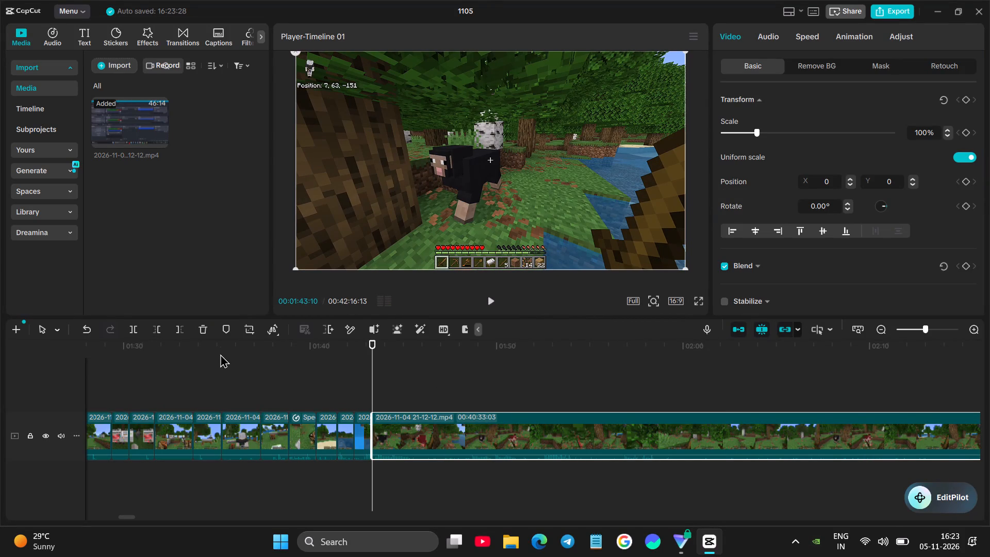
Play the black sheep attack and split the last clip at 00:01:44:27, leaving a 00:40:31:16 remainder.
key(space)
key(space)
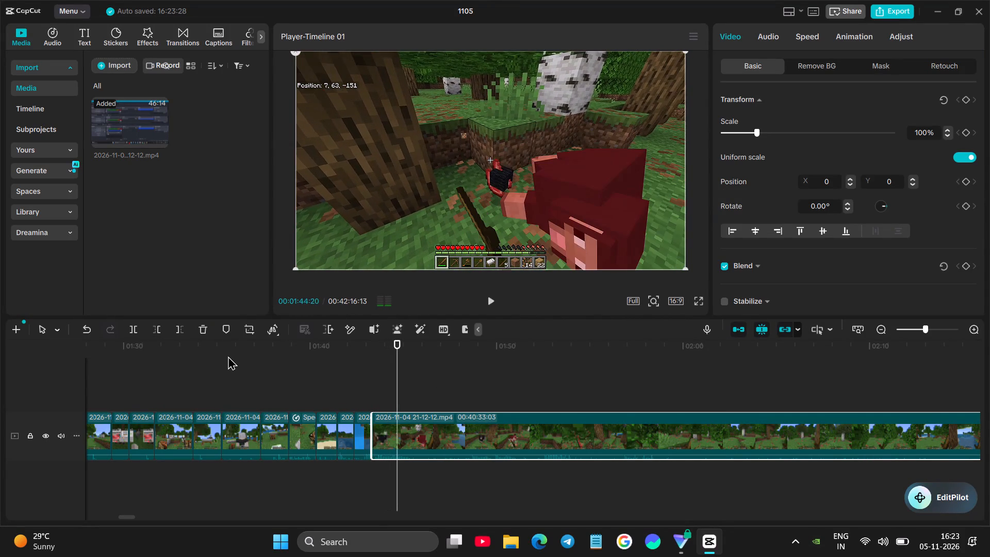
key(space)
key(space)
click(135, 329)
Trim the last clip's start past the walk to the next sheep, shortening it to 00:40:28:01.
key(space)
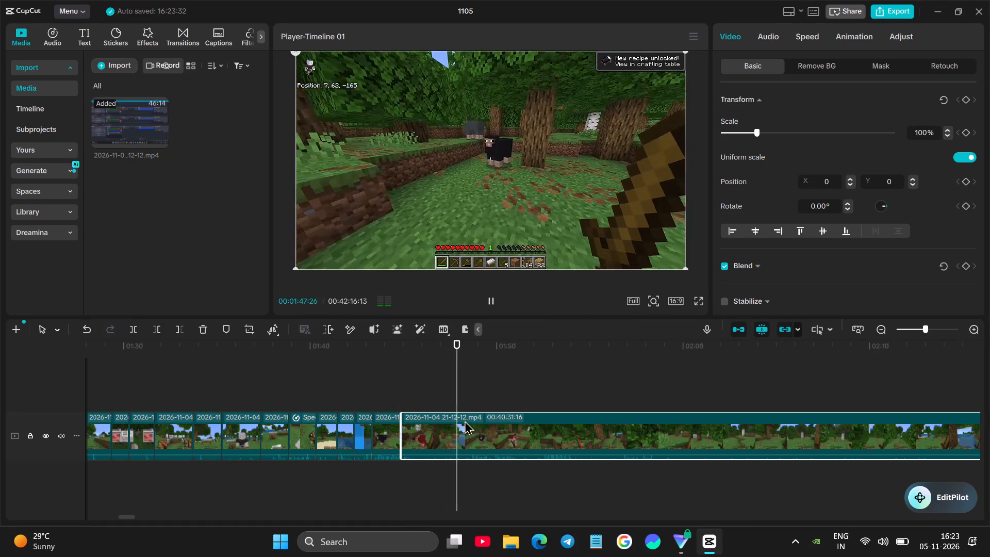
key(space)
click(470, 445)
click(162, 337)
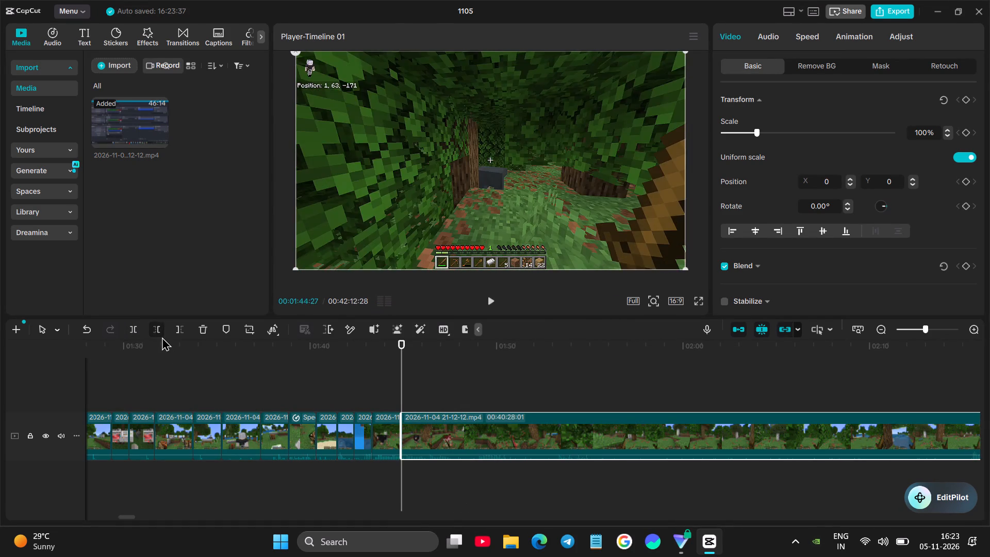
Play the second sheep attack and split the last clip at 00:01:46:28, leaving a 00:40:26:00 remainder.
key(space)
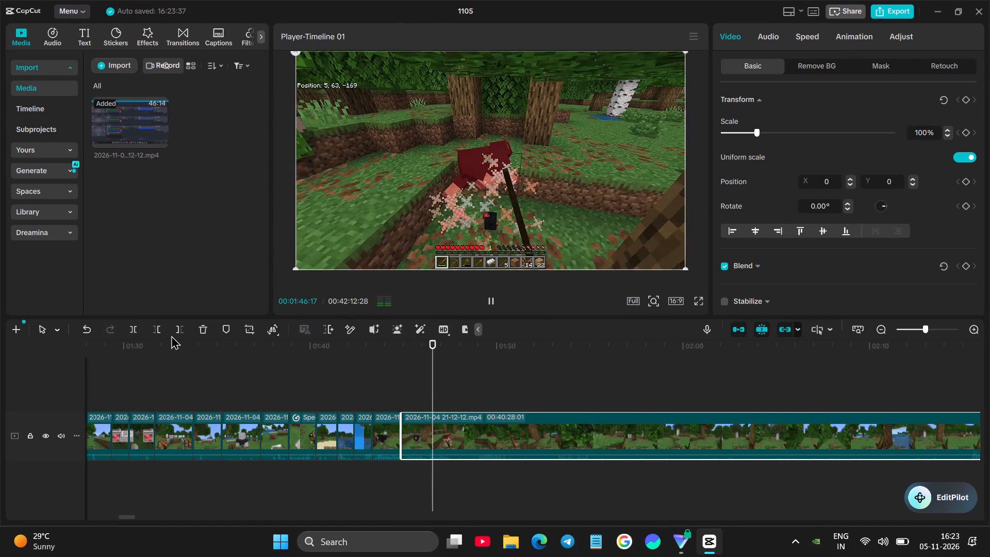
key(space)
key(space)
key(space)
click(129, 326)
Trim the last clip's start to where the player hits the sheep beside the tree trunk, shortening it to 00:40:23:23.
key(space)
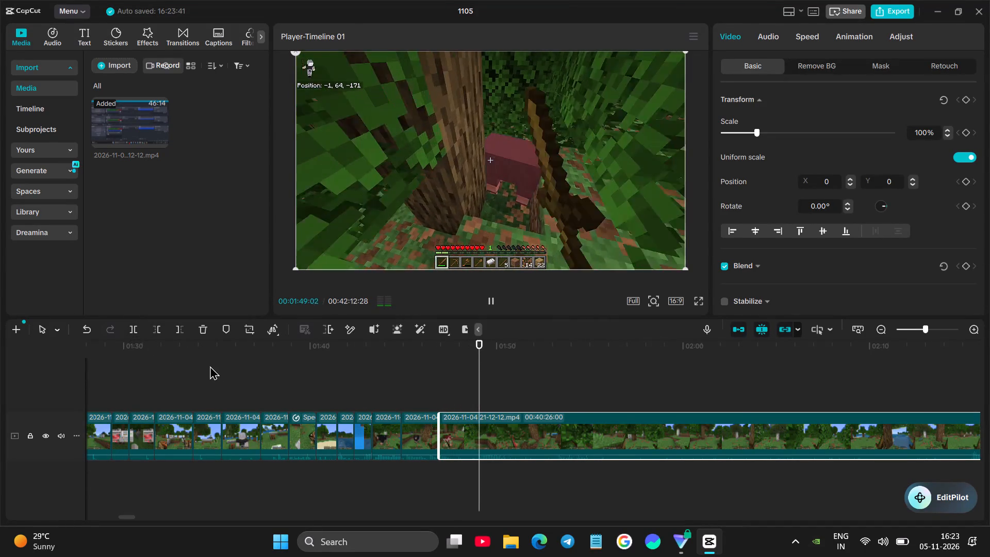
key(space)
click(156, 331)
Play the attack beside the tree and split the last clip at 00:01:48:02, leaving a 00:40:22:19 remainder.
key(space)
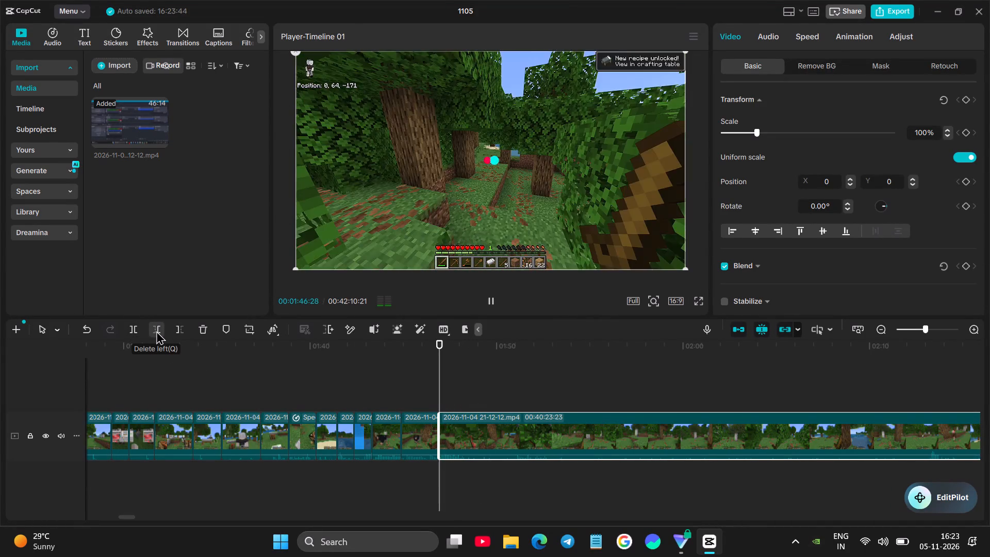
key(space)
key(space)
key(space)
click(134, 329)
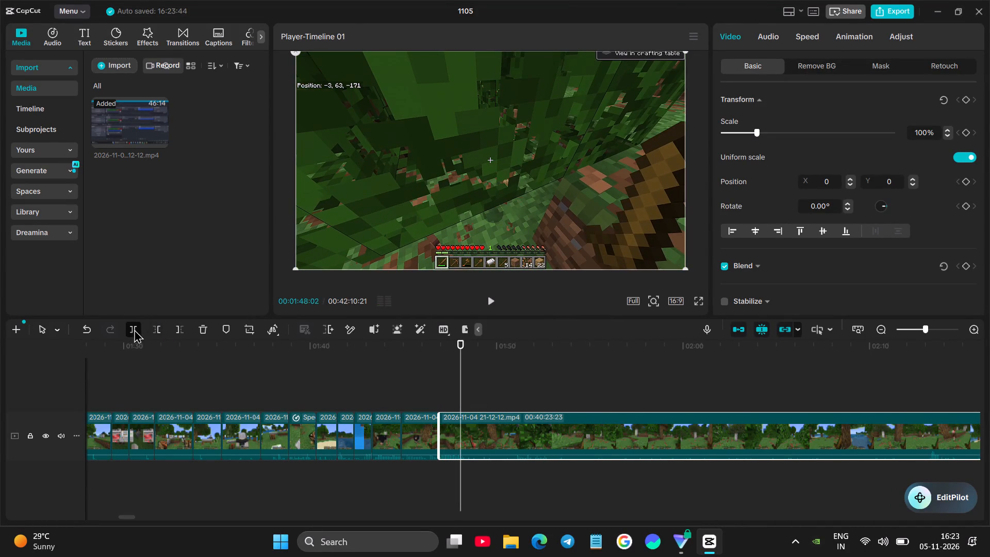
Play through the forest walk and trim the last clip's start up to the chicken encounter, shortening it to 00:39:58:02.
key(space)
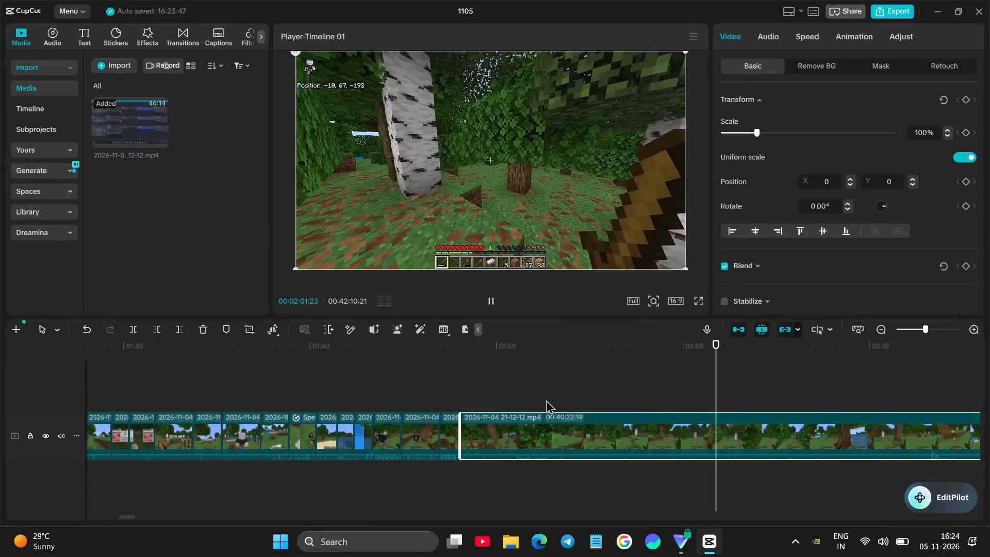
scroll(548, 403, left, 1)
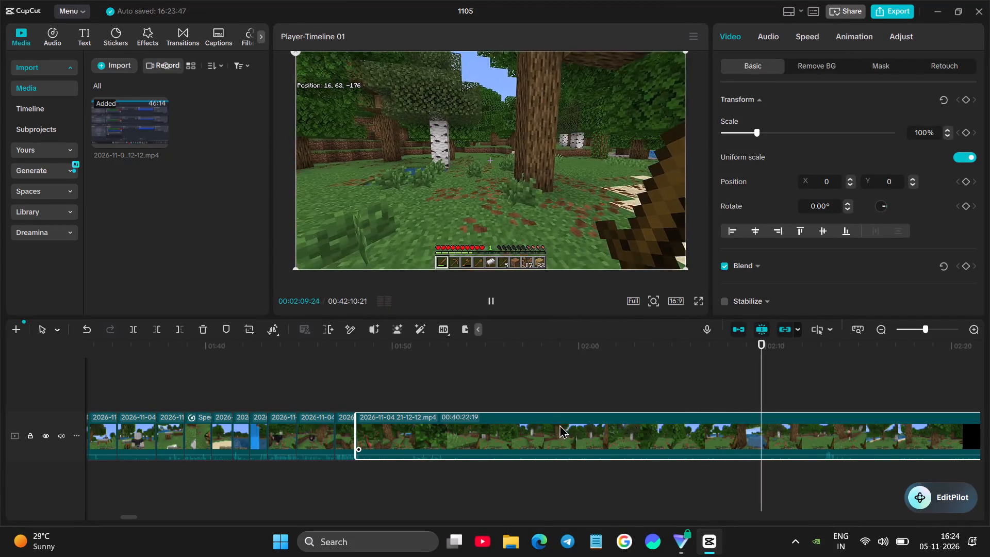
key(space)
click(645, 441)
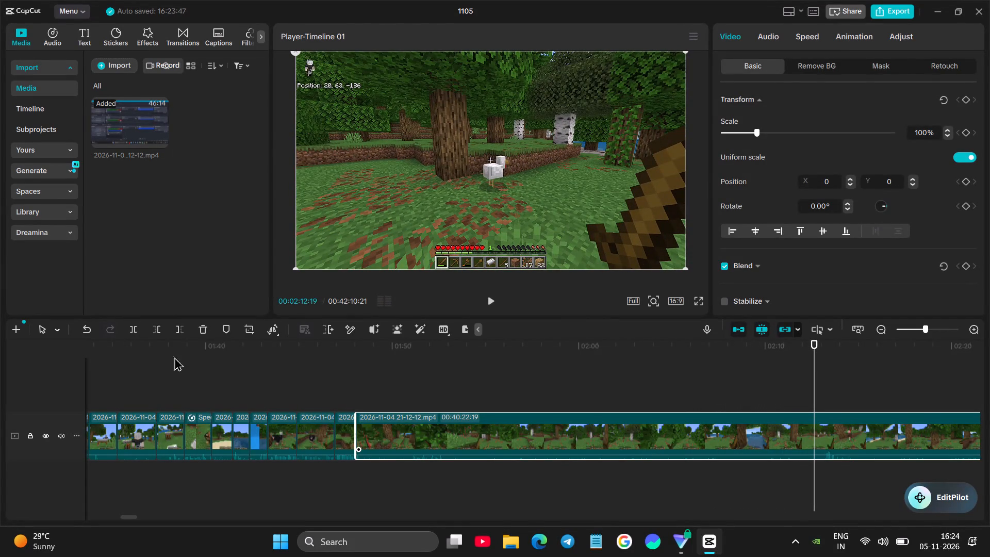
click(158, 332)
Play the chicken attack and split the last clip at 00:01:49:16, leaving a 00:39:56:18 remainder.
key(space)
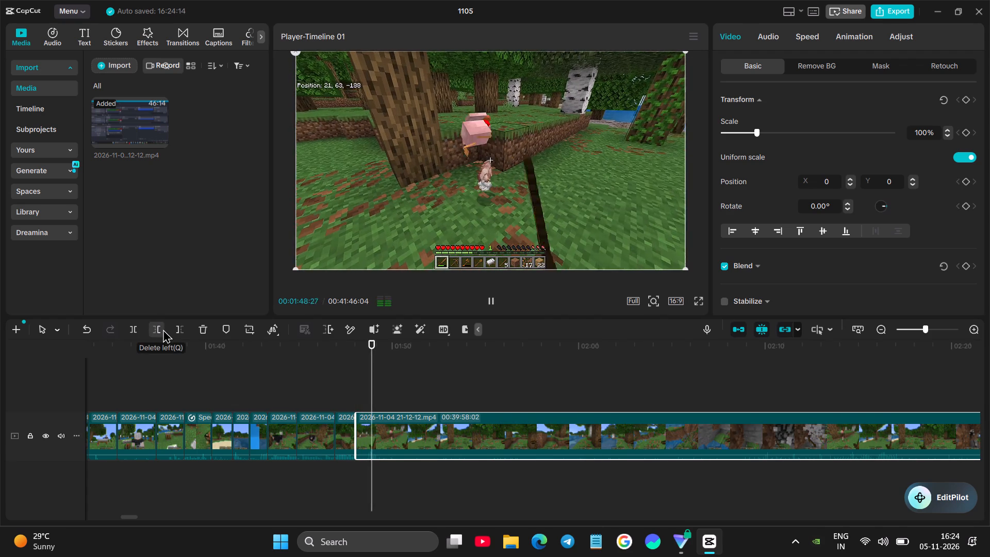
key(space)
click(131, 330)
Trim the last clip's start past the walk to the ravine edge beside the water, shortening it to 00:39:40:22.
key(space)
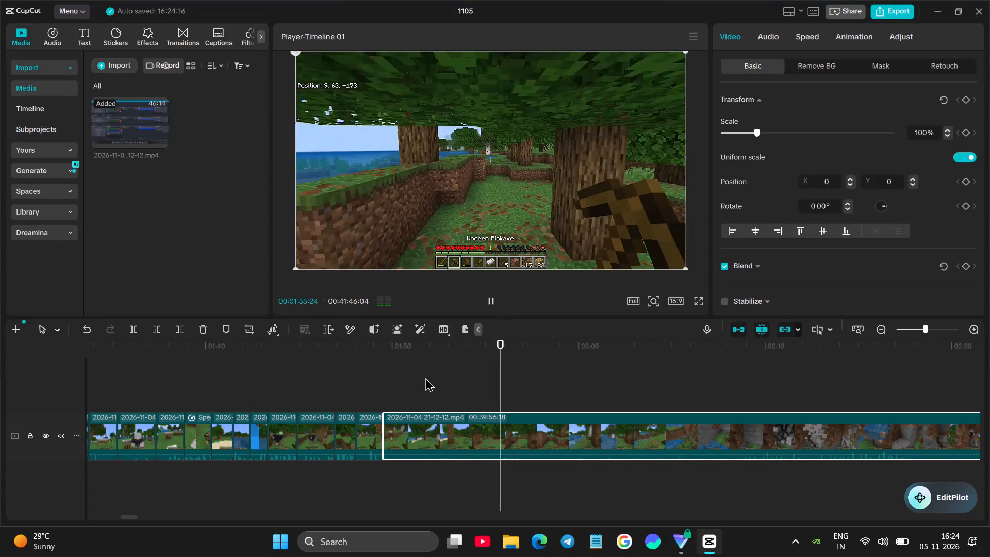
drag(532, 379, 537, 379)
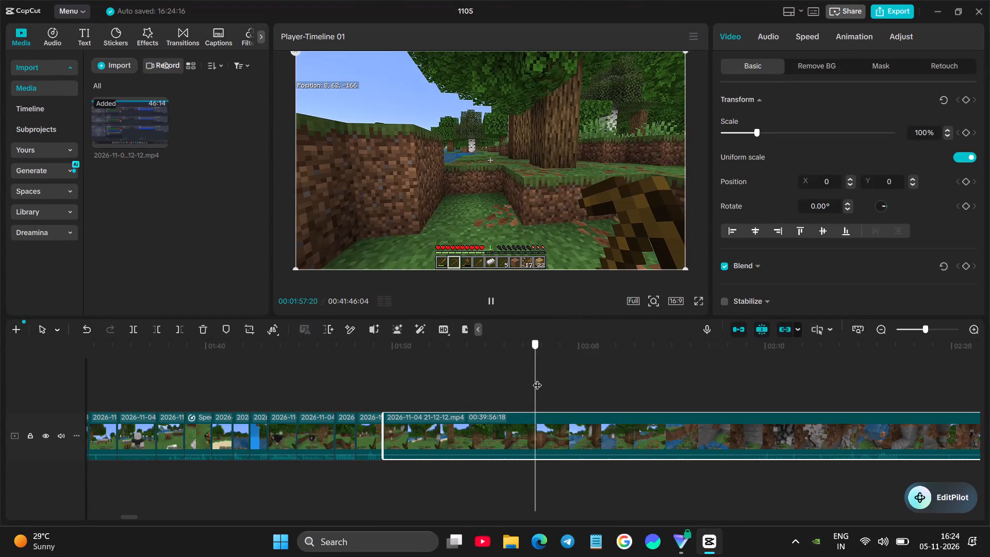
drag(537, 379, 643, 369)
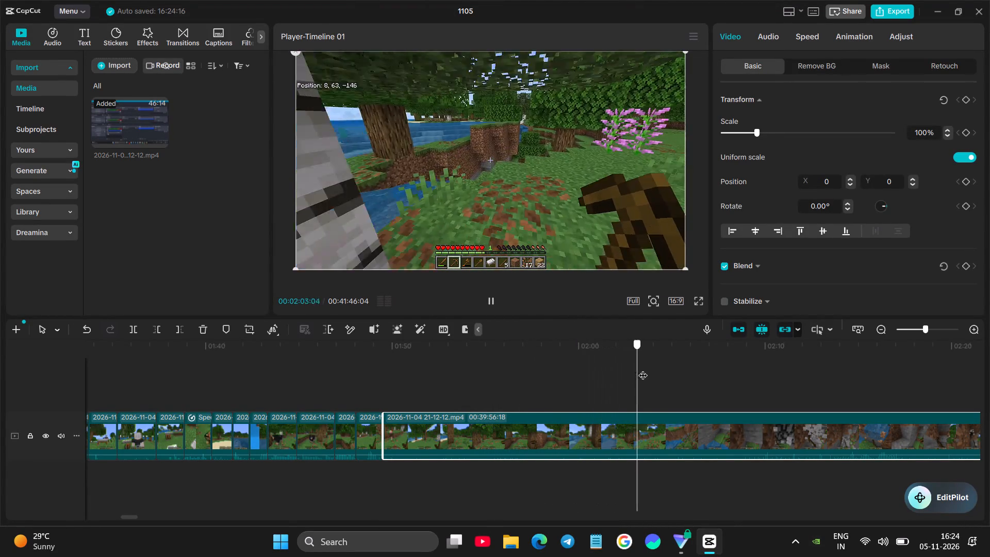
drag(643, 369, 679, 365)
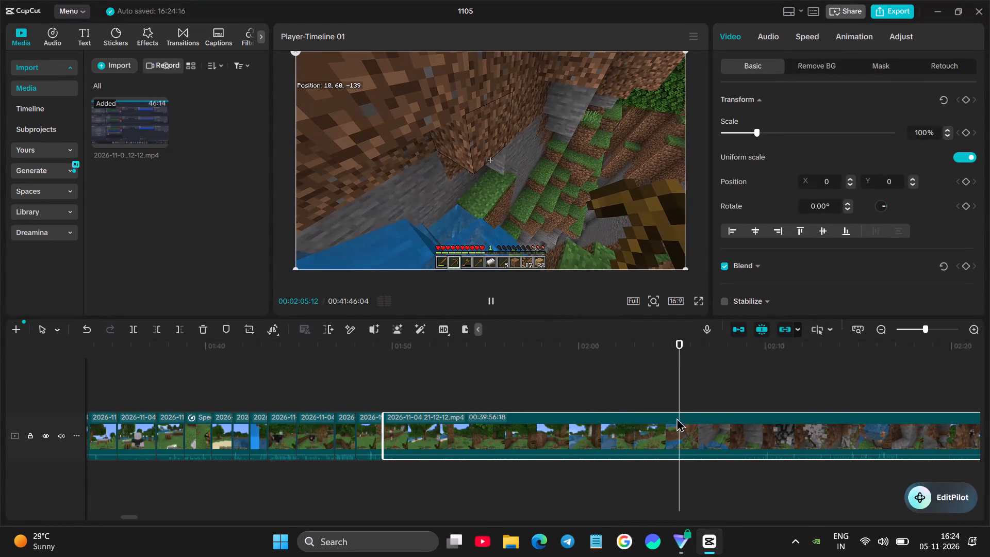
click(673, 430)
click(162, 330)
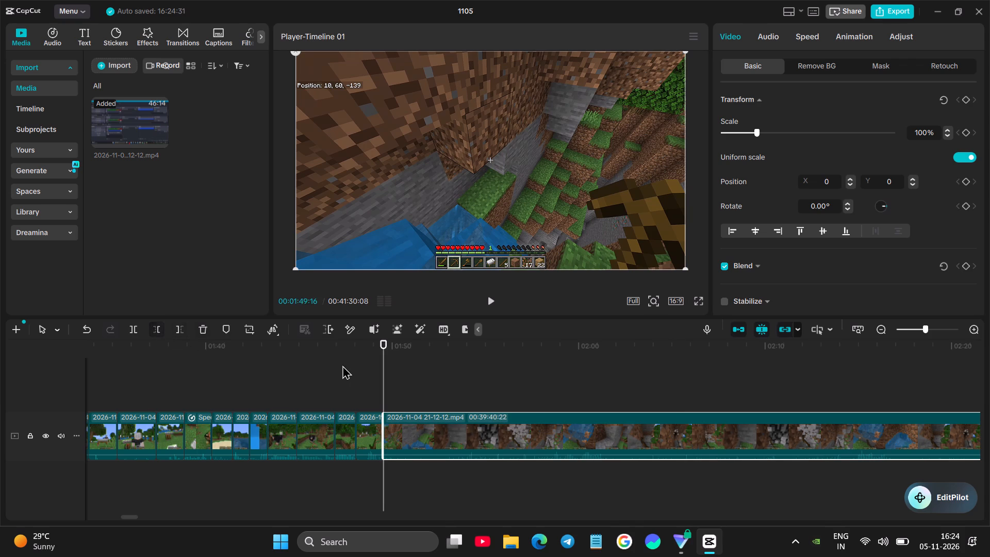
Play the ravine descent and extend the last clip's start slightly earlier, lengthening it to 00:39:41:13.
click(357, 373)
key(space)
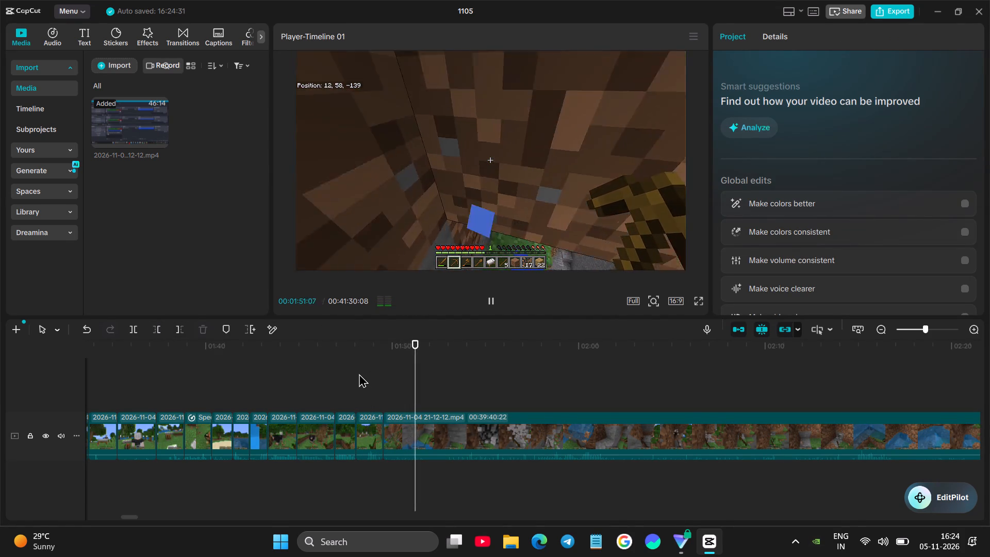
key(space)
click(399, 420)
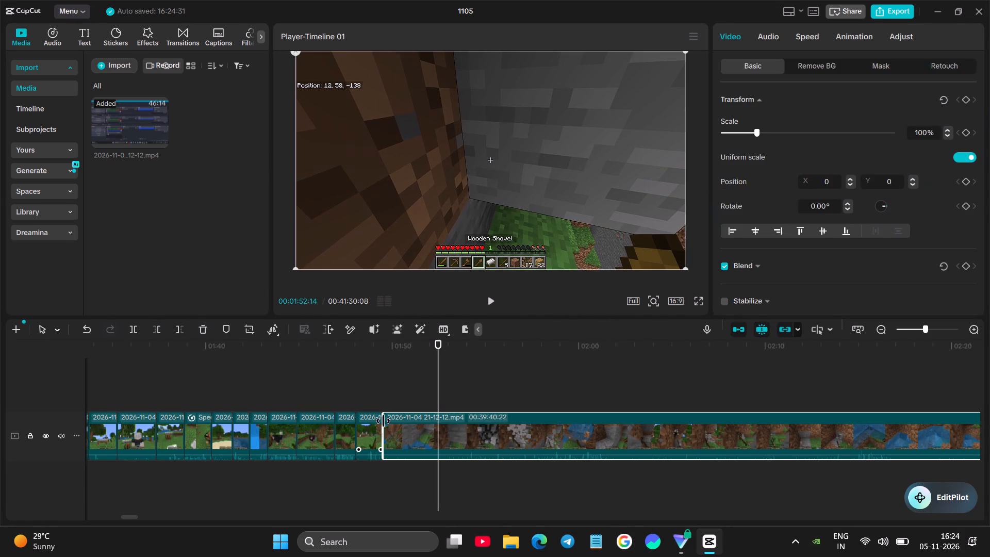
drag(383, 421, 372, 423)
Replay the ravine descent and split the last clip at 00:01:53:03, where the player holds the wooden shovel.
click(376, 381)
key(space)
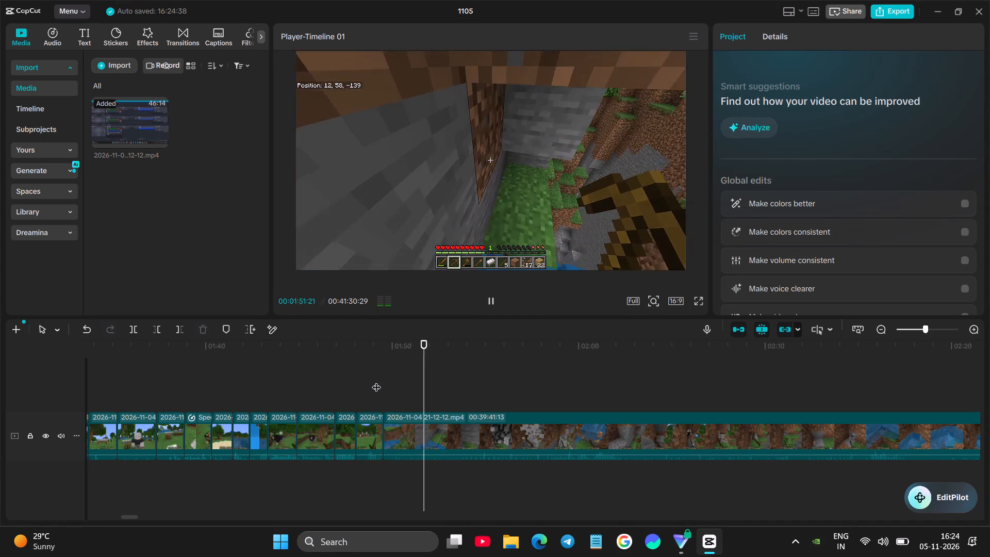
key(space)
click(387, 395)
key(space)
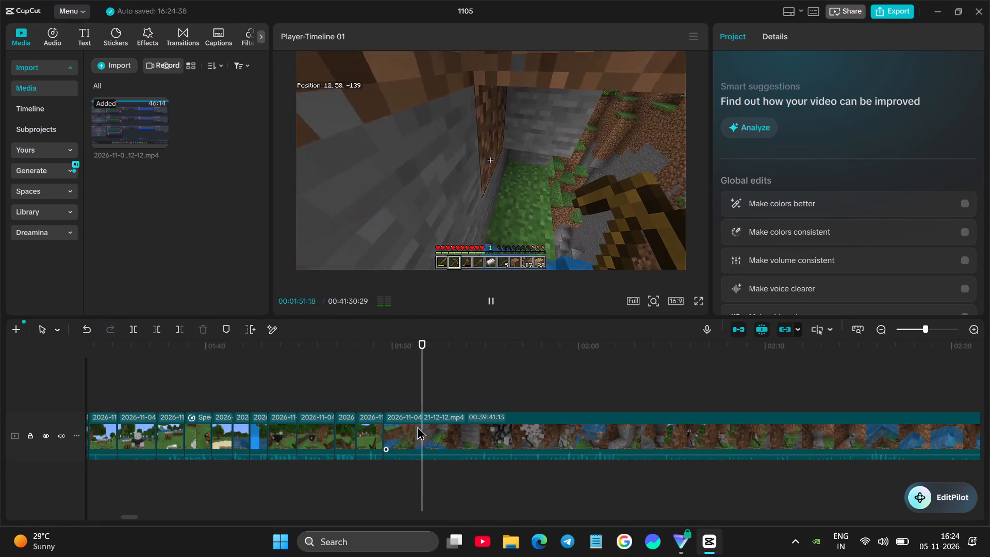
key(space)
click(427, 454)
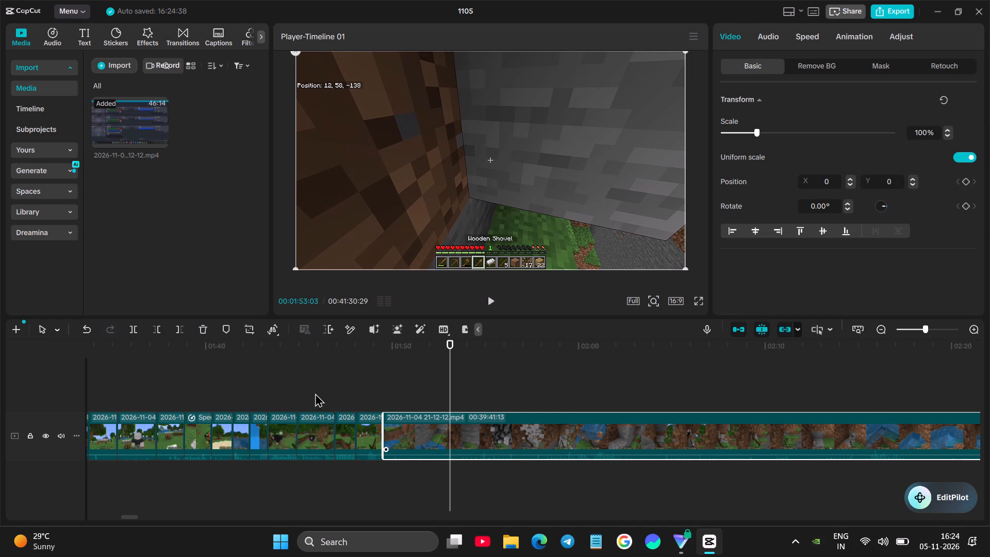
click(136, 329)
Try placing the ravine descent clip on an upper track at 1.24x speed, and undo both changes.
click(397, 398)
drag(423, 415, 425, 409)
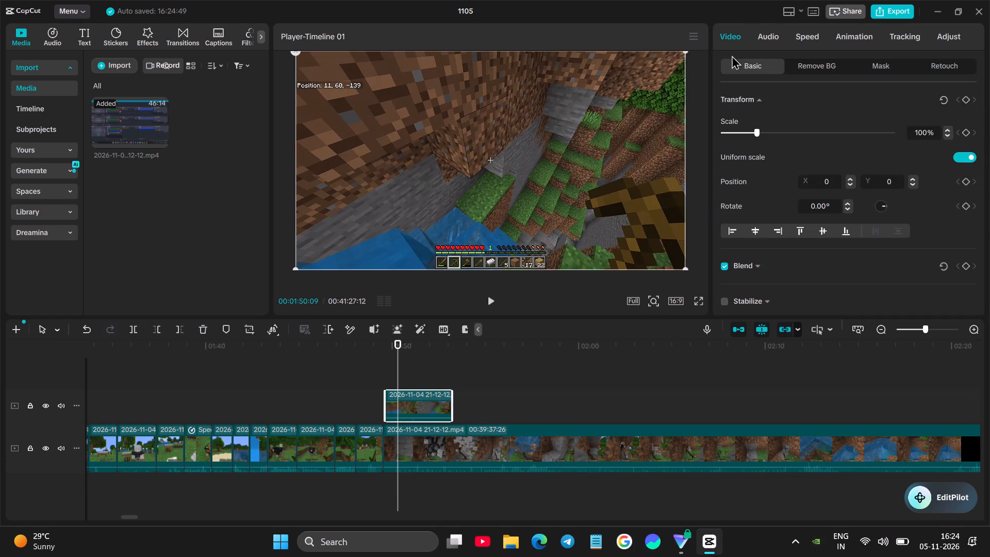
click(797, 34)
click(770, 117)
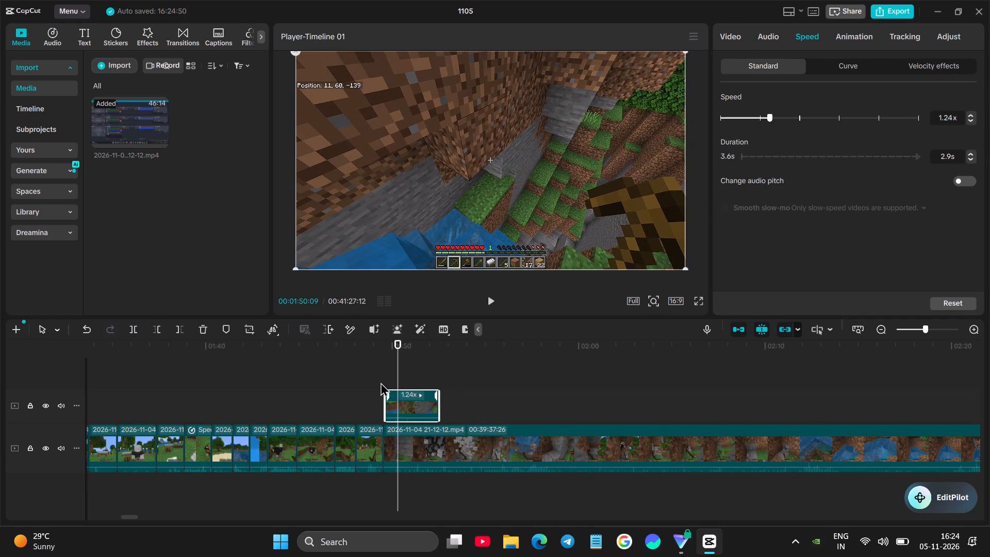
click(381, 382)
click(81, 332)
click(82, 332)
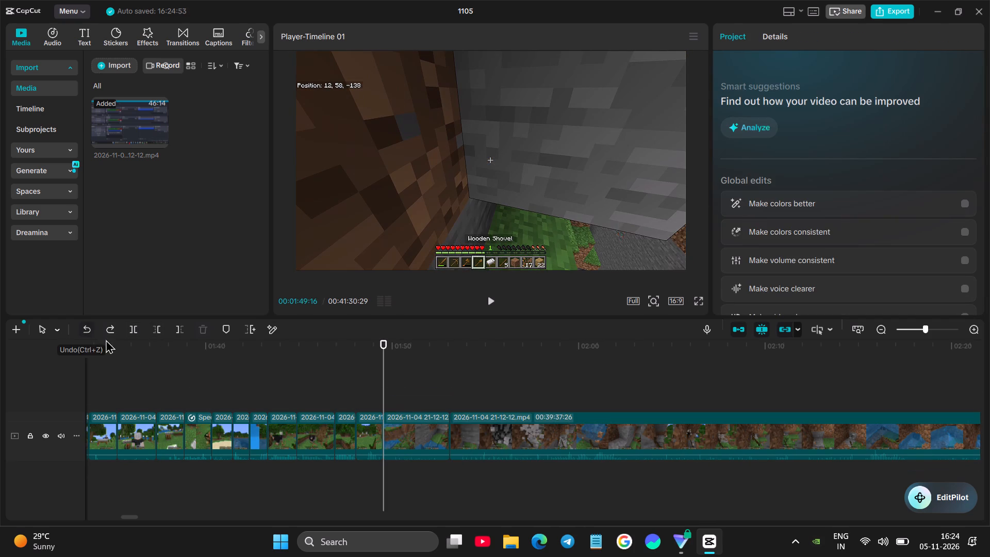
Speed up the ravine descent clip on the main track to about 1.3x and play it back.
click(403, 430)
click(808, 39)
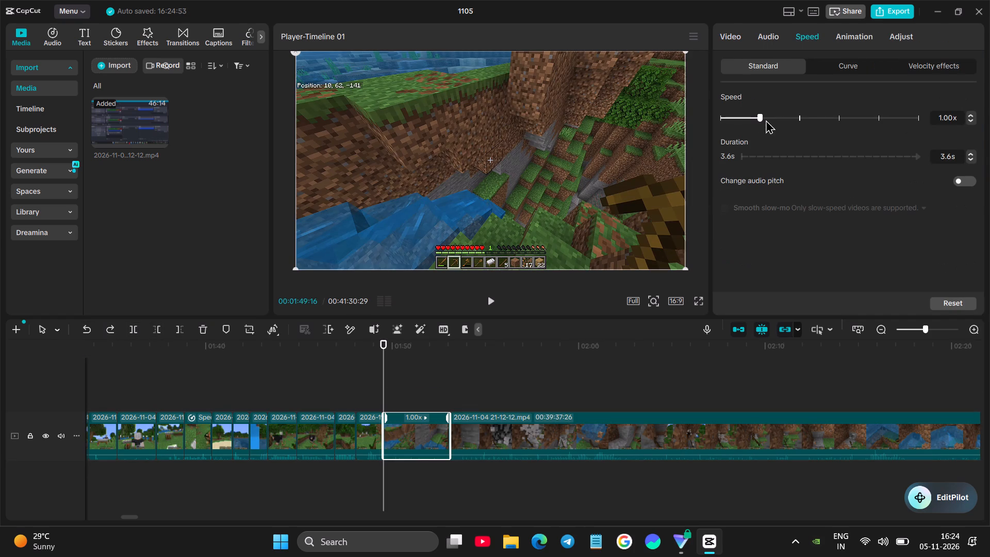
click(770, 117)
click(369, 369)
key(space)
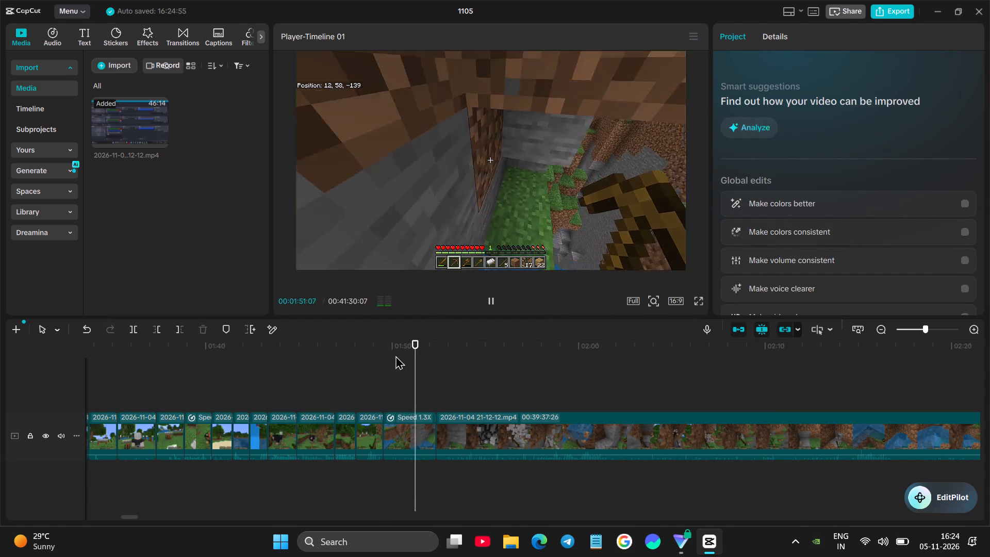
Trim the end of the 1.3x ravine descent clip at 00:01:51:23 and play back the cut.
key(space)
click(412, 427)
click(177, 338)
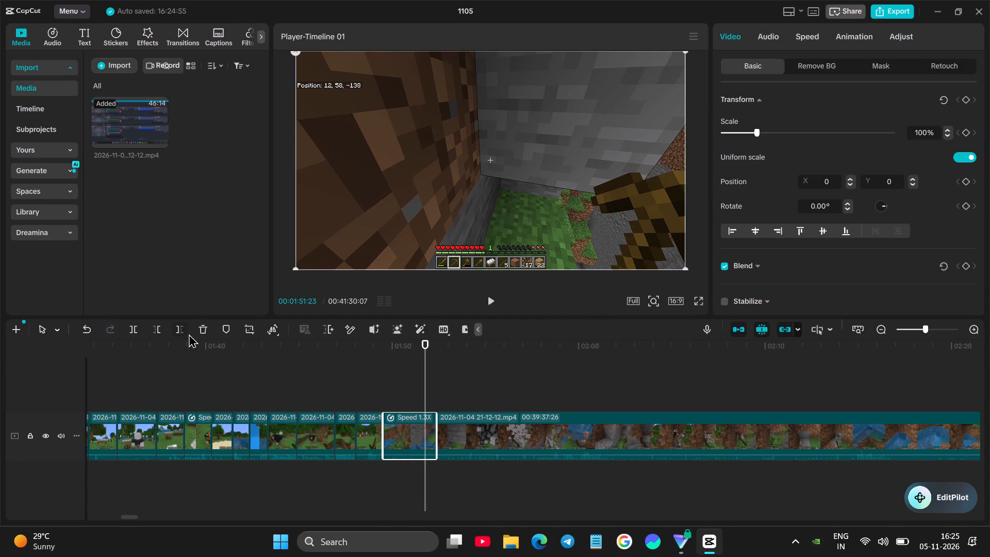
click(179, 330)
click(376, 378)
key(space)
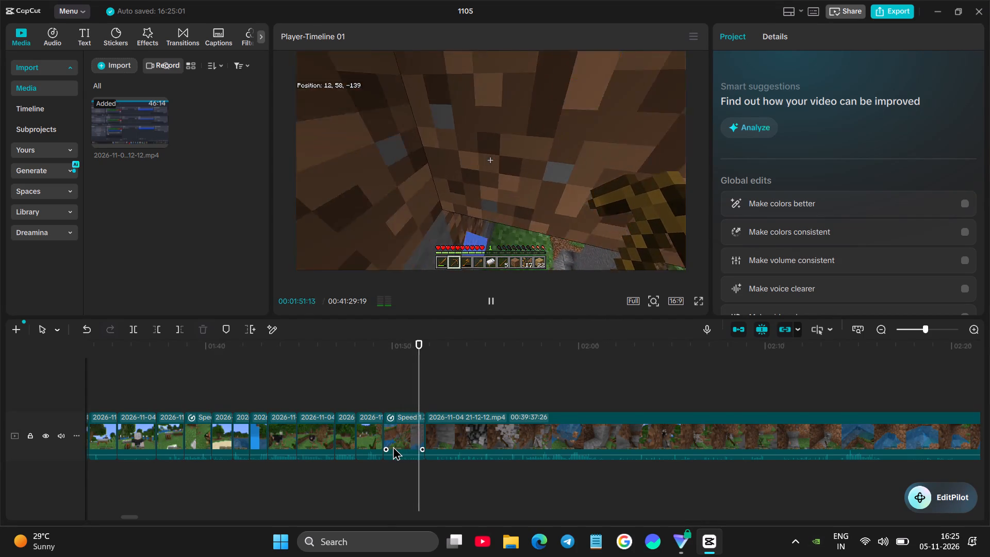
key(space)
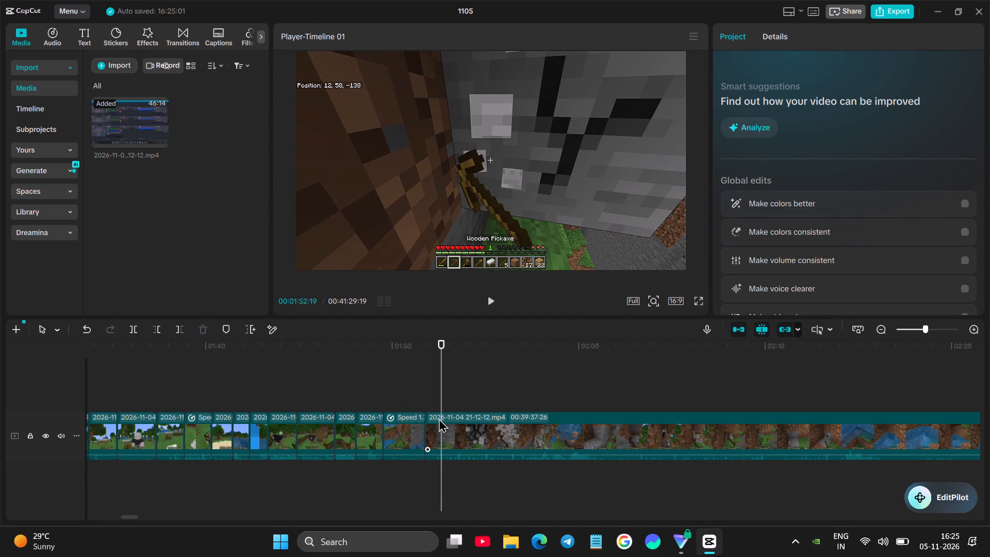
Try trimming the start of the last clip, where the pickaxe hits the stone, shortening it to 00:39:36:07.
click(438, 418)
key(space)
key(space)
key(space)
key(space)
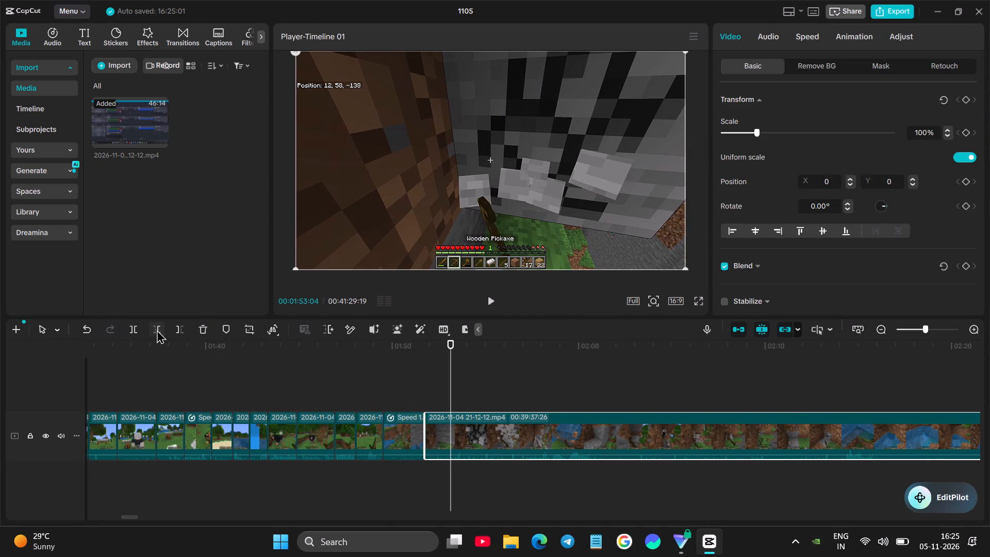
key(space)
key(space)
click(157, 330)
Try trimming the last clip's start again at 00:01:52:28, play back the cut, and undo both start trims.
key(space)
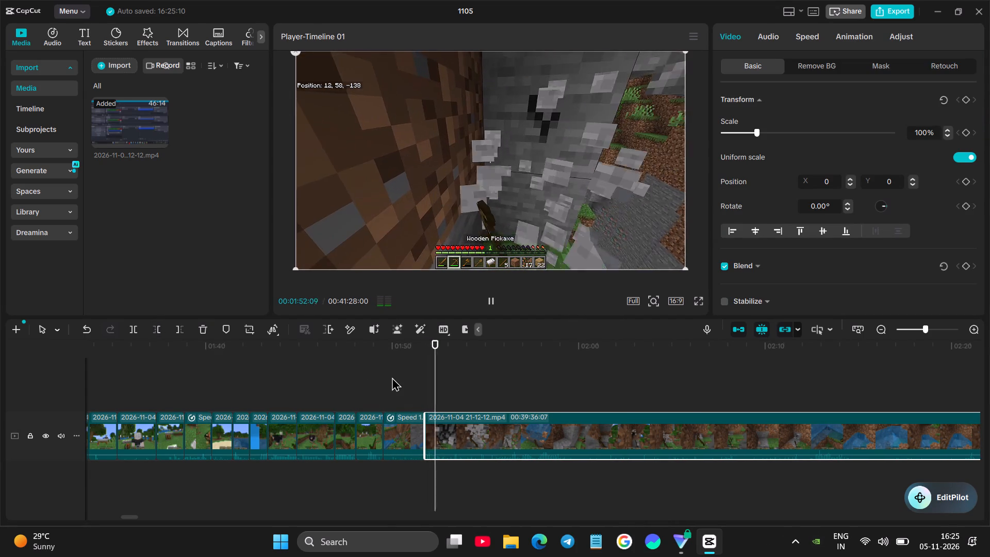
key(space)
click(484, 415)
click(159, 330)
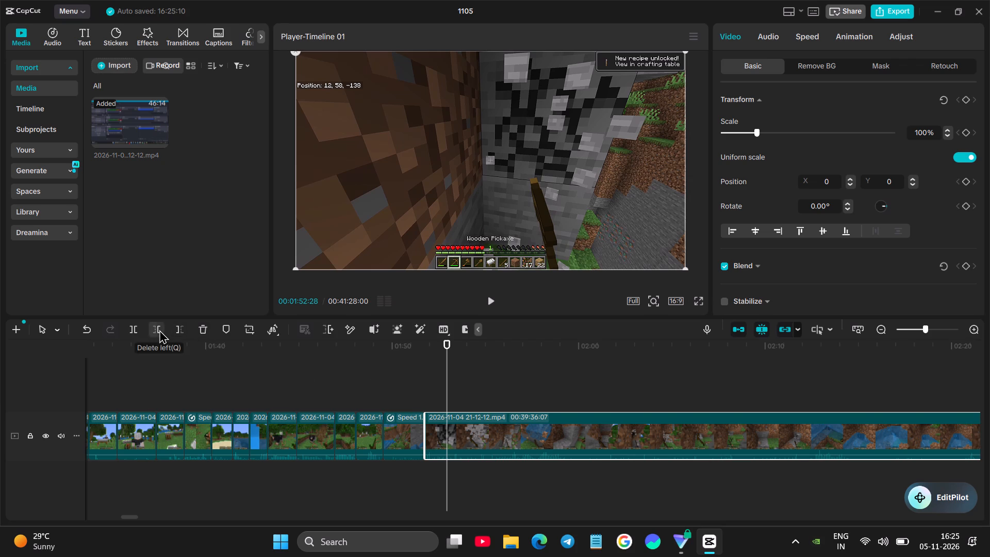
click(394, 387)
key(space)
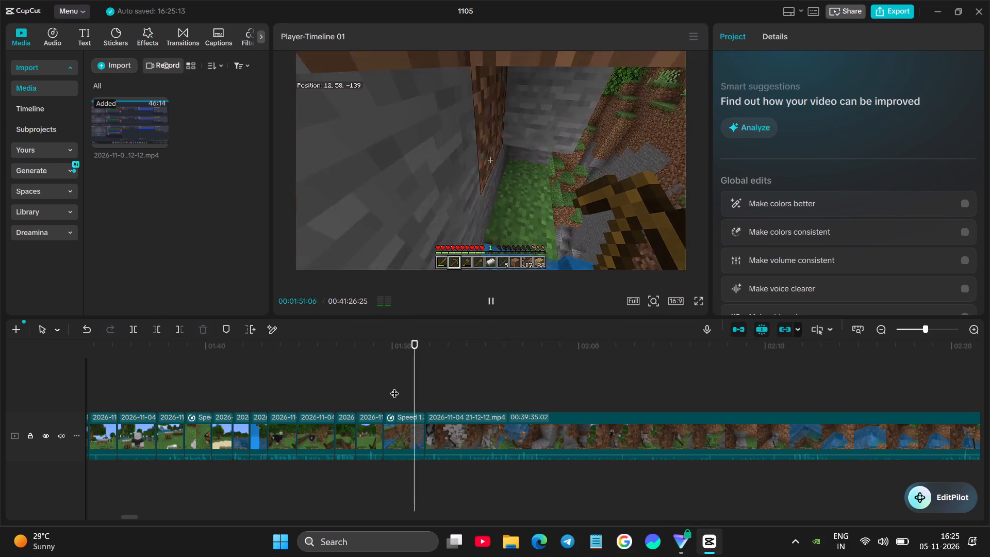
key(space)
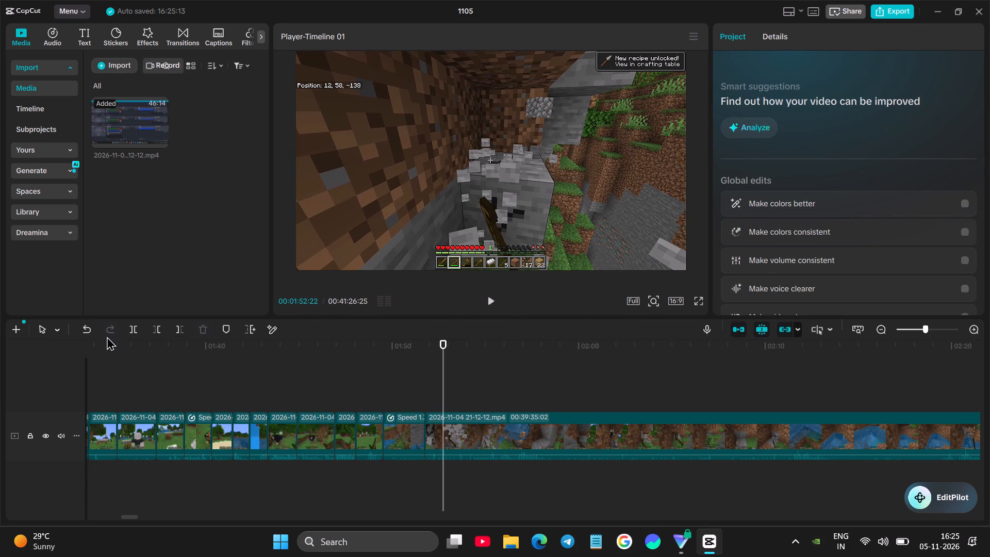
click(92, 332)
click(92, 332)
Replay the first stone mining and trim the last clip's start at 00:01:52:28, shortening it to 00:39:36:21.
click(401, 386)
key(space)
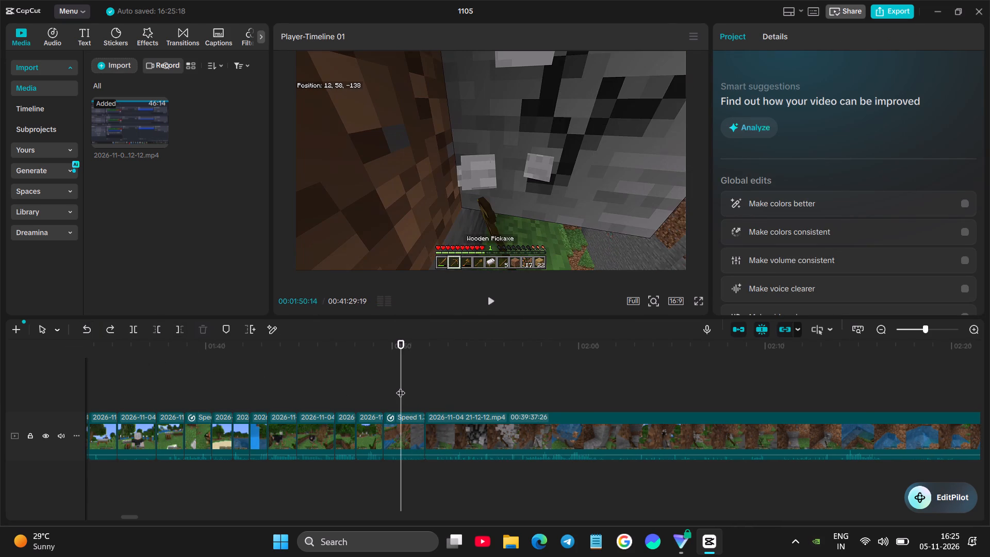
key(space)
click(475, 435)
key(space)
key(space)
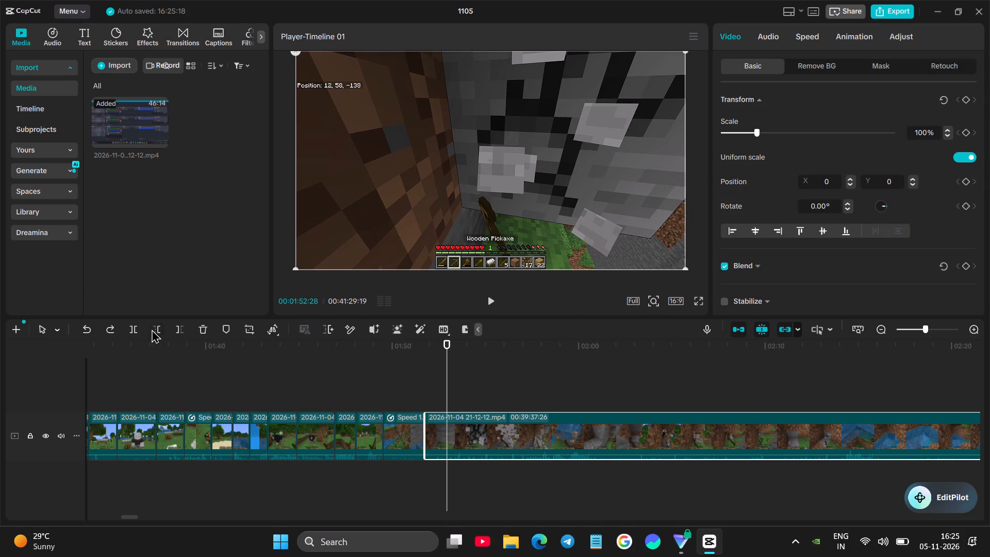
click(152, 329)
Jump-cut the stone mining by splitting the last clip about one second in and trimming the remainder's start to leave 00:39:34:23.
key(space)
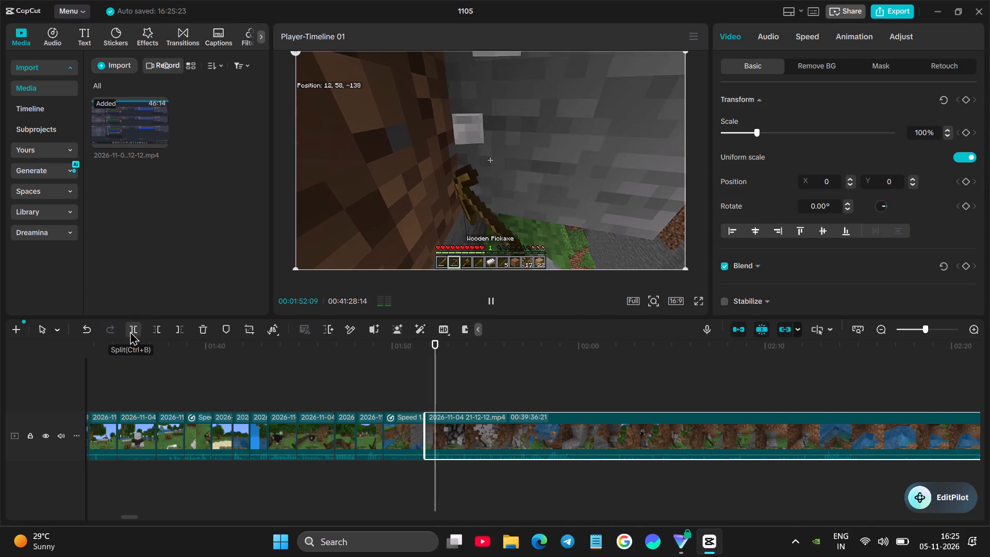
key(space)
key(space)
key(space)
click(128, 331)
key(space)
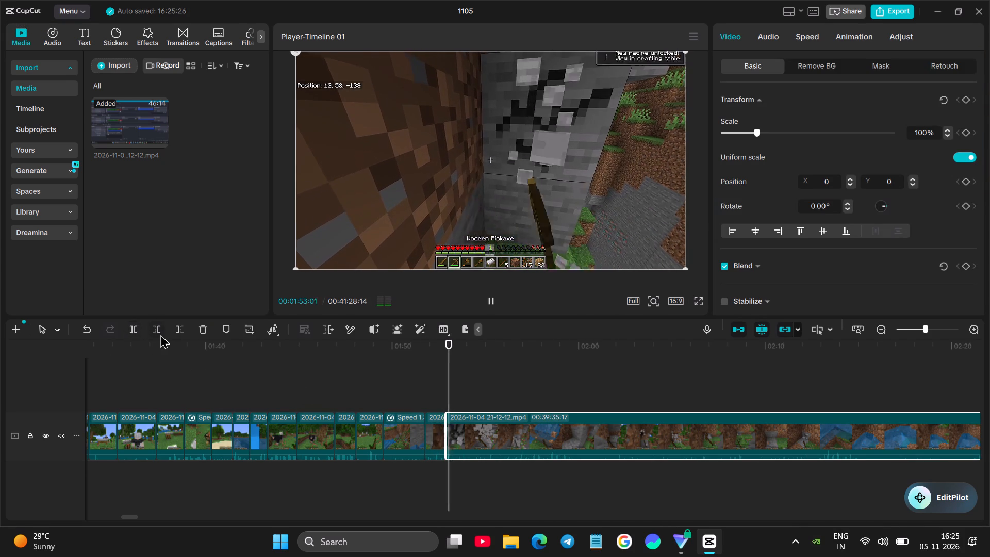
key(space)
click(154, 331)
Replay the cut, split the last clip at 00:01:53:18 during the second block's mining, and trim the remainder's start to leave 00:39:33:11.
click(425, 382)
key(space)
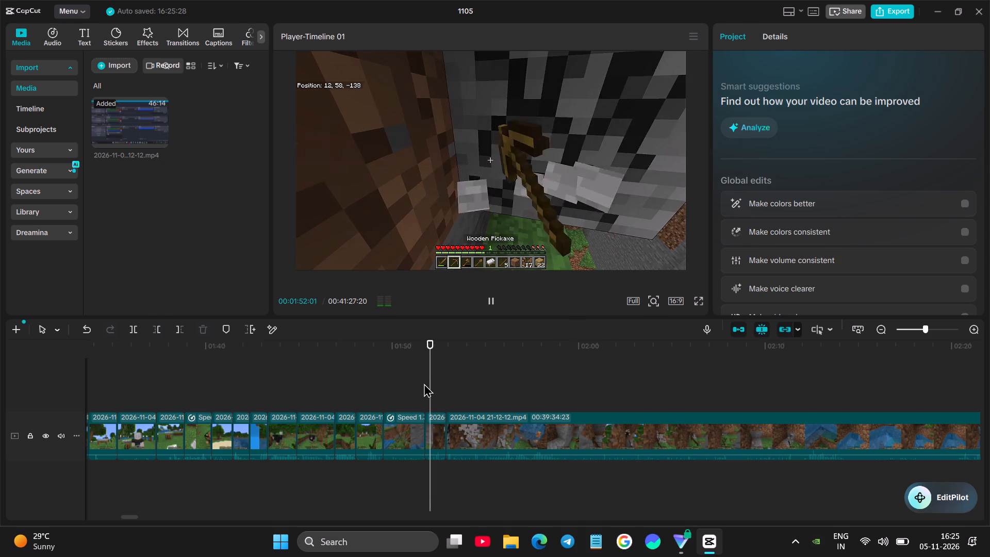
key(space)
click(500, 418)
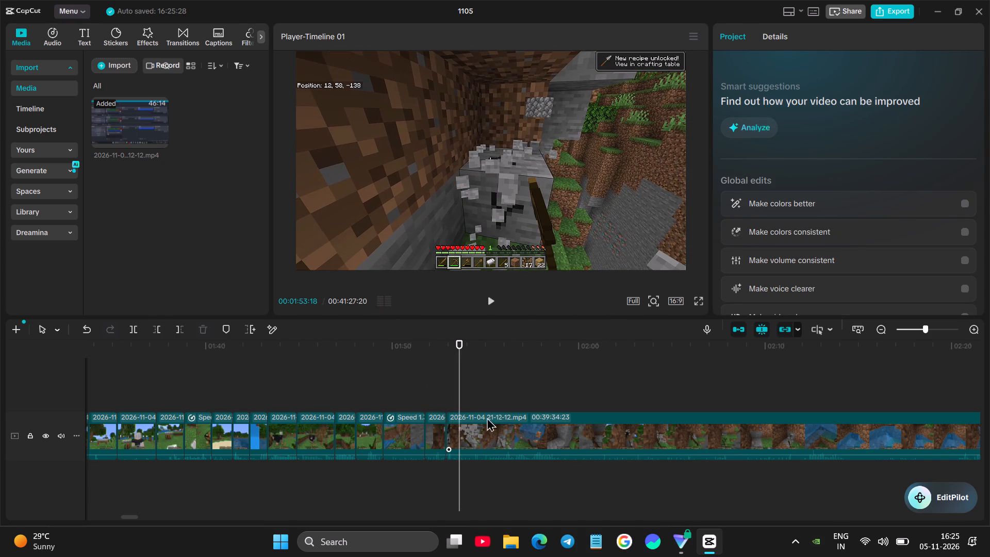
click(135, 329)
key(space)
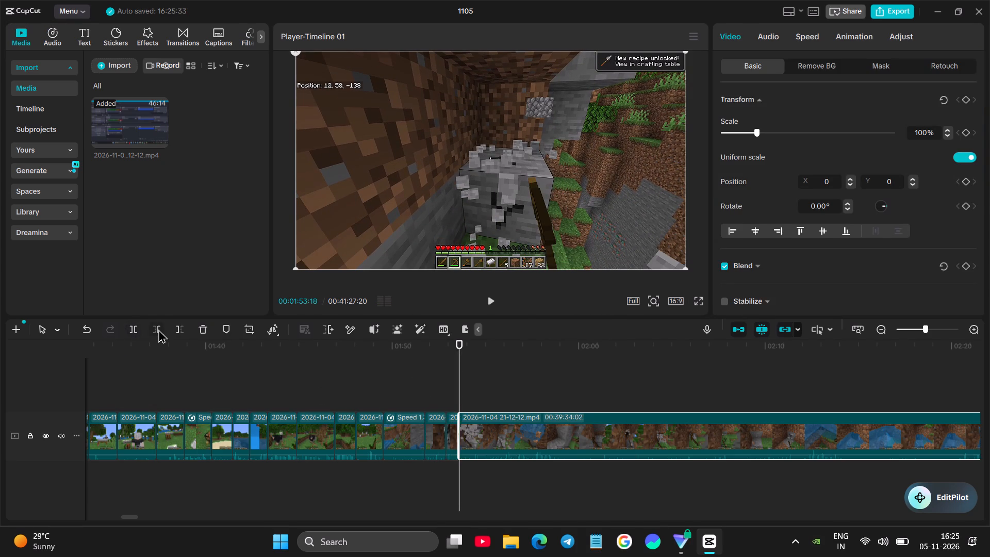
key(space)
key(space)
key(space)
click(159, 330)
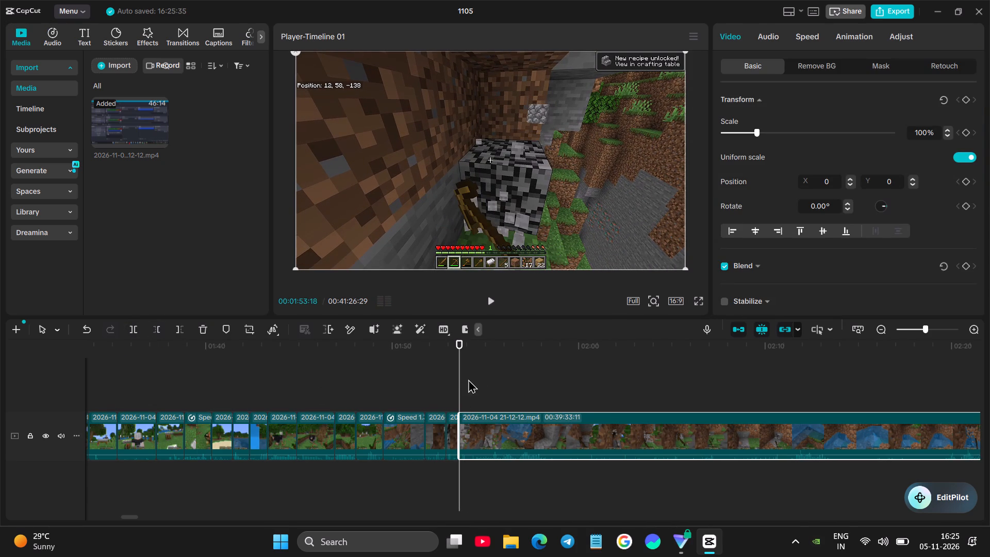
Play on past the water and stone mining and cut that footage from the last clip's start, shortening it to 00:39:26:25.
click(437, 385)
key(space)
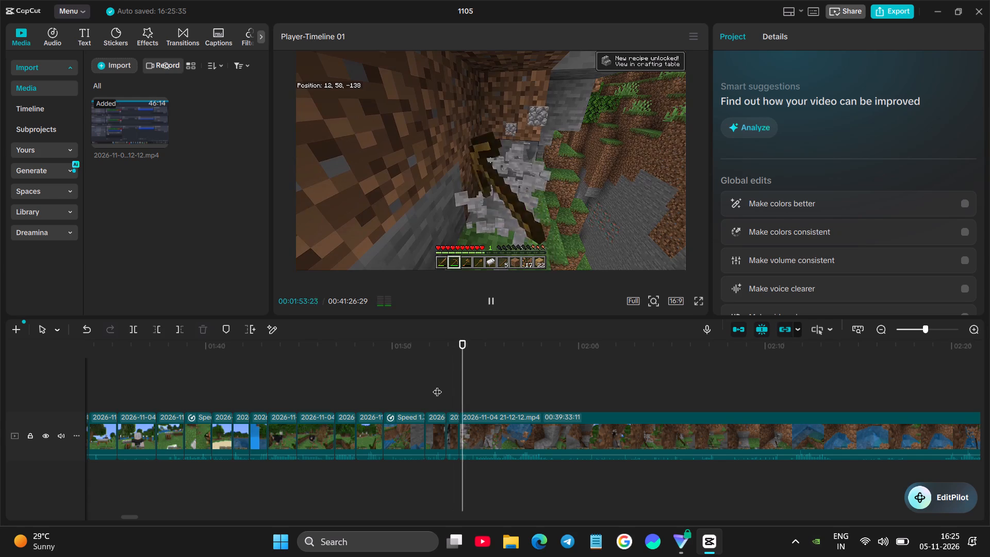
key(space)
key(space)
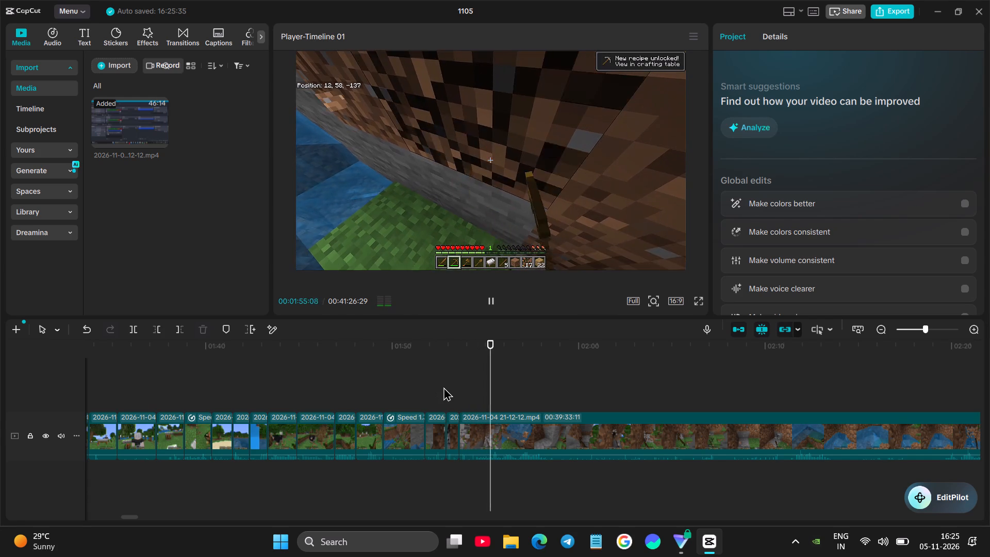
key(space)
key(space)
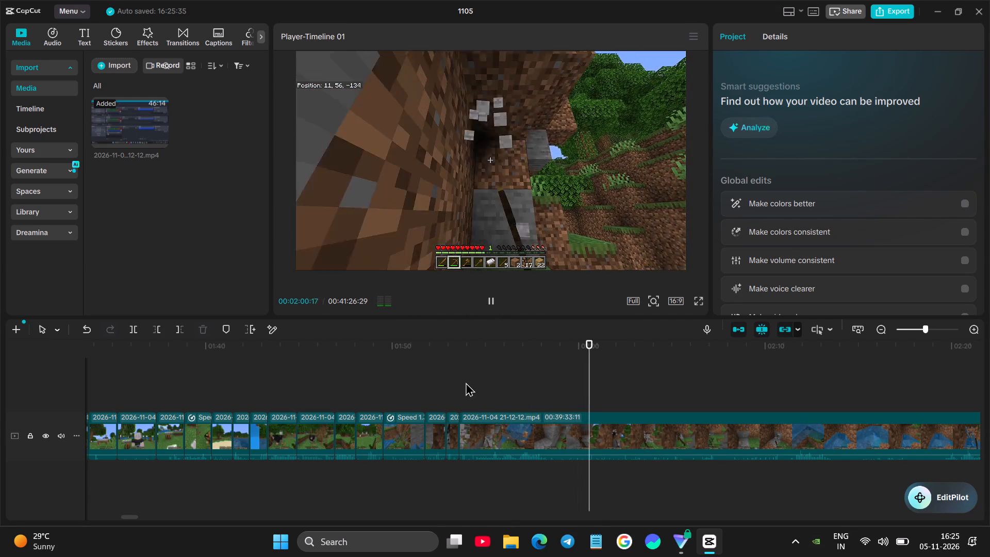
key(space)
click(513, 389)
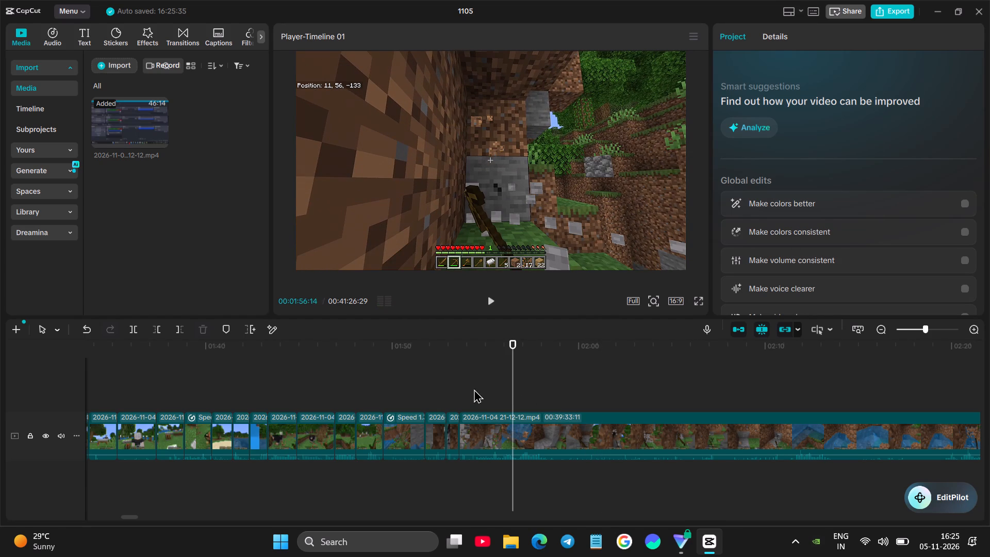
click(512, 384)
click(528, 430)
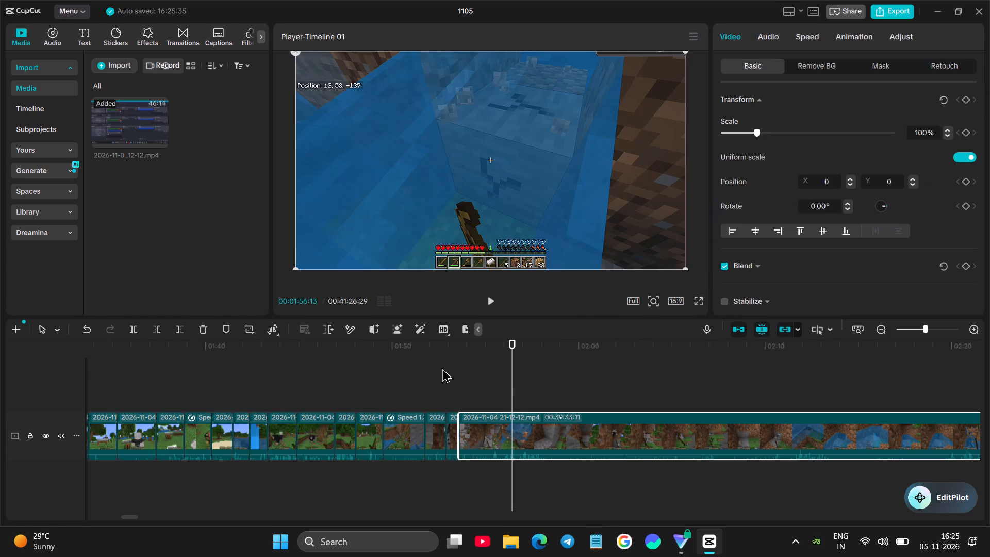
key(space)
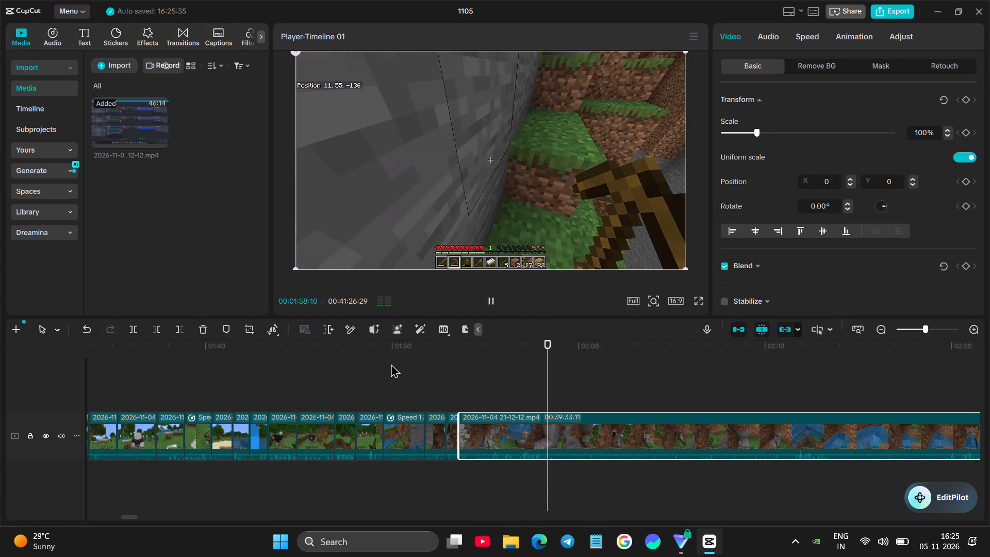
key(space)
key(space)
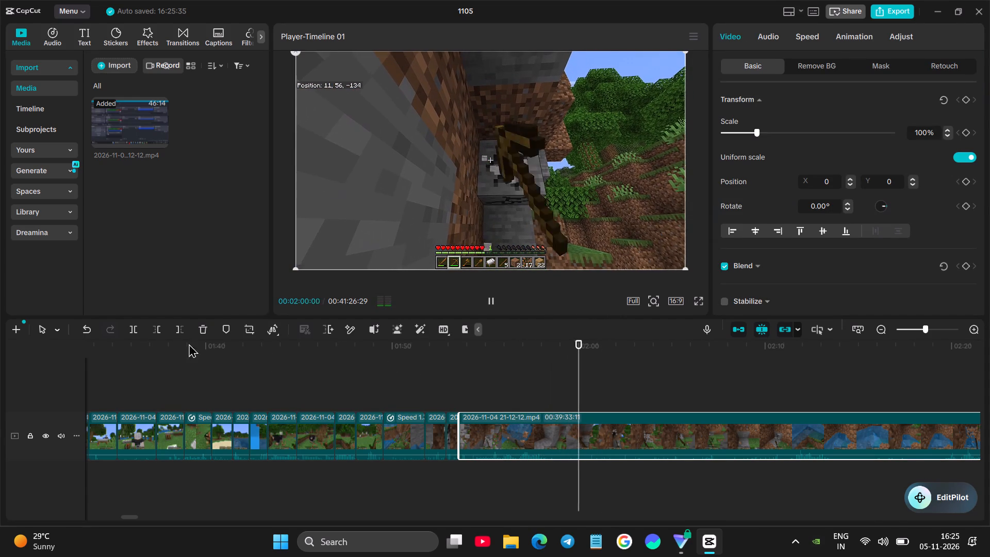
key(space)
click(157, 329)
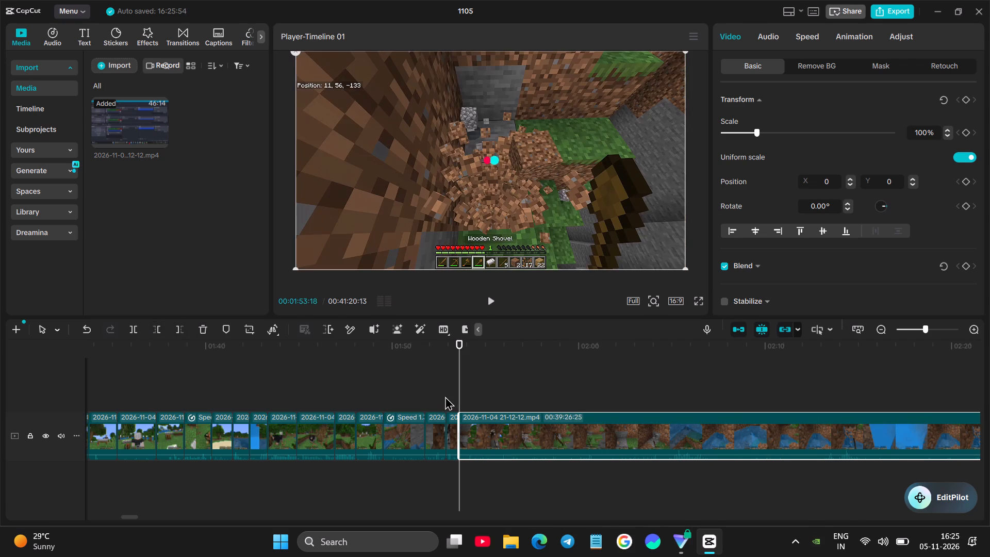
Replay the new cut and split the last clip at 00:01:54:16, where the player mines along the dirt wall.
click(445, 396)
key(space)
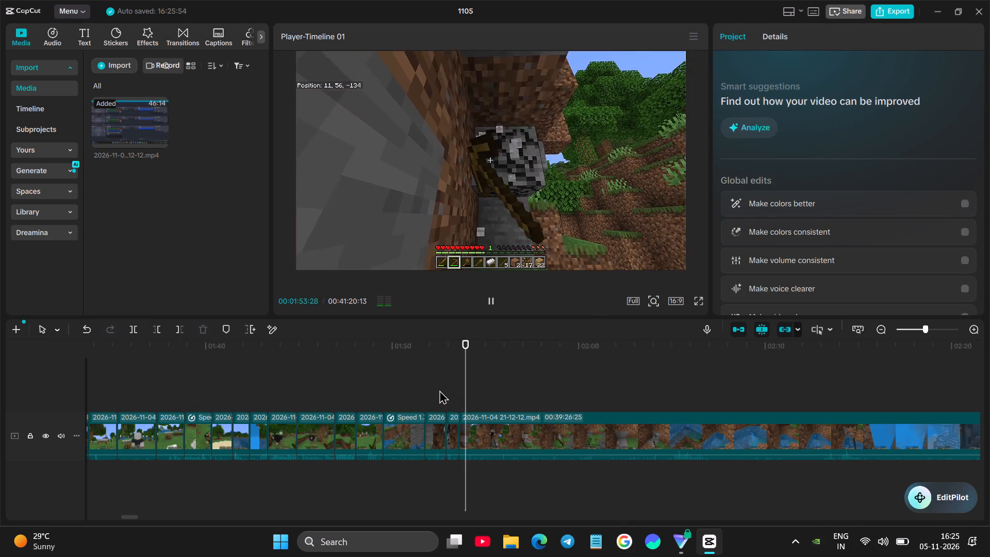
key(space)
key(space)
click(488, 427)
key(space)
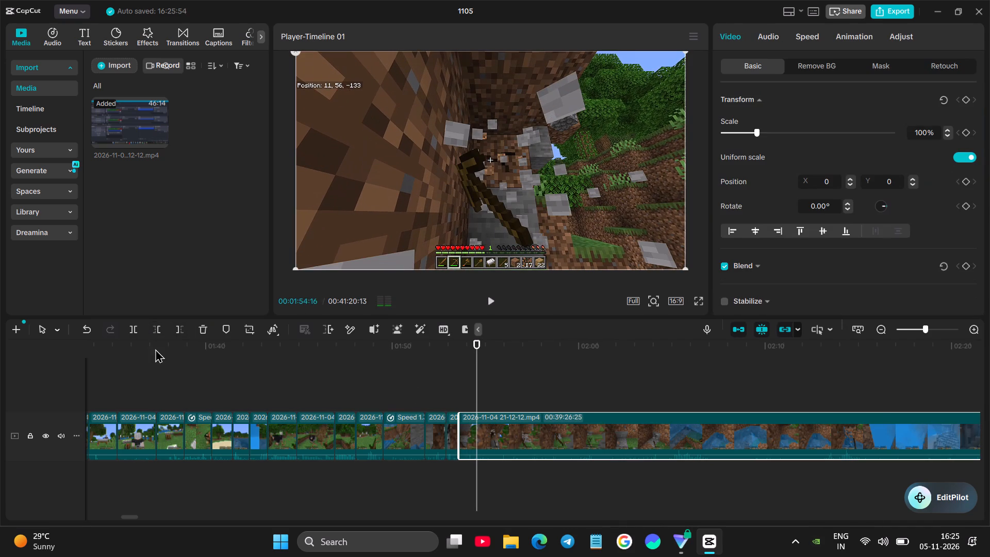
click(136, 333)
Play on past the water and inventory footage to the stone mining and trim the last clip's start there, leaving 00:38:10:26.
key(space)
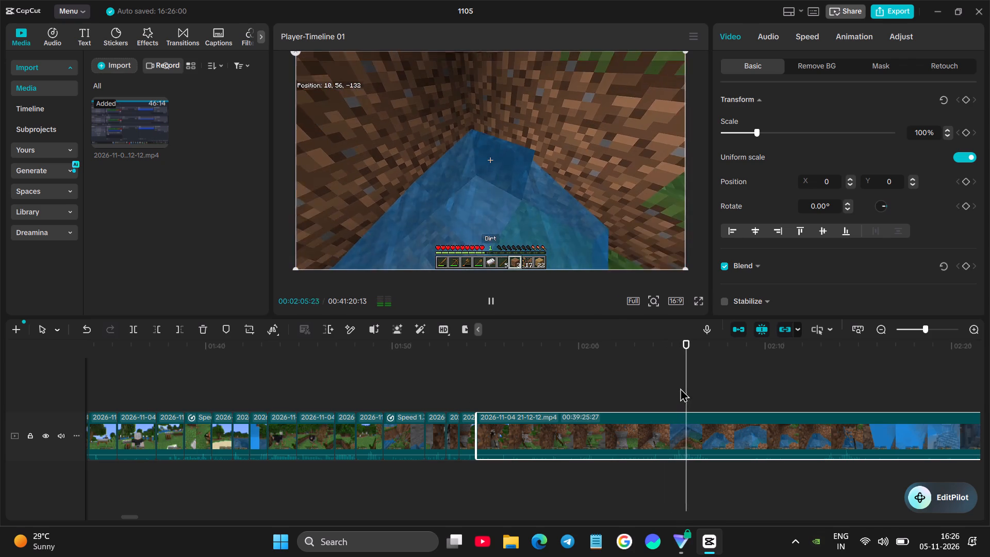
drag(690, 383, 802, 377)
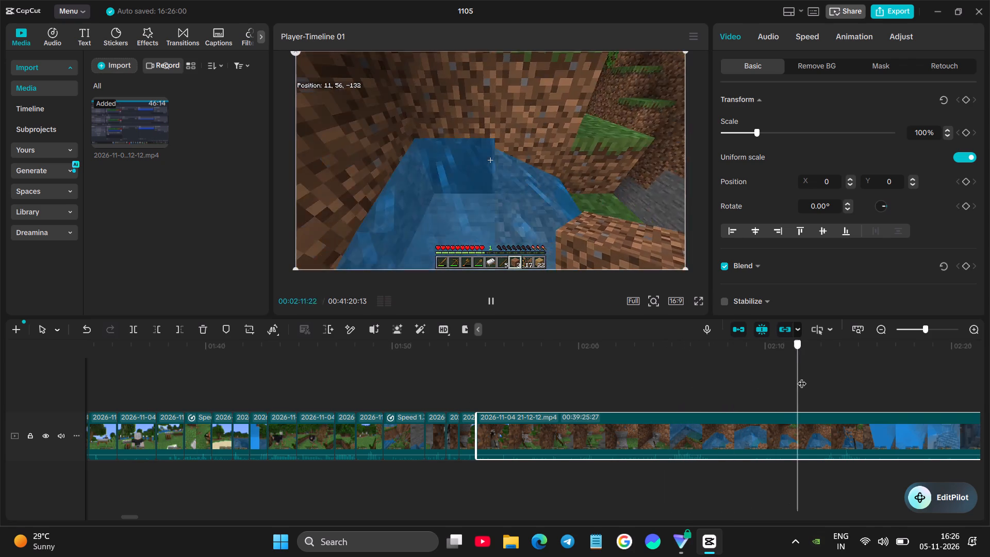
drag(802, 377, 933, 372)
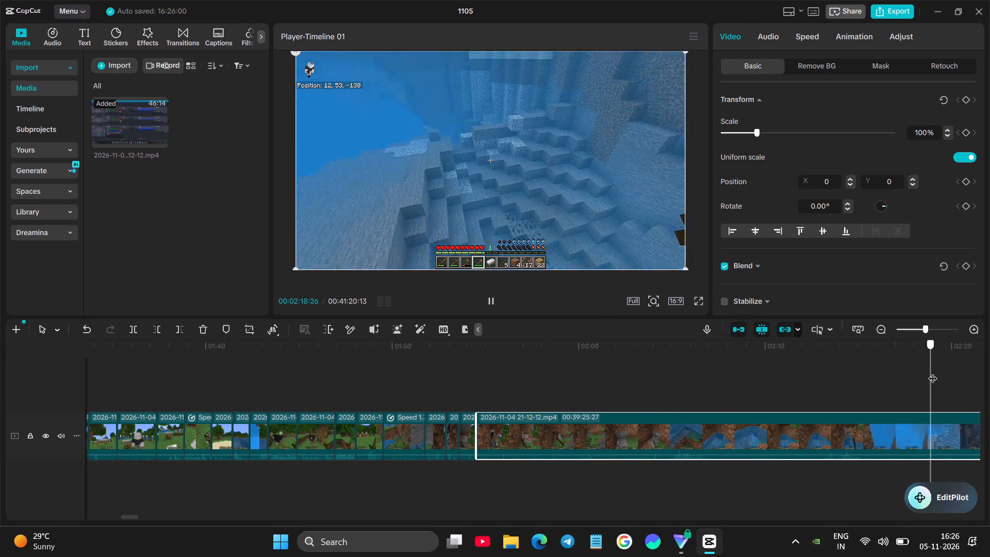
drag(933, 372, 710, 372)
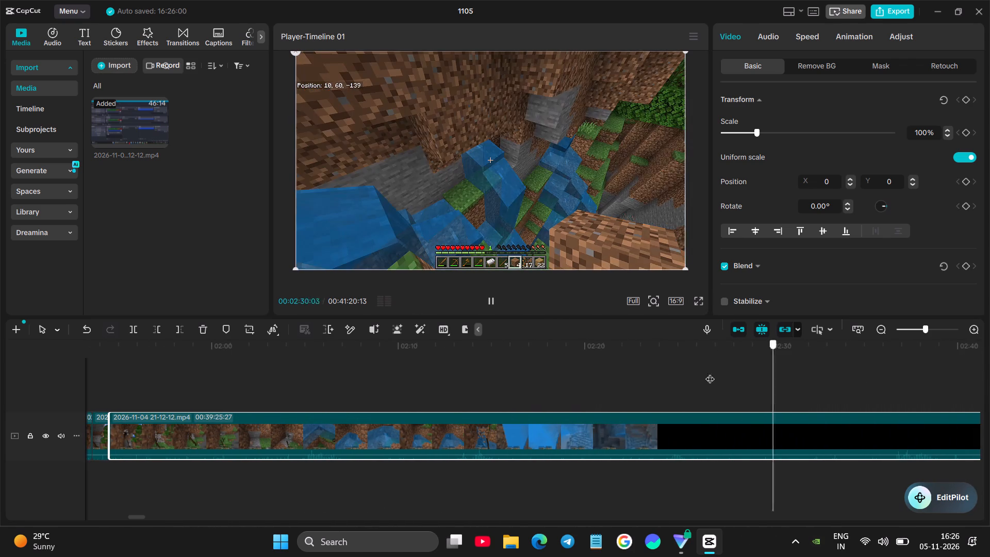
drag(710, 372, 938, 361)
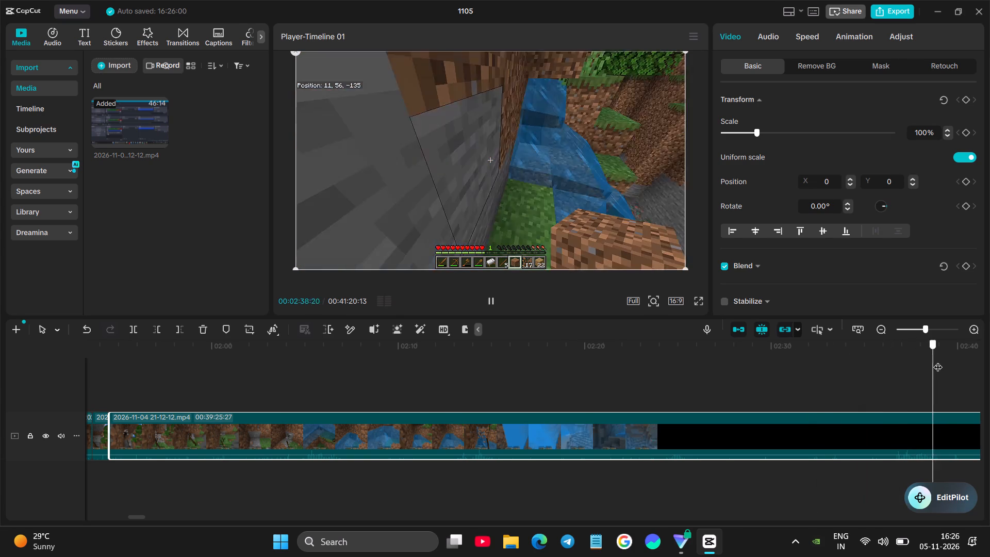
drag(938, 361, 968, 359)
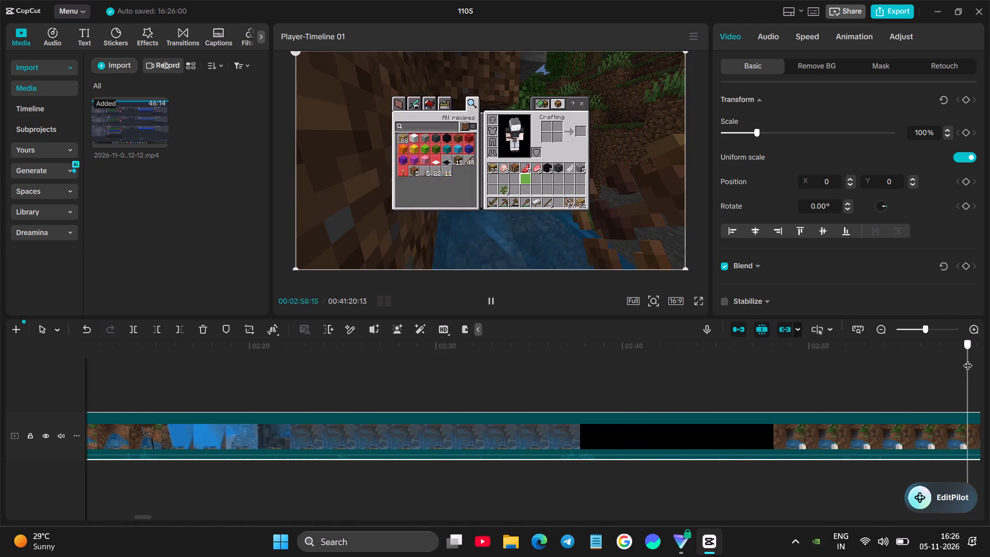
drag(968, 359, 586, 368)
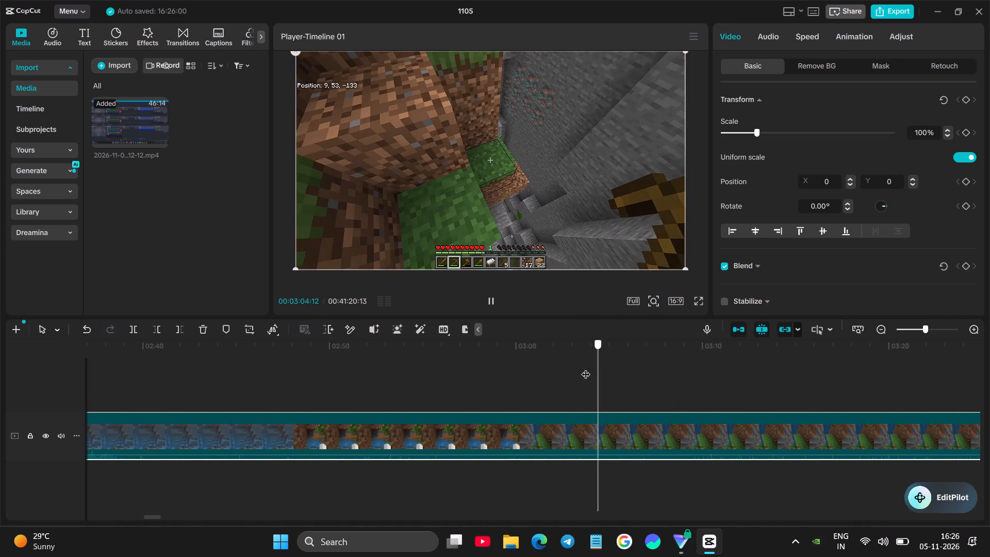
drag(586, 368, 674, 362)
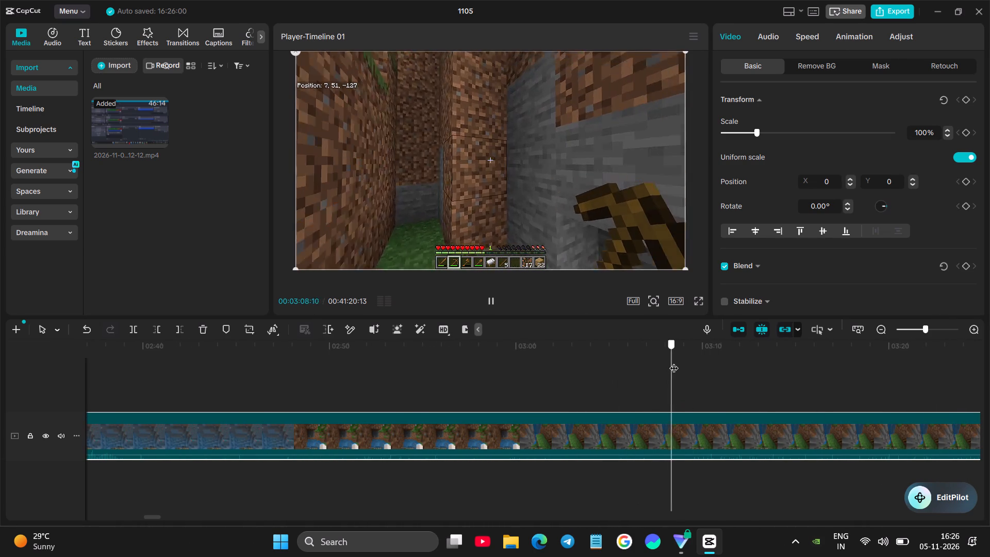
drag(674, 362, 694, 361)
click(680, 430)
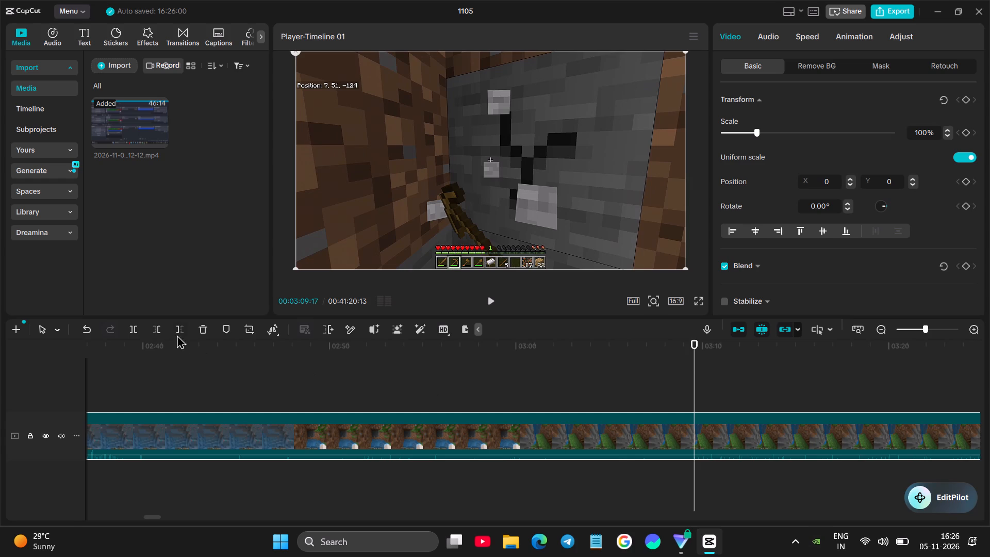
click(155, 330)
Replay the new cut, split the last clip about one second in during the stone mining, and trim the remainder's start to leave 00:38:09:00.
scroll(285, 394, right, 1)
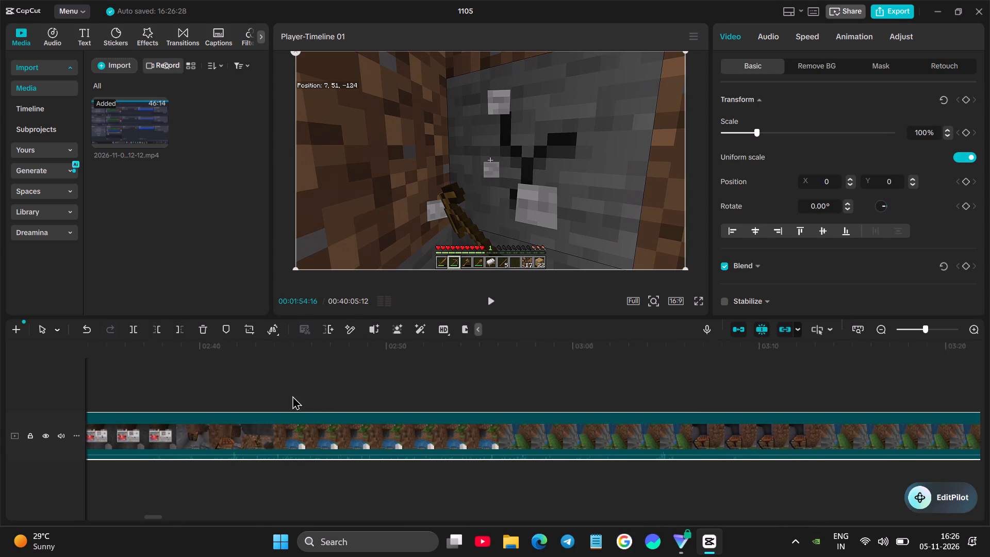
scroll(292, 396, right, 5)
click(366, 385)
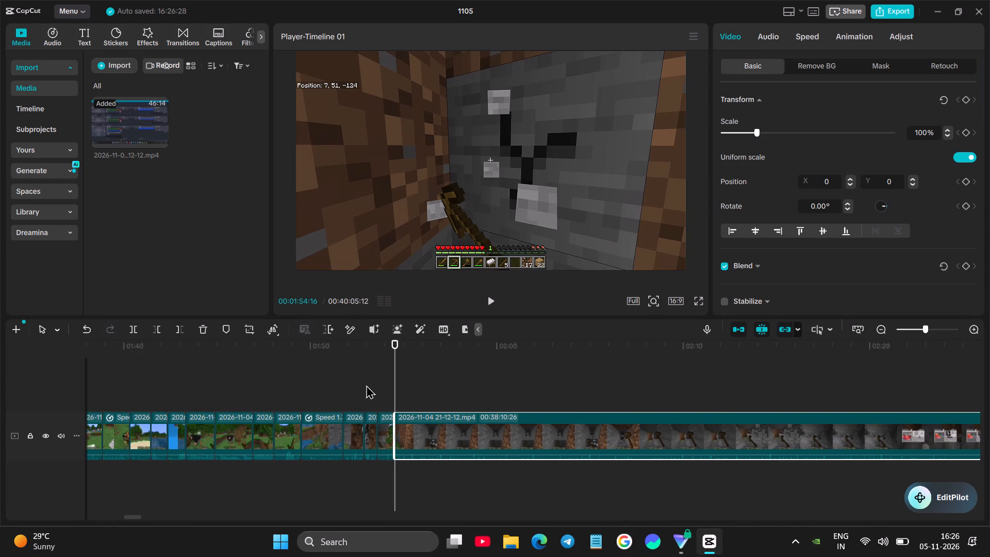
key(space)
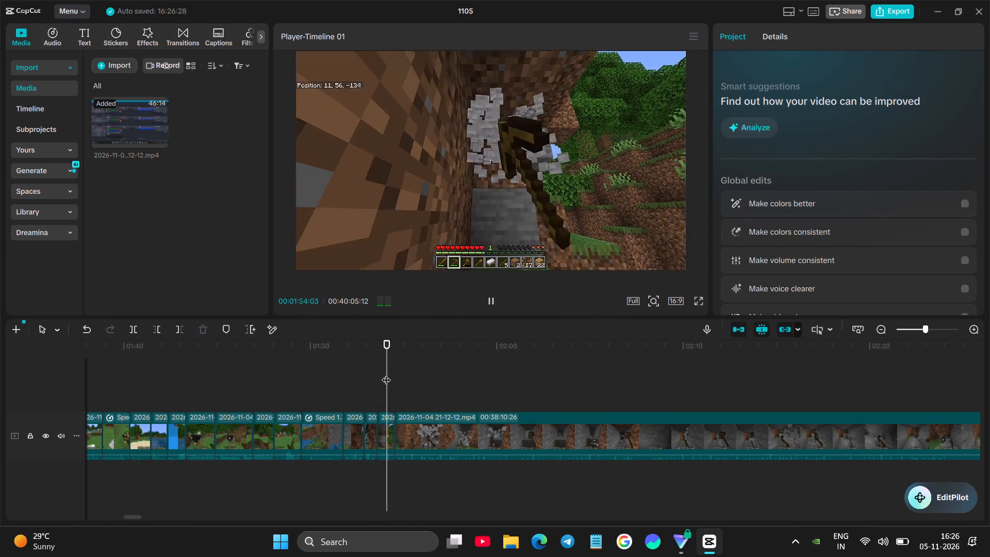
key(space)
click(424, 421)
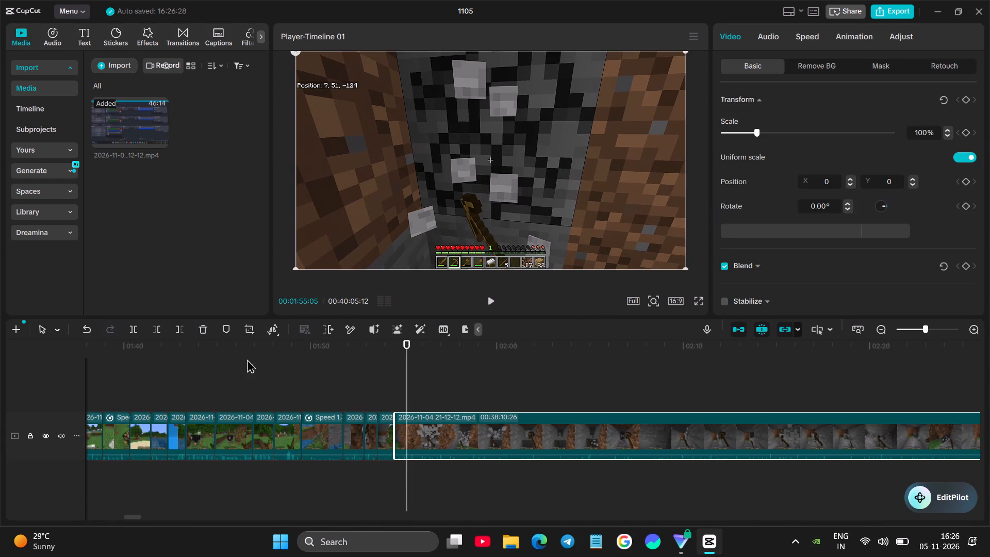
key(space)
key(space)
click(130, 326)
key(space)
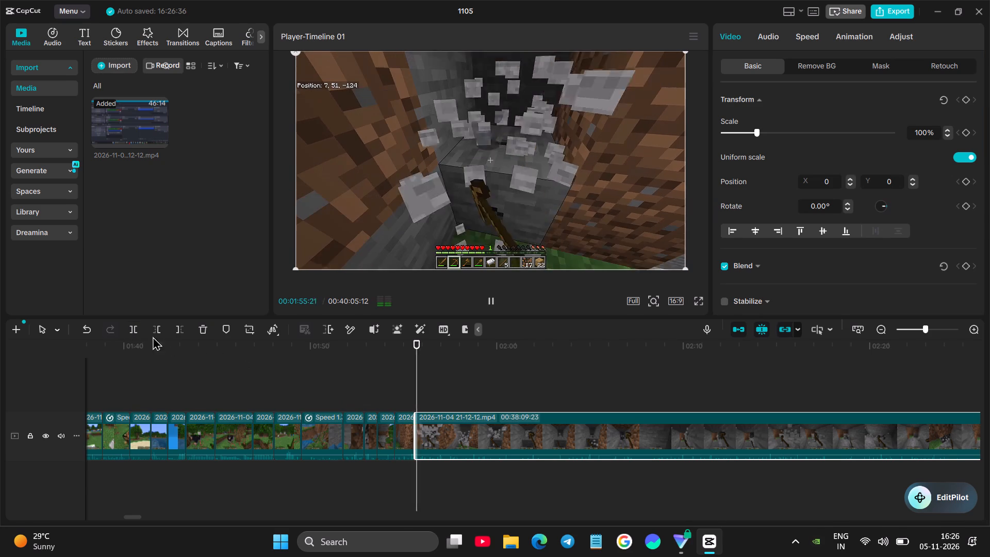
key(space)
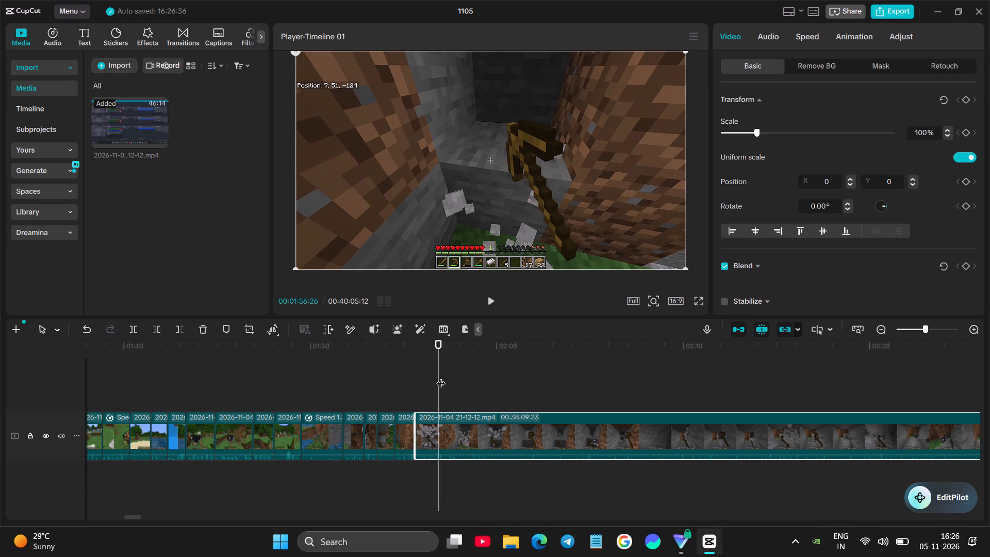
drag(441, 376, 430, 379)
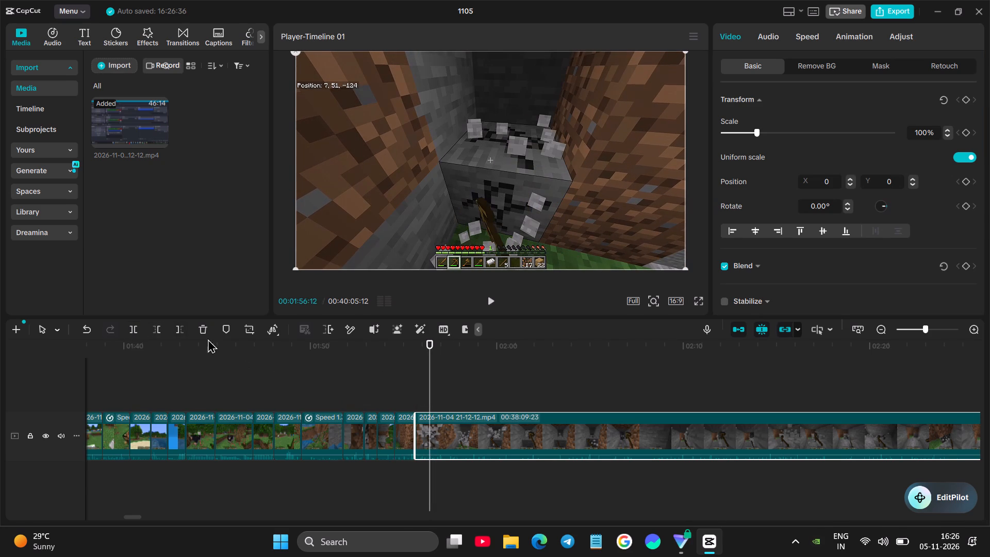
click(159, 328)
Replay the cut, split the last clip as the lower stone block breaks, and trim the remainder's start to leave 00:38:07:02.
click(397, 384)
key(space)
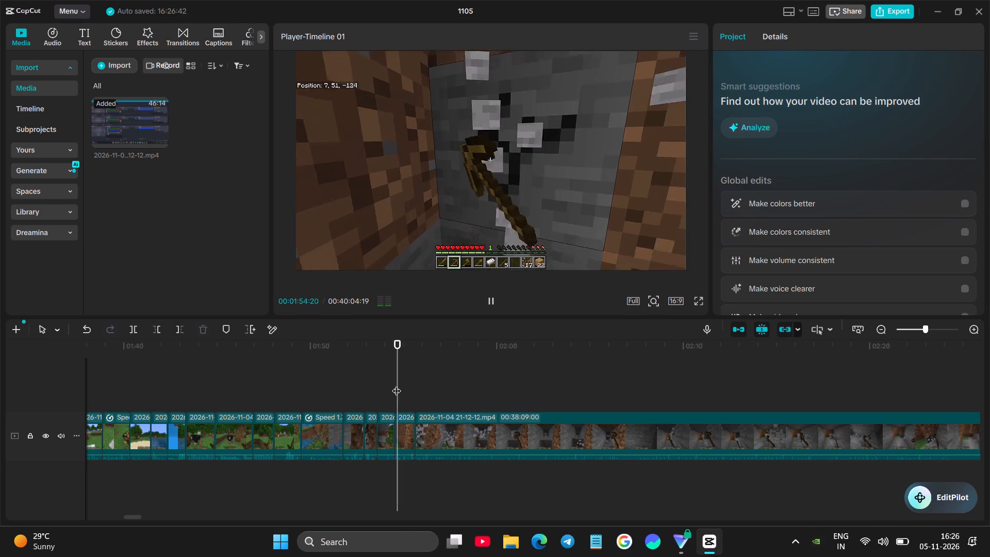
key(space)
key(space)
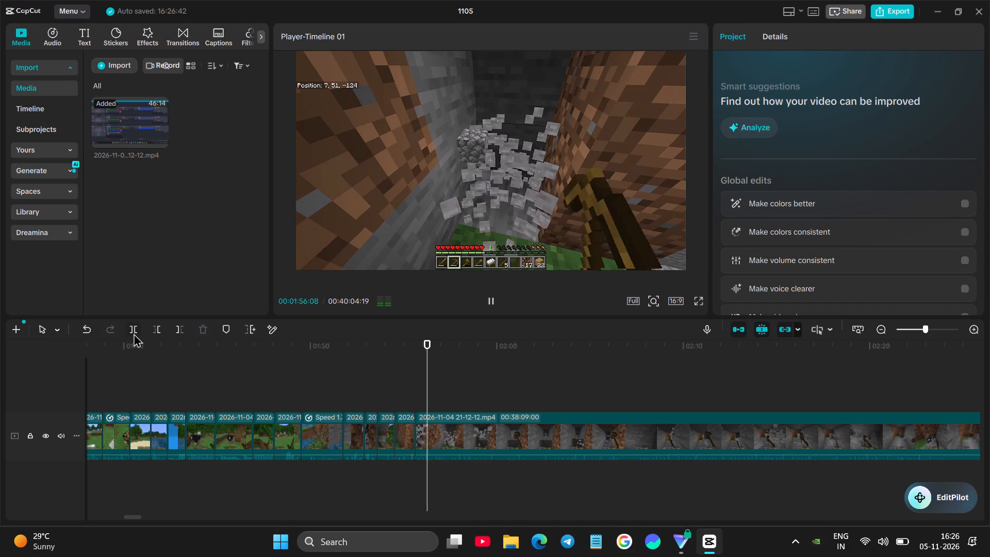
key(space)
click(132, 329)
key(space)
key(space)
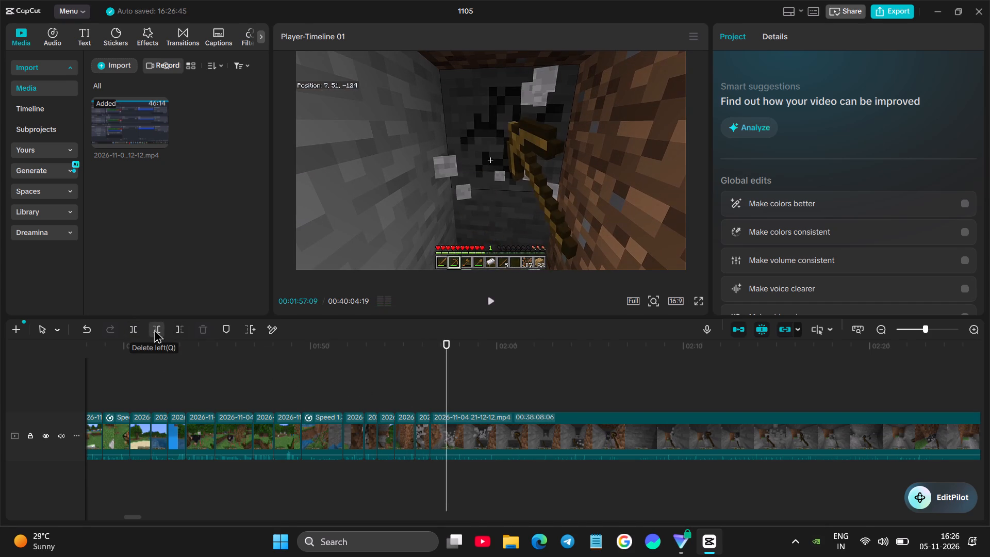
key(space)
key(space)
click(154, 329)
Split the last clip one second in during the tunnel mining and trim the remainder's start to leave 00:38:05:03.
key(space)
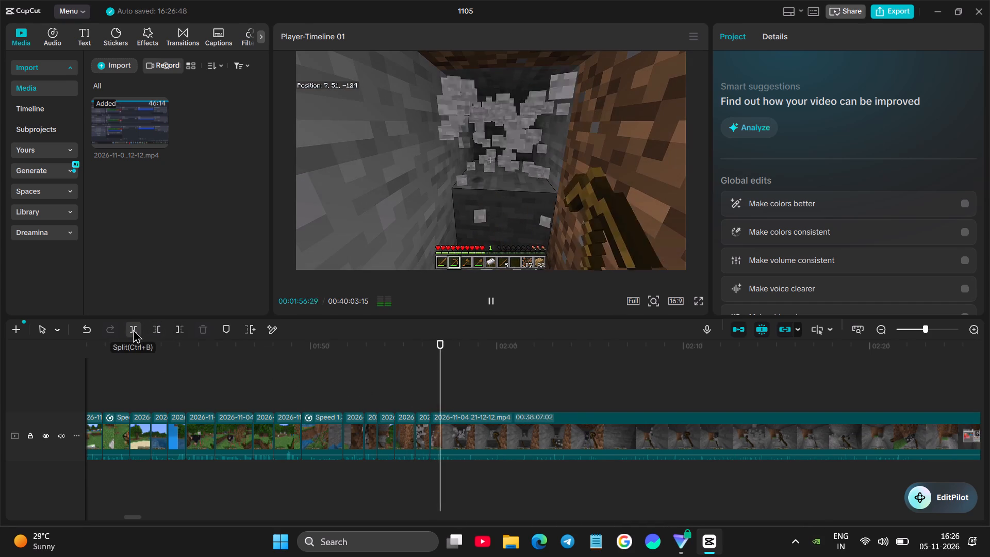
click(133, 329)
key(space)
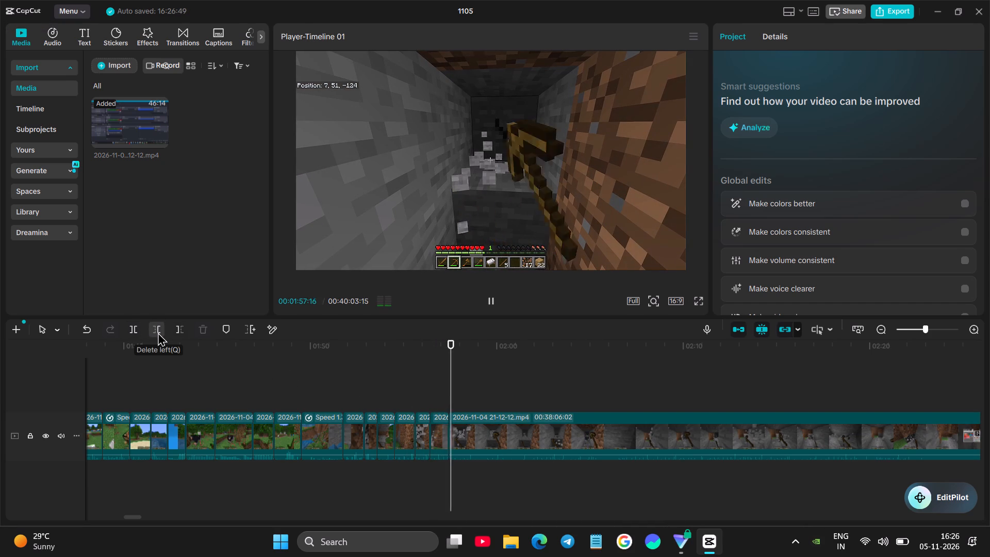
click(158, 332)
Review the recent cuts, play on through the tunnel digging to the side-wall mining, and trim the last clip's start to leave 00:37:56:11.
click(420, 386)
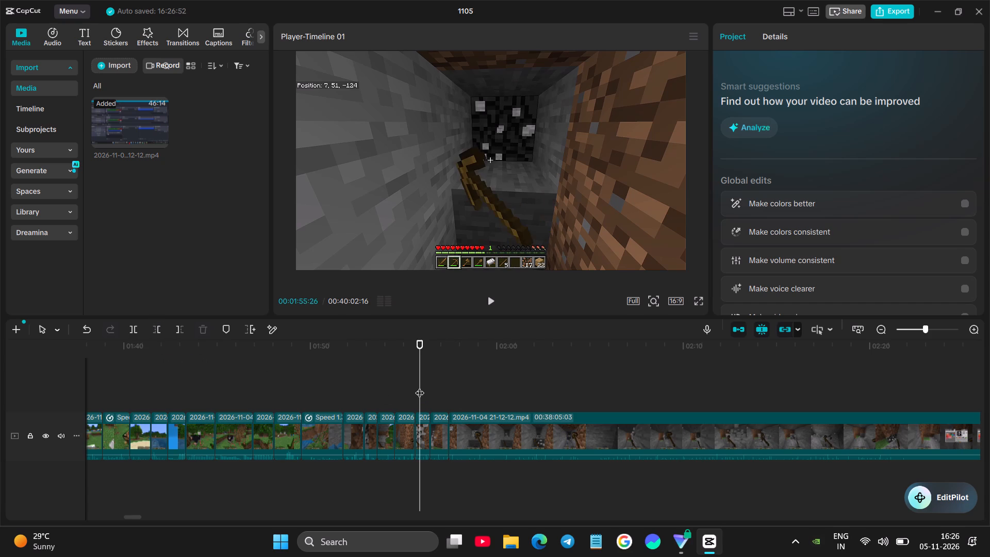
key(space)
key(space)
click(485, 426)
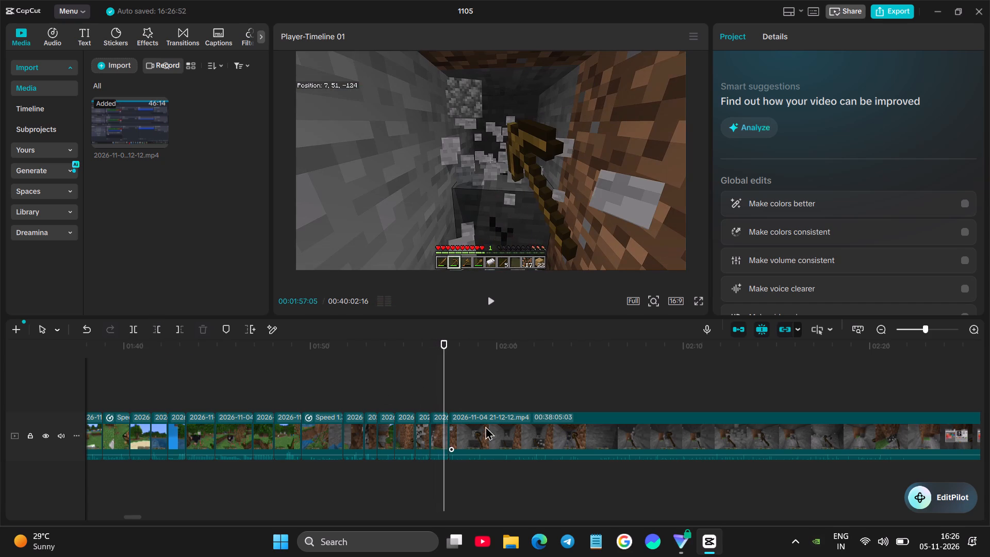
key(space)
key(space)
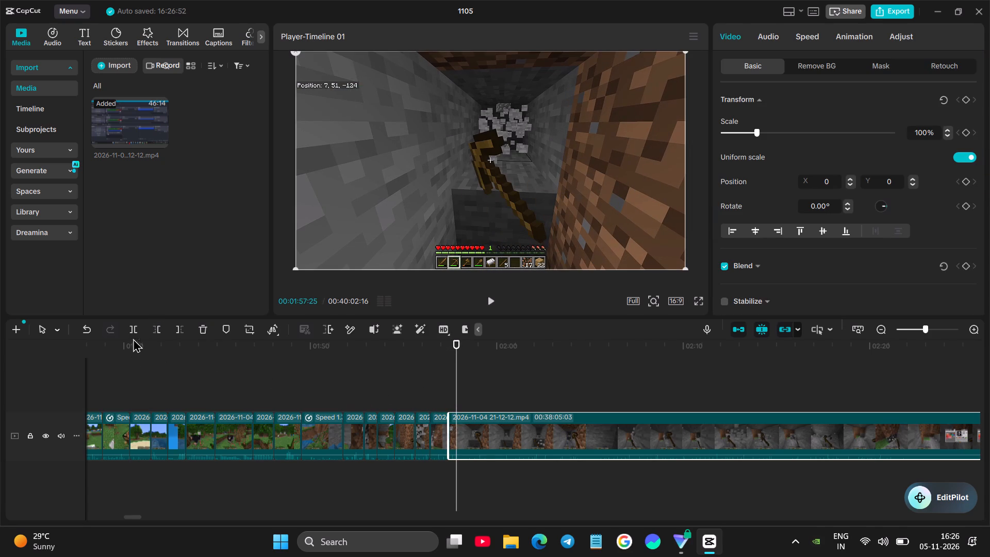
click(446, 393)
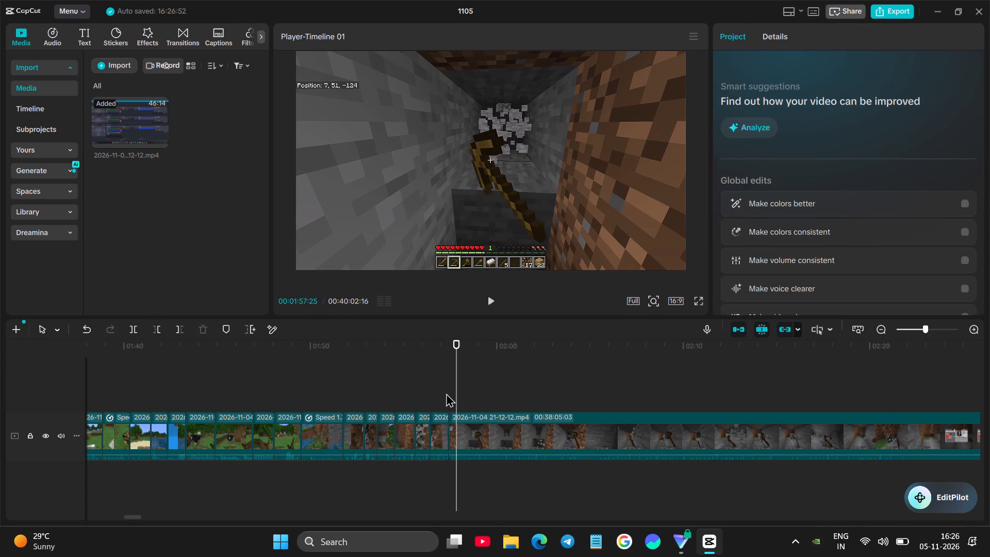
key(space)
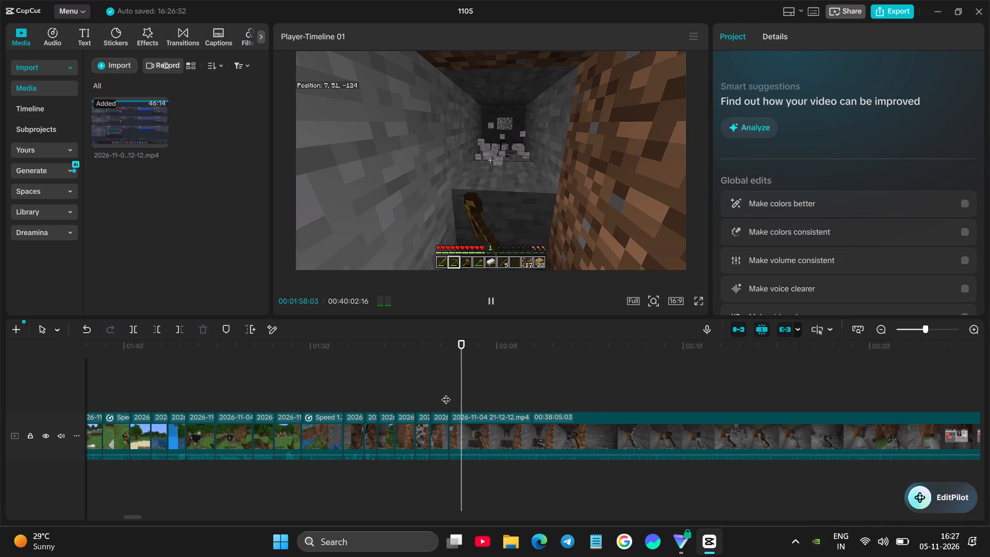
key(space)
click(507, 431)
key(space)
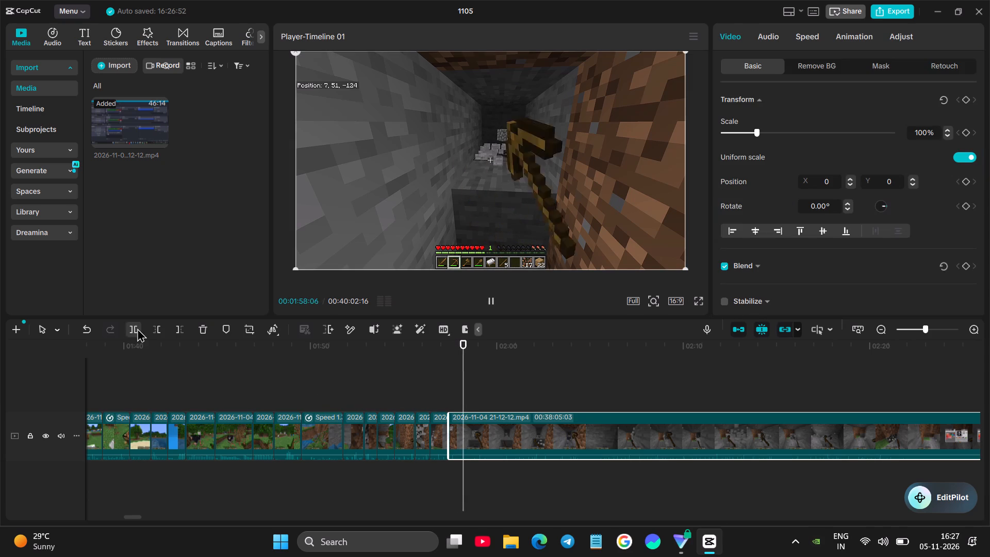
key(space)
key(space)
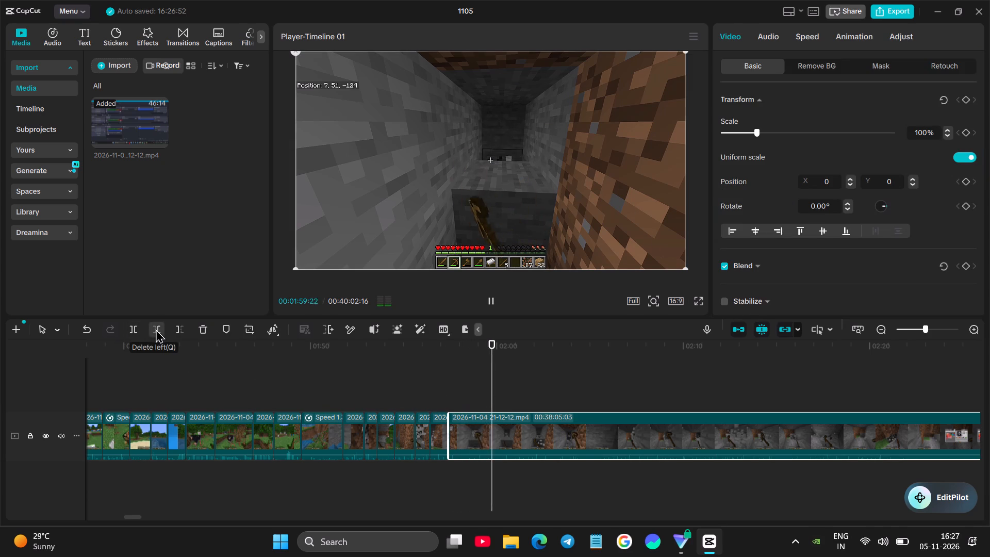
drag(505, 375, 529, 371)
click(529, 371)
drag(529, 371, 544, 372)
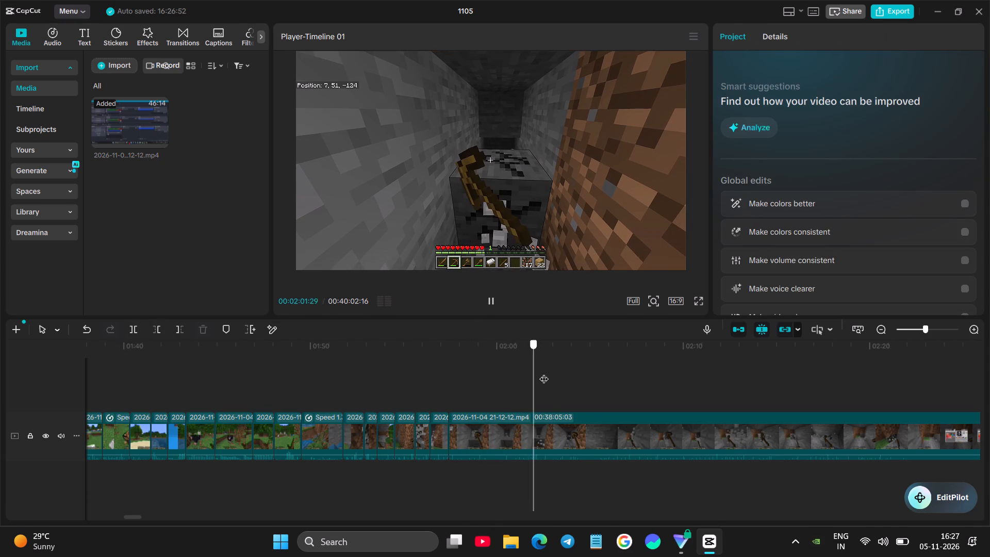
drag(544, 372, 612, 387)
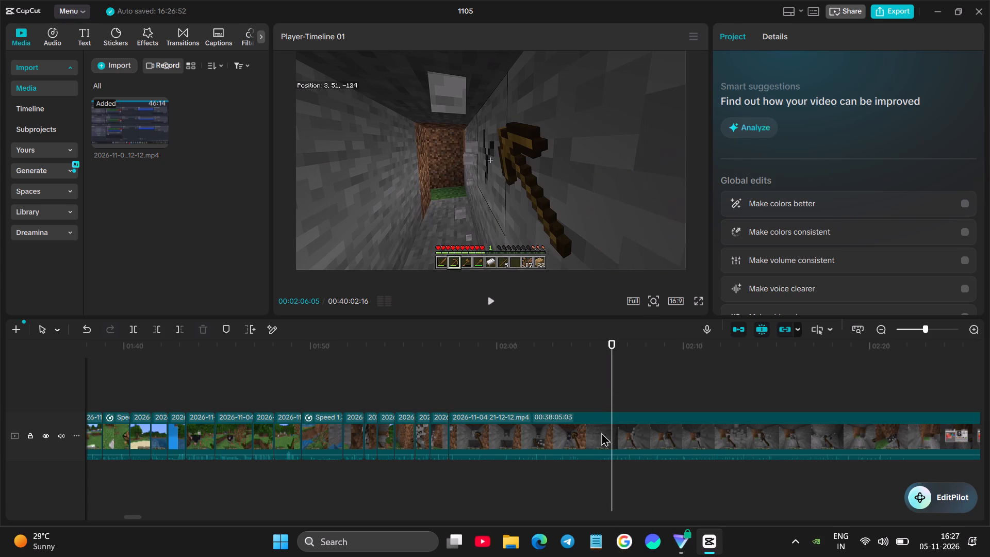
click(599, 440)
click(156, 332)
Replay the new cut and split the last clip just over a second in, as the side-wall block breaks, leaving 00:37:55:00.
click(429, 393)
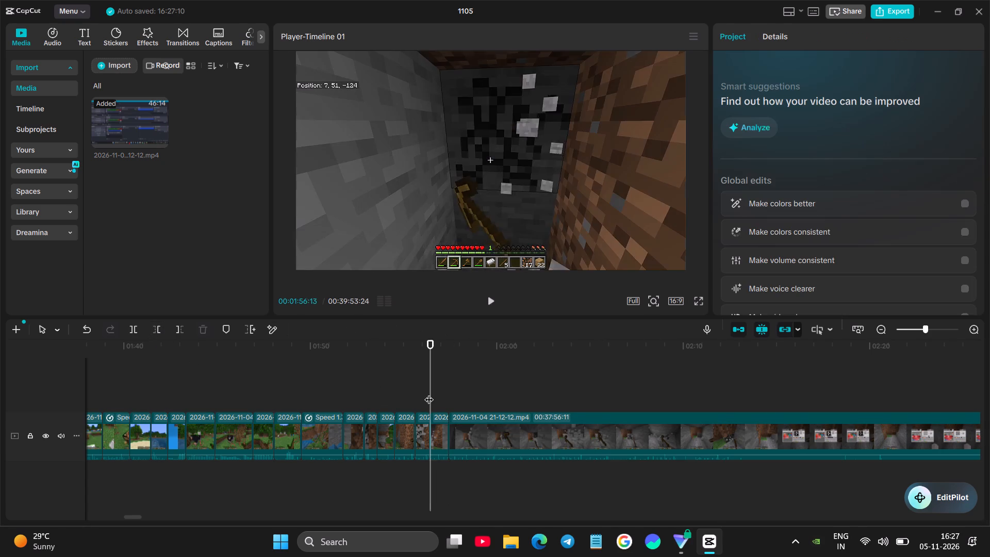
key(space)
key(space)
click(461, 423)
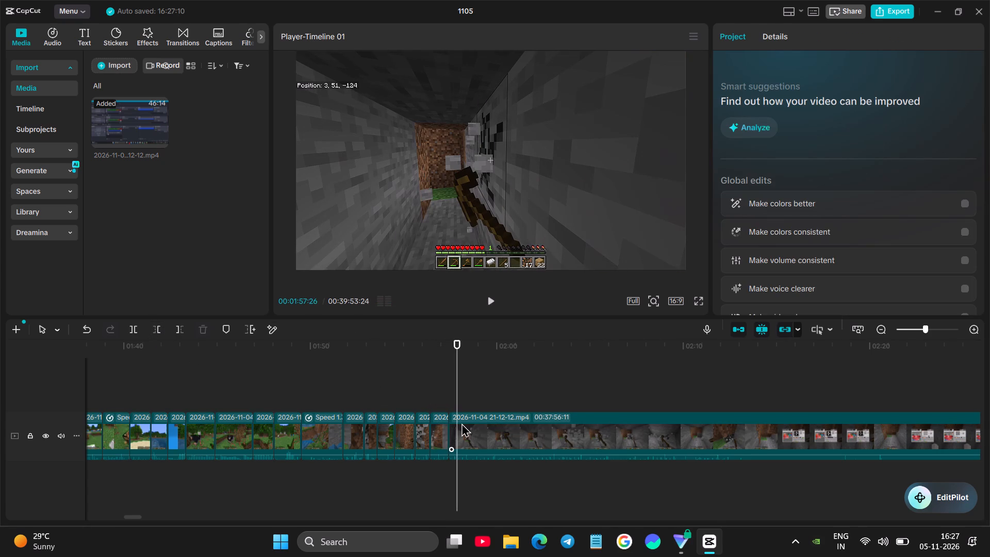
key(space)
key(space)
key(space)
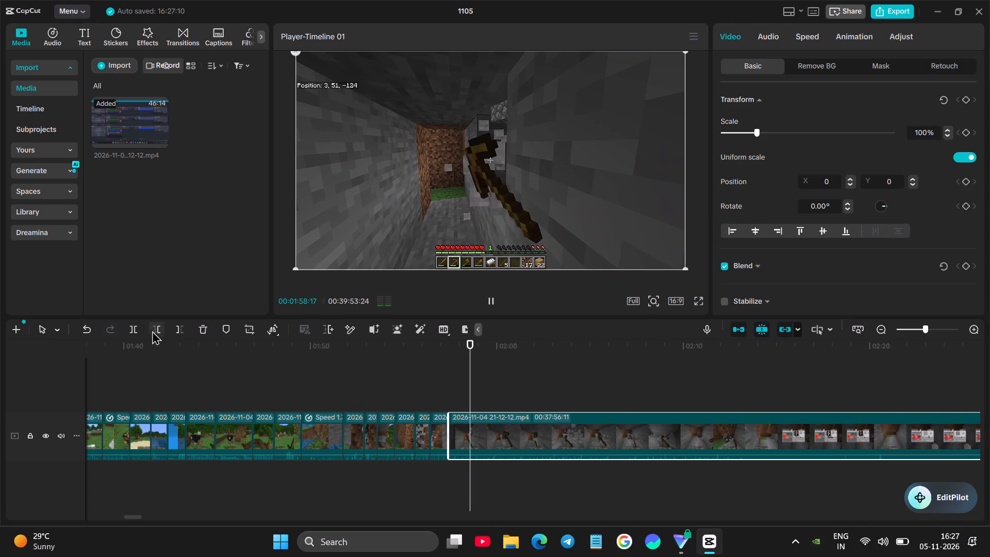
key(space)
click(134, 326)
Play on through the side-wall mining and trim the last clip's start to where the next stone block breaks, leaving 00:37:44:19.
key(space)
drag(166, 333, 161, 332)
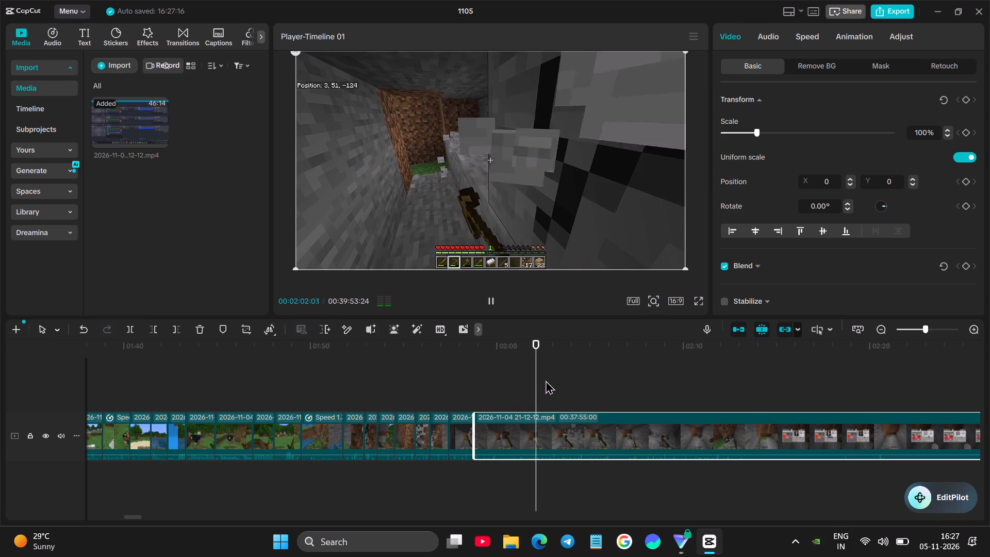
drag(540, 379, 667, 401)
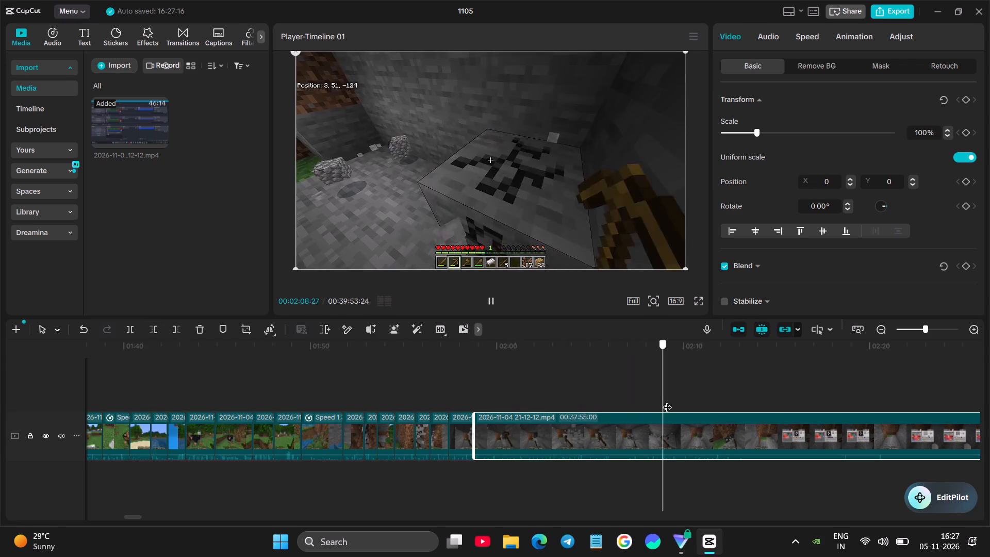
drag(667, 401, 668, 401)
click(657, 443)
click(156, 328)
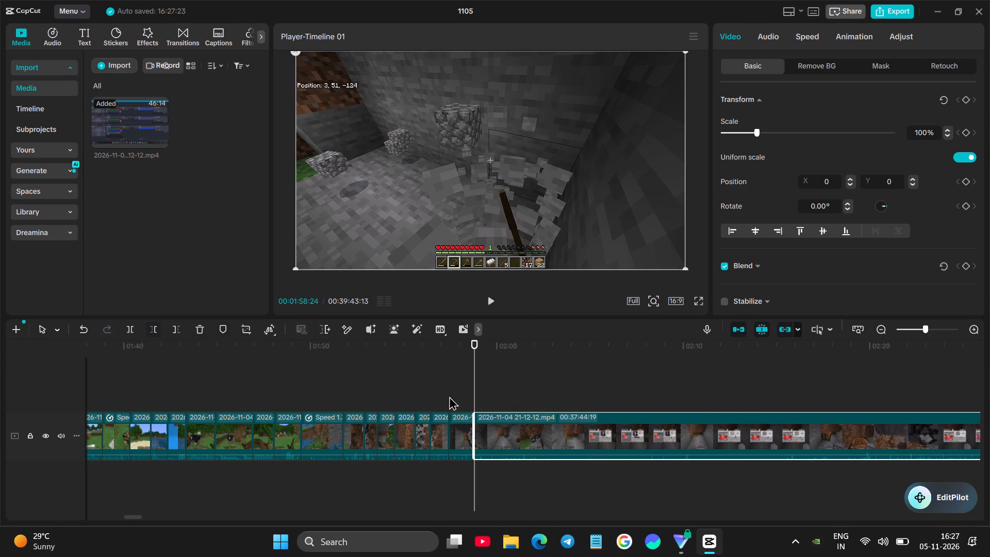
Replay the cut, look past the mining and inventory screen, and trim the last clip's start to the held crafting table, leaving 00:37:33:13.
click(451, 392)
key(space)
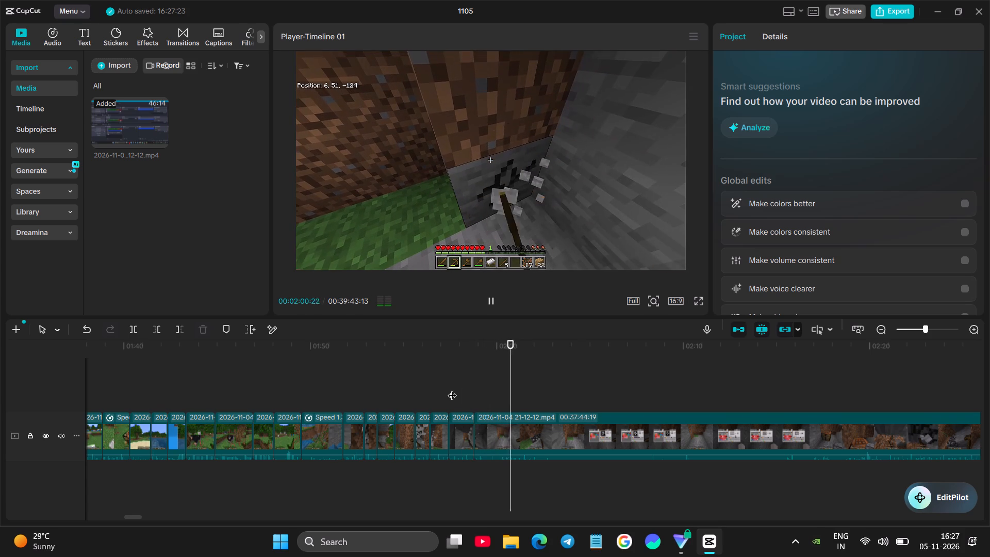
key(space)
key(space)
click(542, 391)
drag(542, 391, 612, 394)
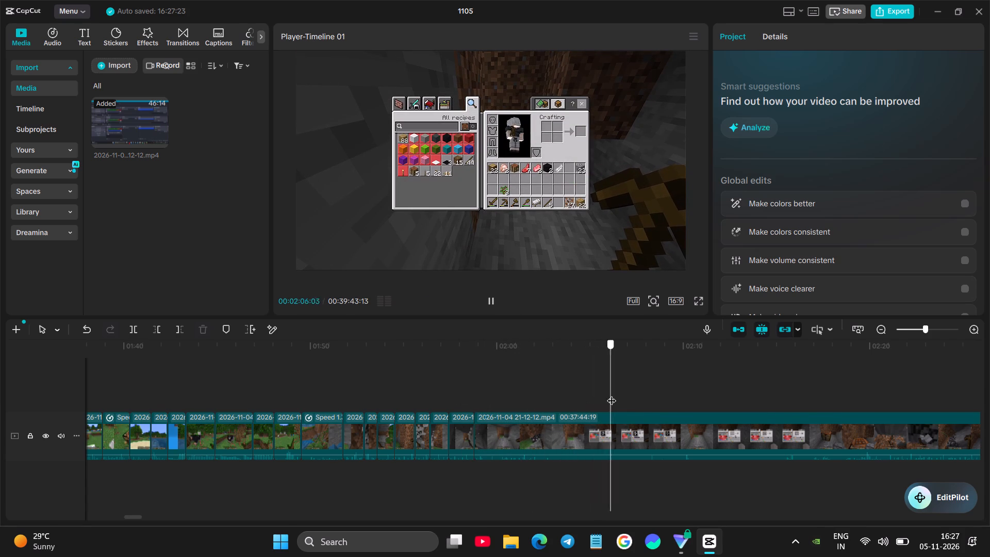
drag(612, 394, 650, 392)
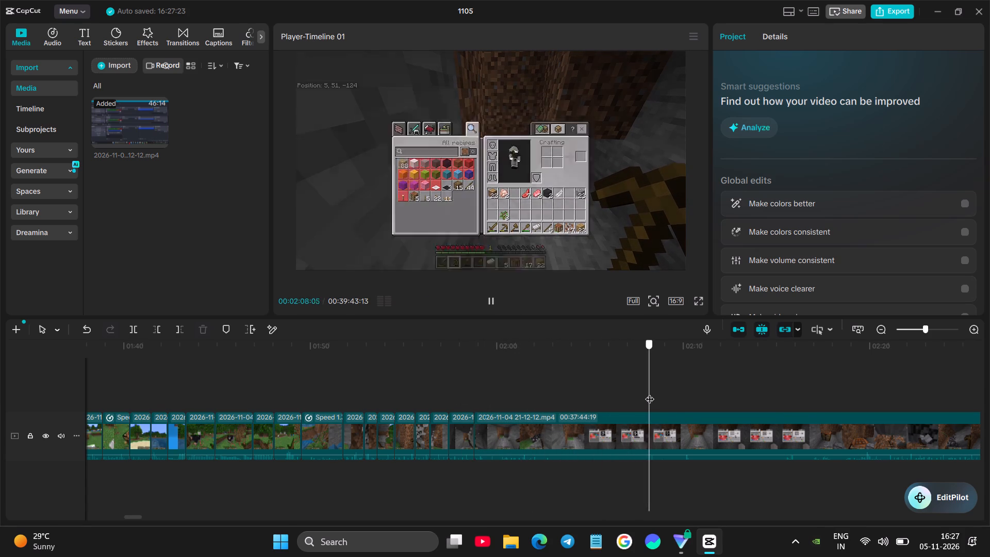
drag(650, 392, 683, 388)
click(668, 429)
click(158, 330)
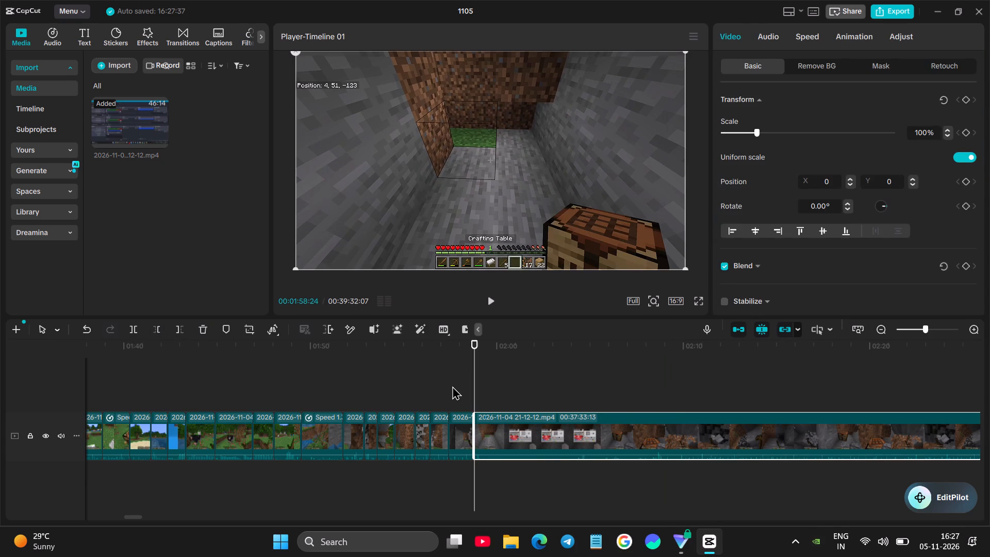
Replay the crafting table placement and extend the last clip's start slightly earlier, bringing its length to 00:37:33:24.
click(452, 386)
key(space)
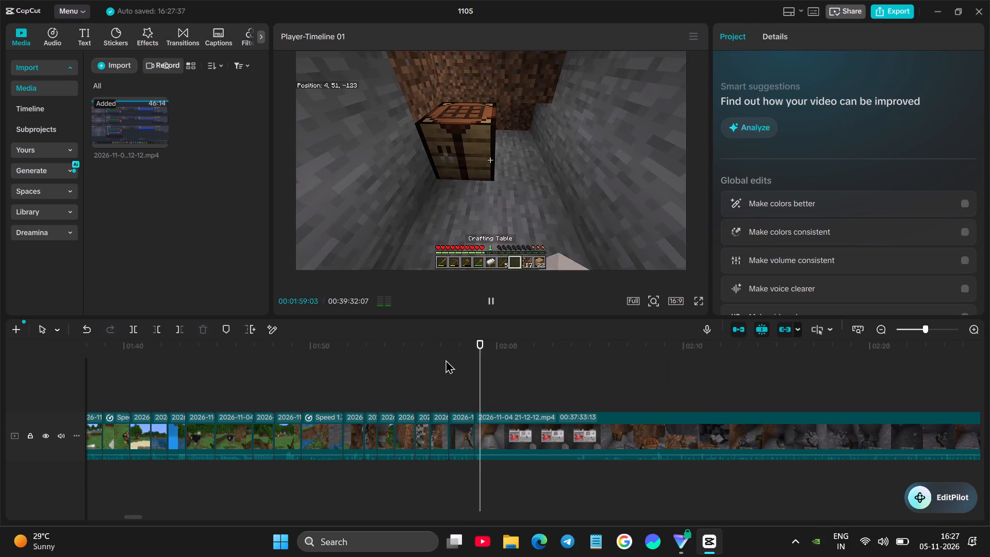
key(space)
click(502, 418)
click(470, 418)
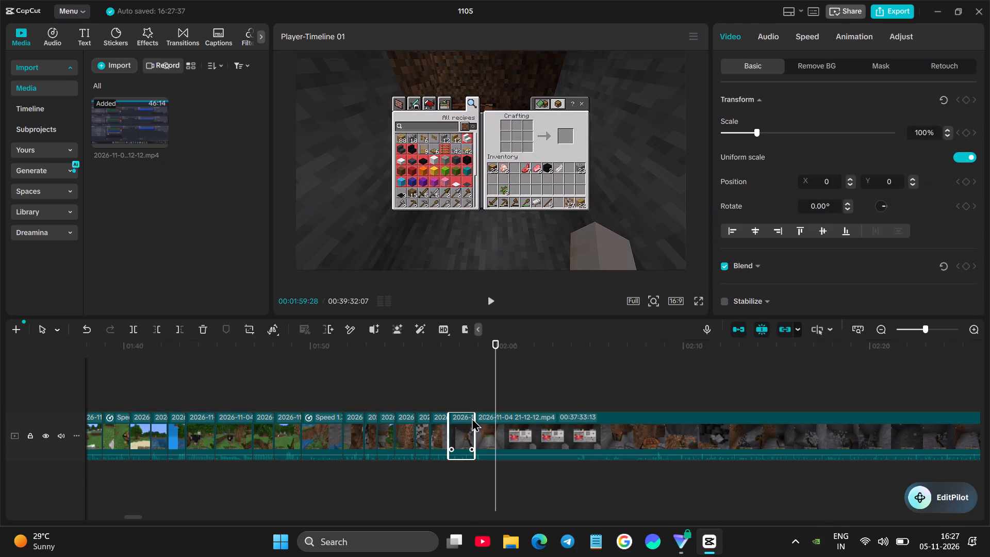
click(476, 419)
click(484, 421)
drag(473, 419, 468, 419)
click(465, 394)
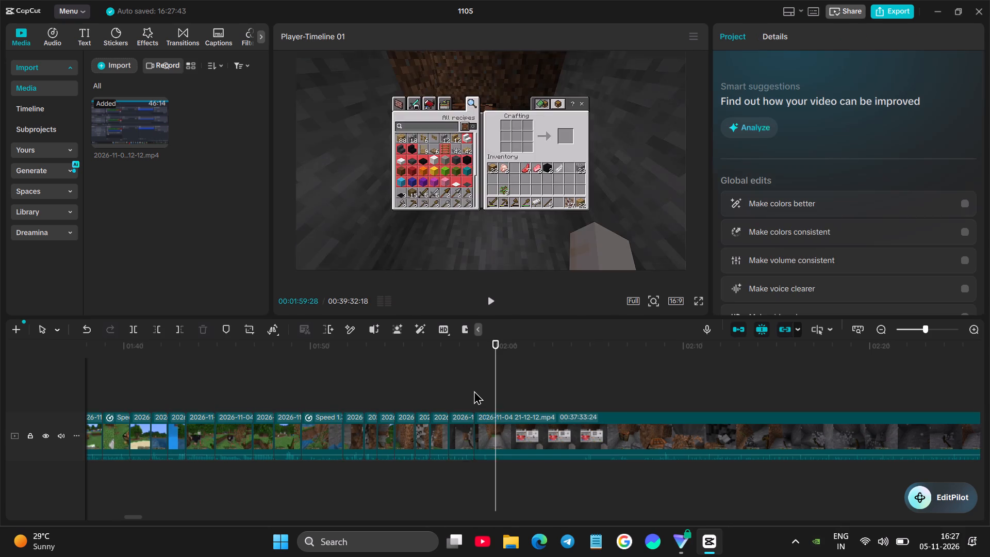
Split the last clip just after the crafting table's screen opens, leaving a remainder of 00:37:32:08.
key(space)
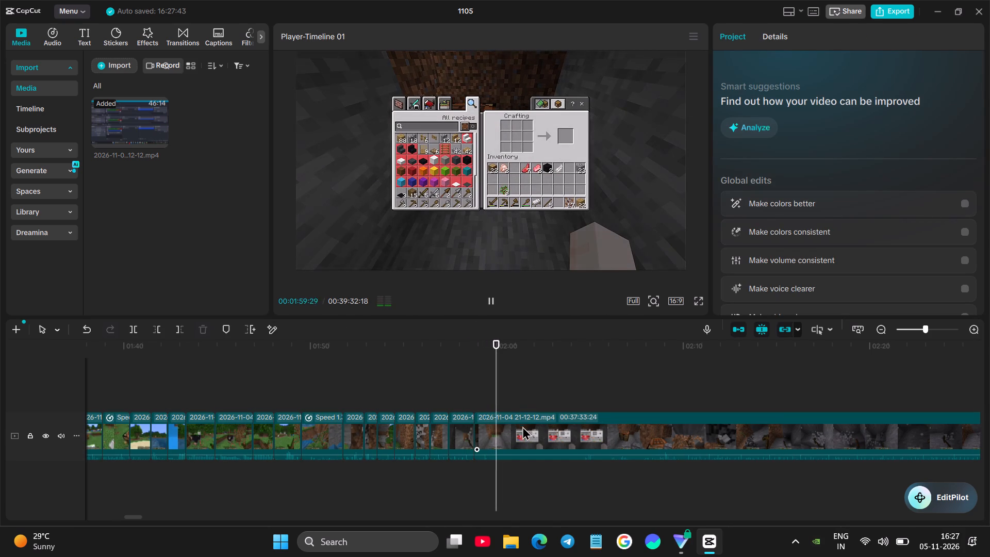
key(space)
click(520, 428)
click(125, 327)
click(131, 329)
Play through the furnace crafting and split the last clip once the furnace is in the inventory at 00:02:04:14, leaving 00:37:28:04.
key(space)
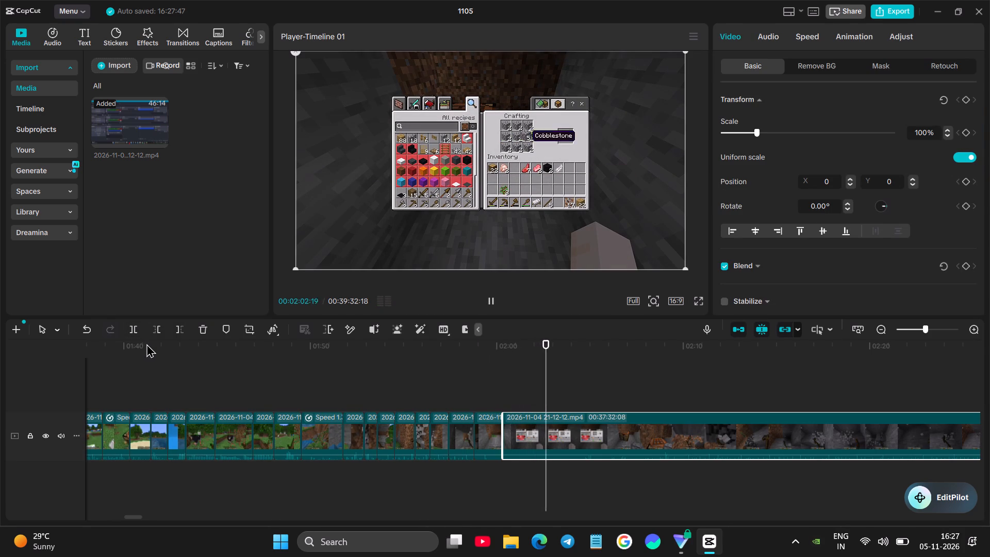
key(space)
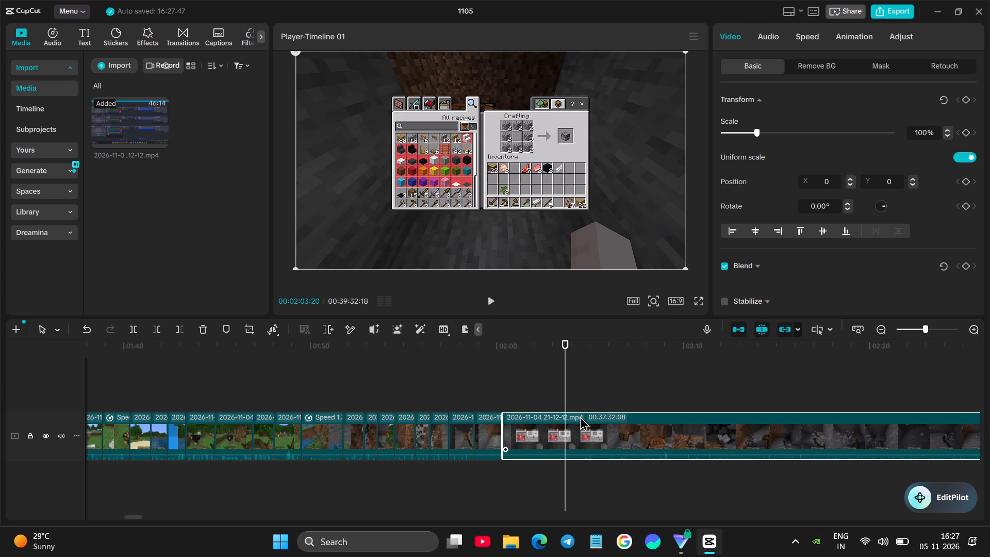
key(space)
key(space)
key(space)
key(space)
click(572, 427)
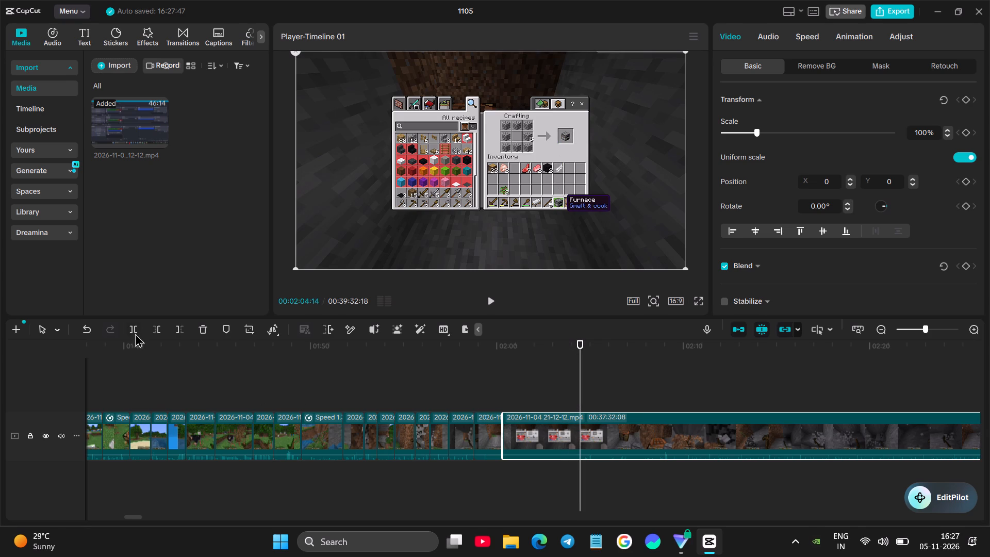
click(135, 331)
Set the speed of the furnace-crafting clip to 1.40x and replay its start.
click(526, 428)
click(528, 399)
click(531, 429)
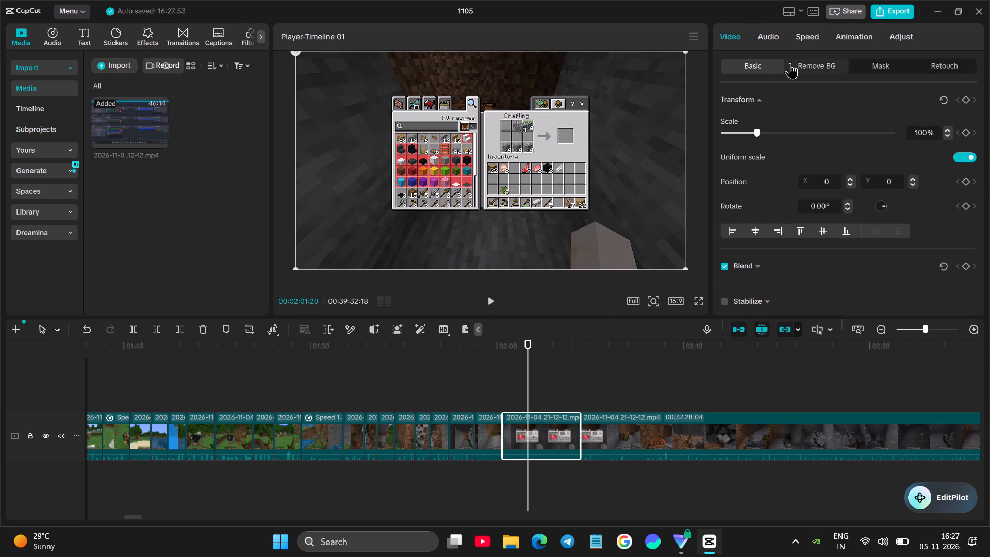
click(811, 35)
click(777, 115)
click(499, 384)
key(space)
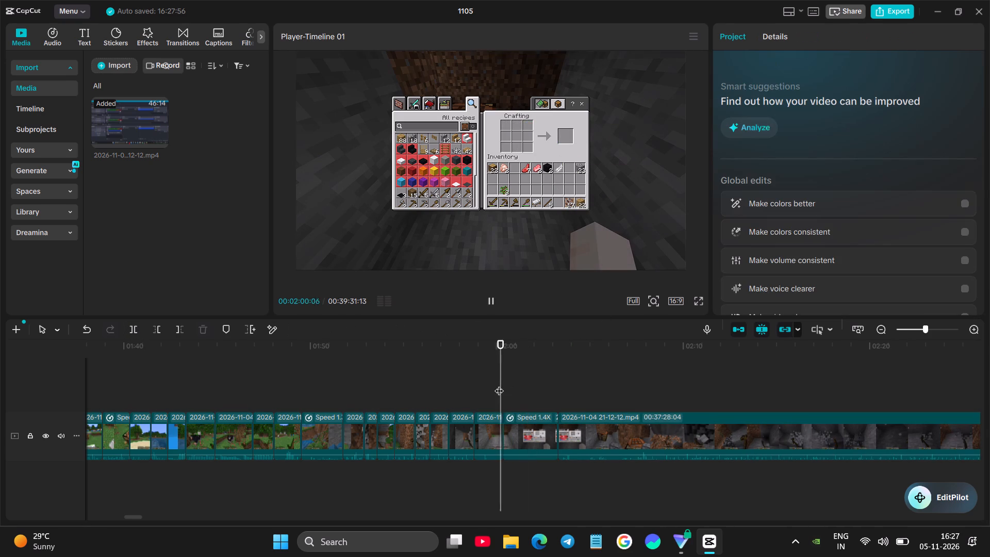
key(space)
Set the speed of the furnace-crafting clip to about 1.8x and replay it.
click(513, 439)
click(802, 43)
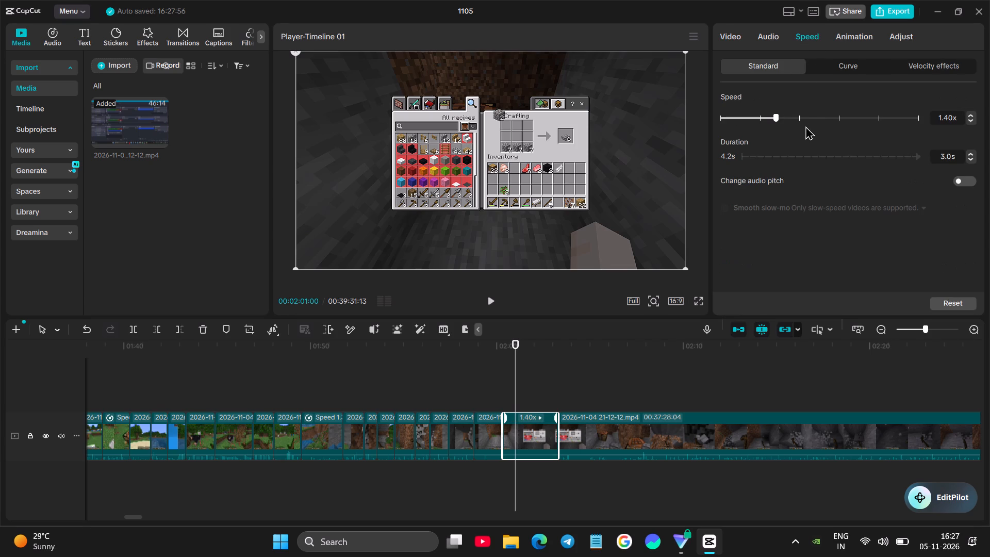
click(791, 120)
click(497, 373)
key(space)
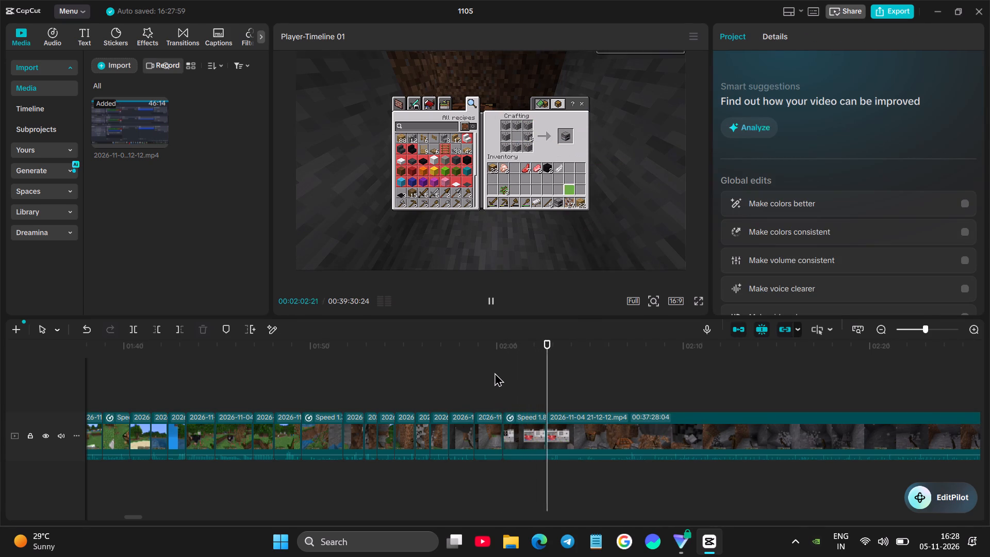
key(space)
click(516, 393)
click(521, 417)
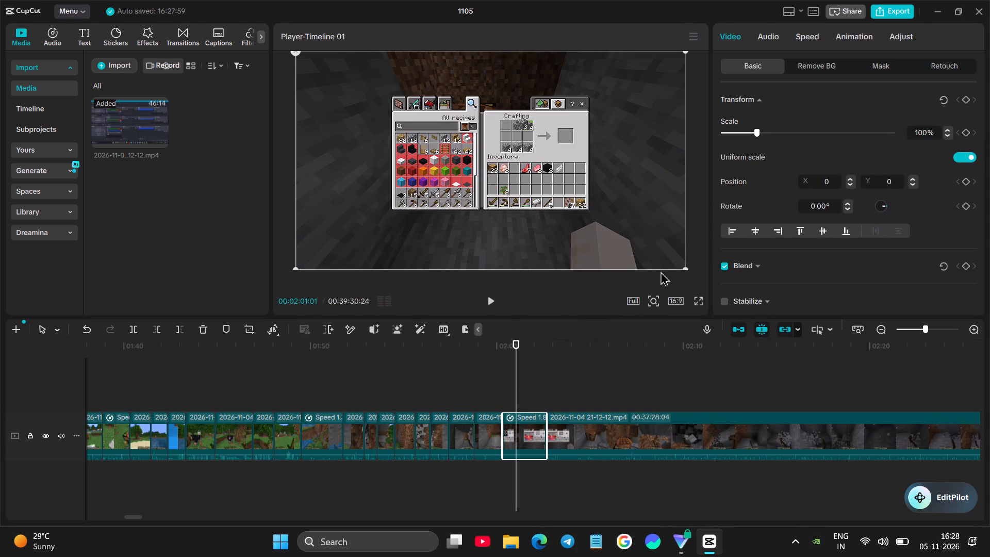
scroll(731, 242, down, 1)
Look ahead past the digging and stone mining to the stone pickaxe crafting, and trim the last clip's start there to leave 00:36:51:13.
click(551, 387)
key(space)
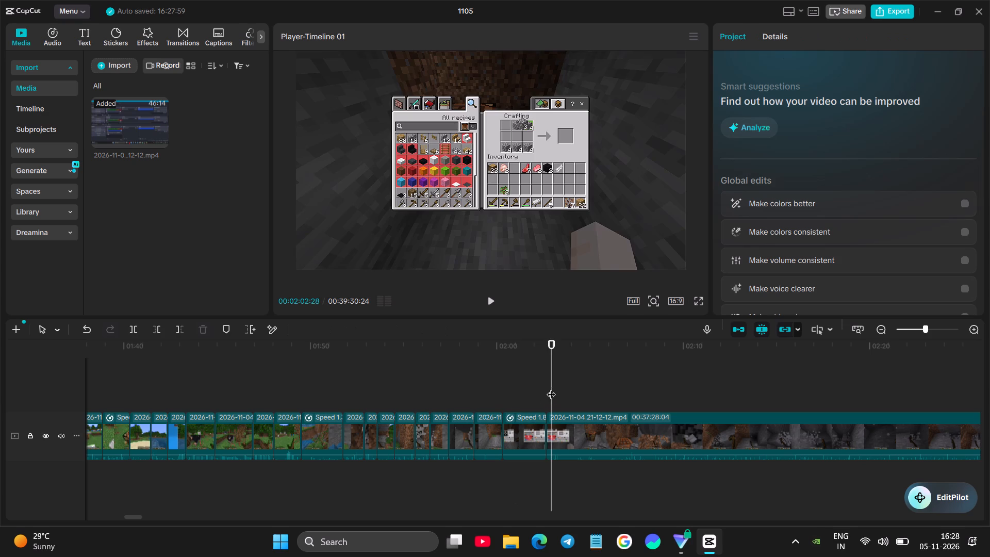
click(567, 431)
key(space)
key(space)
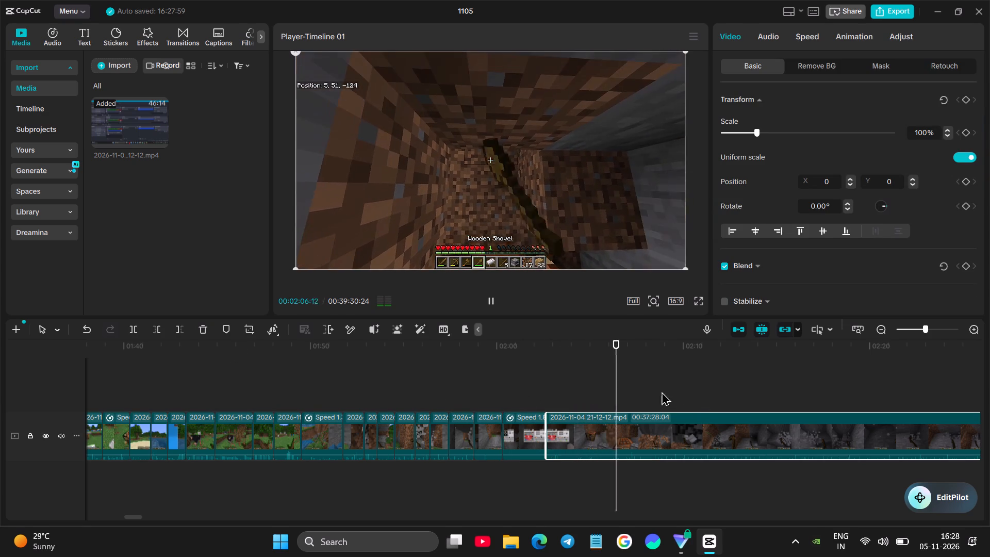
click(631, 382)
drag(631, 382, 727, 388)
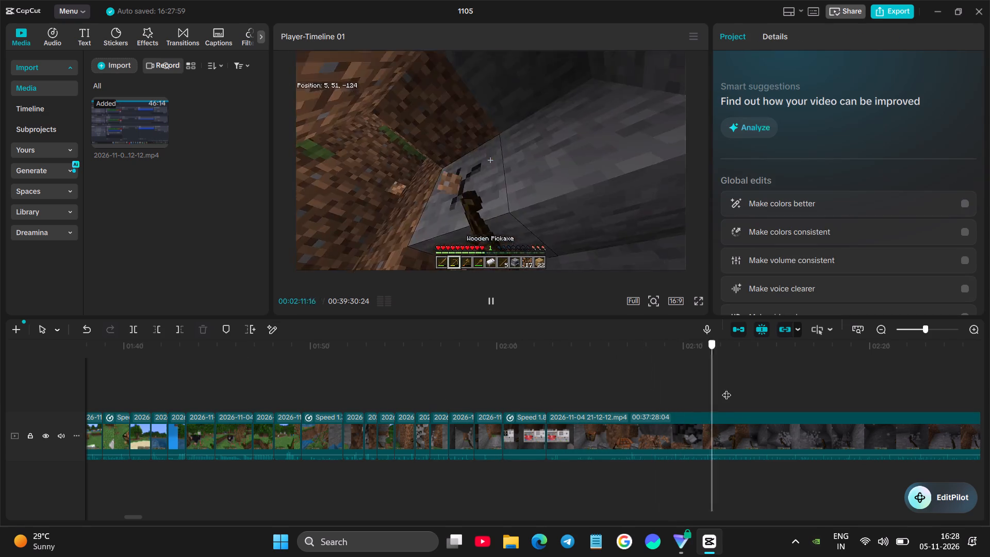
drag(727, 388, 923, 406)
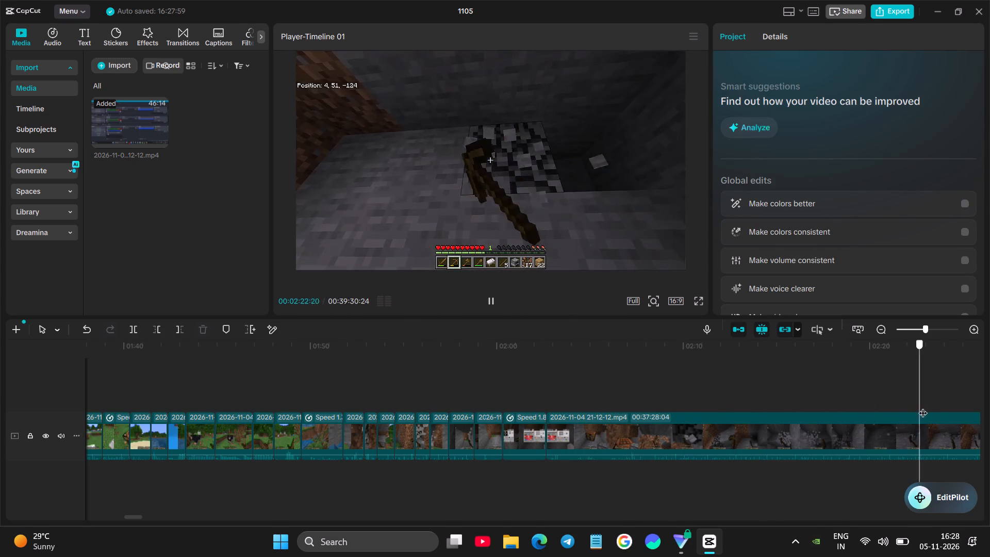
drag(923, 406, 813, 408)
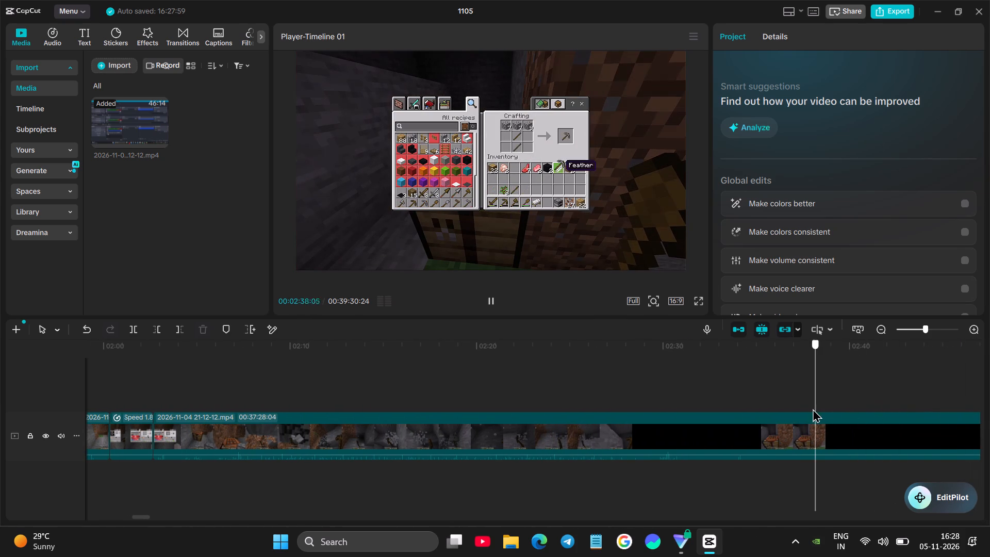
drag(813, 408, 888, 380)
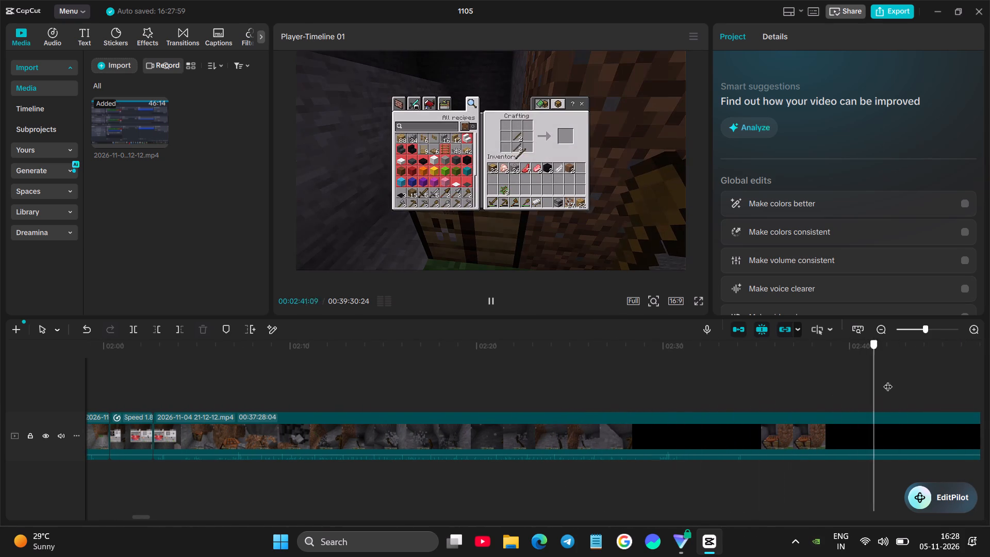
drag(888, 380, 775, 346)
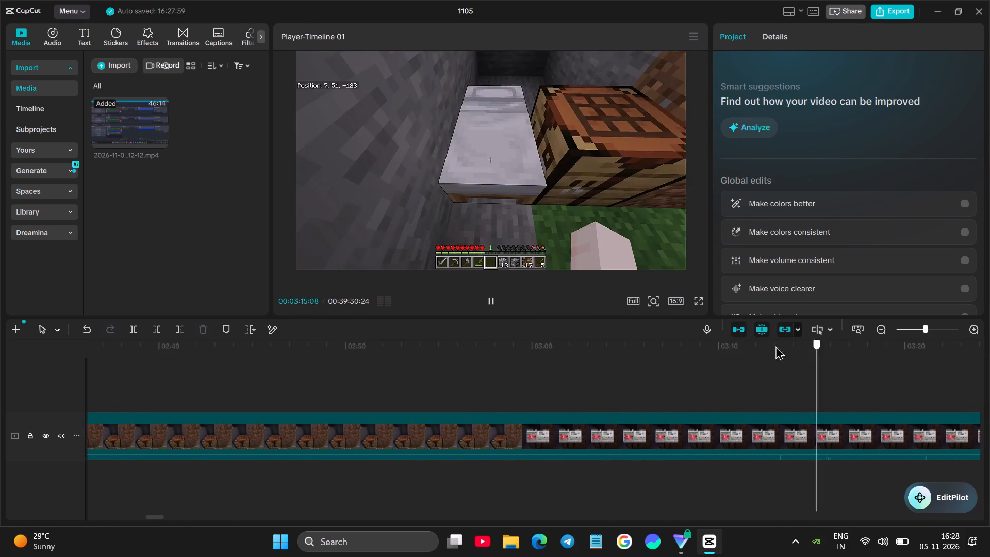
drag(775, 346, 753, 333)
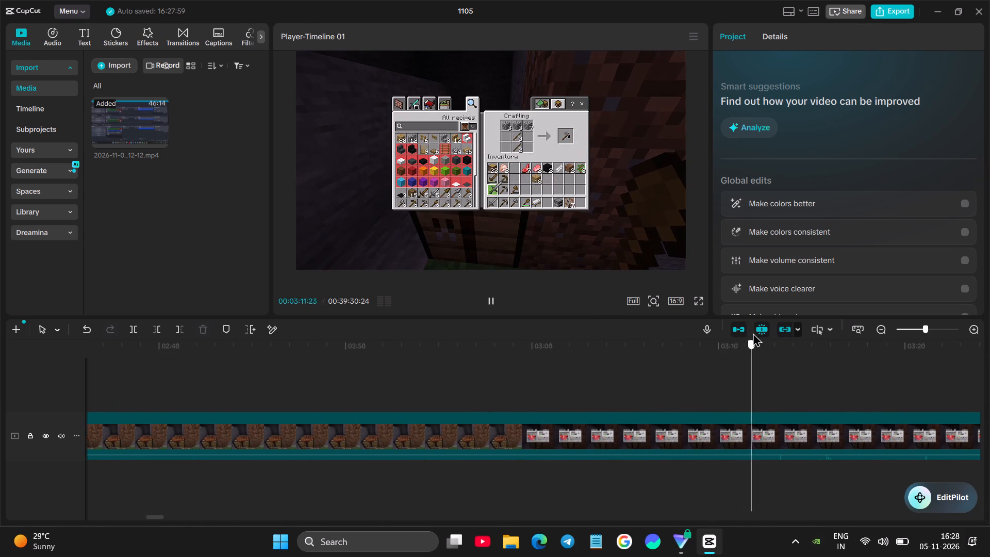
drag(753, 333, 466, 358)
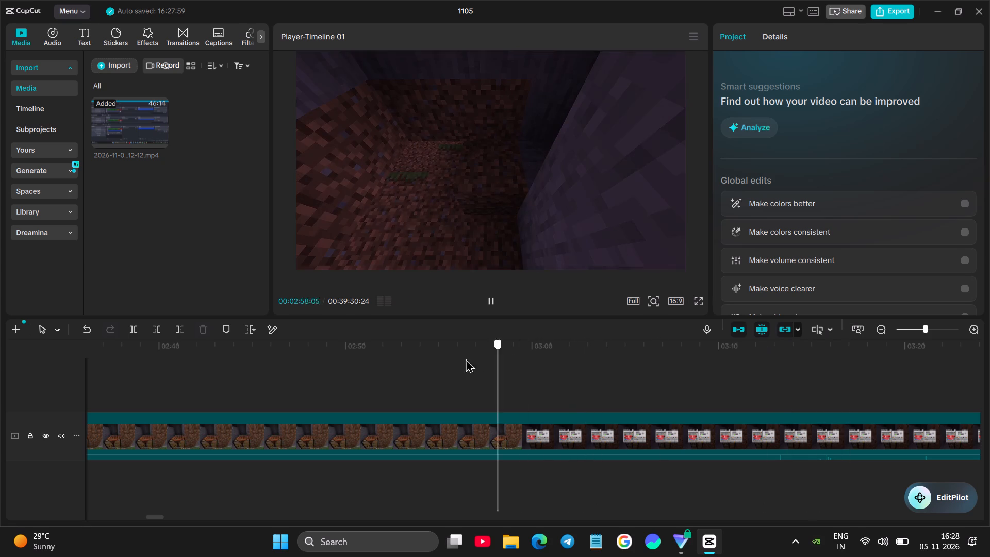
drag(466, 358, 214, 361)
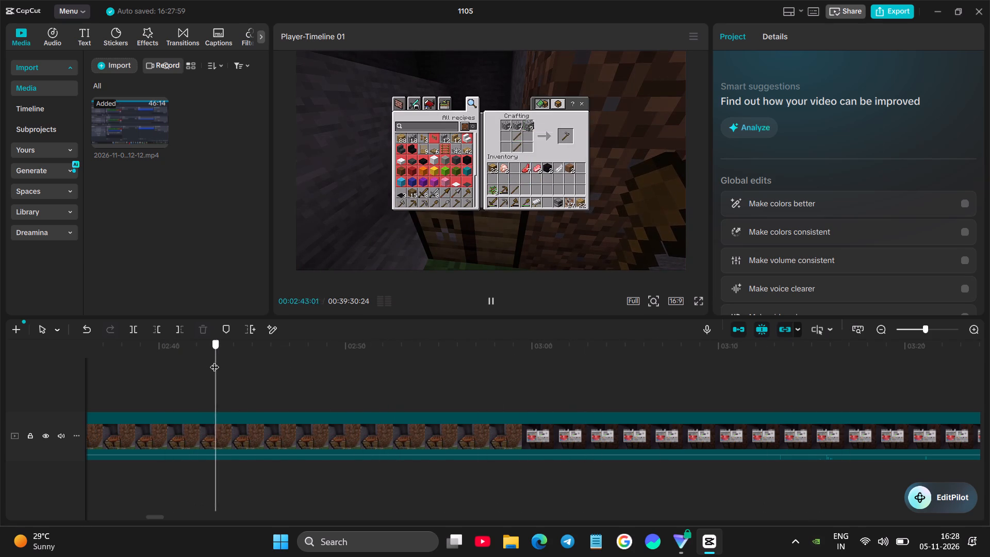
drag(214, 361, 280, 367)
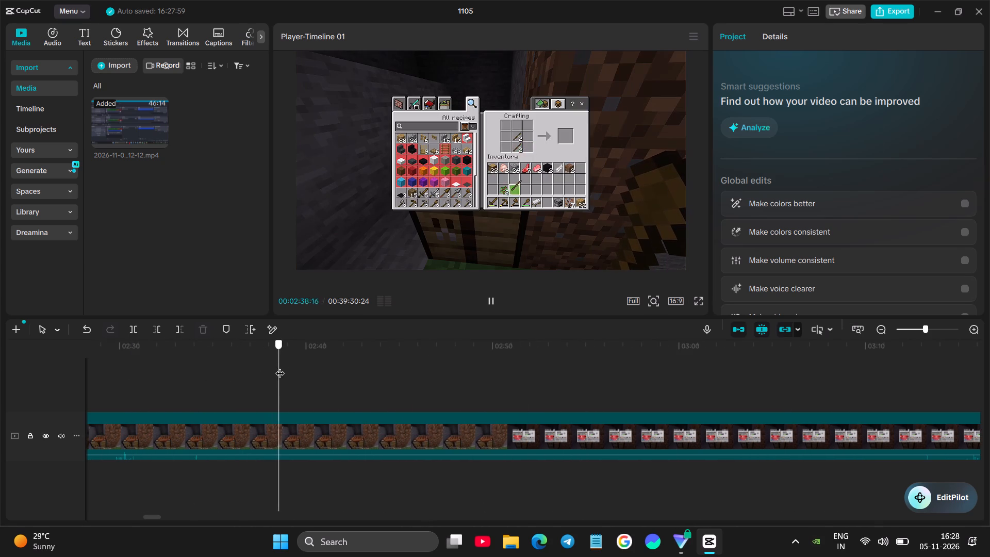
drag(280, 367, 294, 365)
click(273, 423)
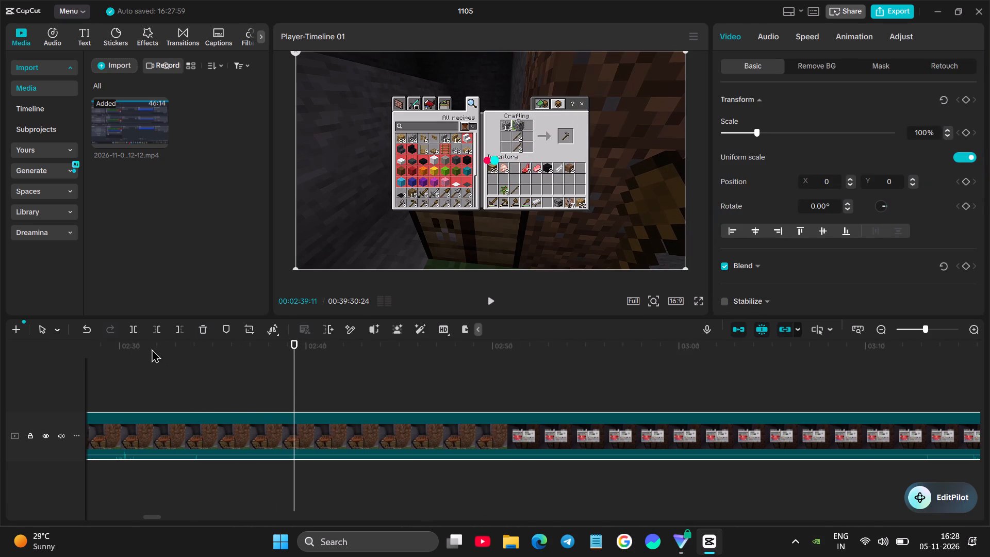
click(161, 332)
Play the stone pickaxe crafting and split the last clip once the pickaxe is in the inventory, leaving 00:36:50:04.
scroll(283, 378, right, 1)
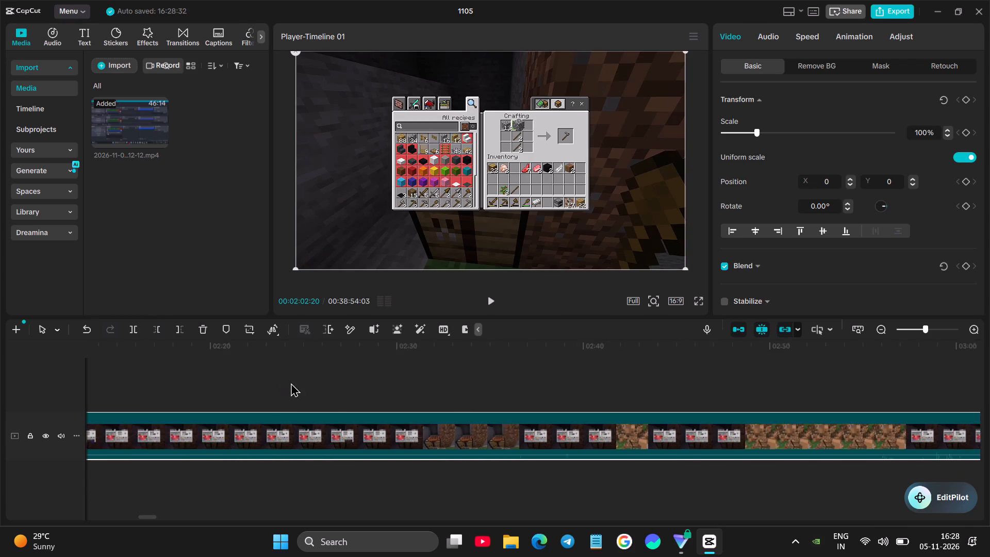
scroll(291, 383, right, 2)
click(315, 389)
key(space)
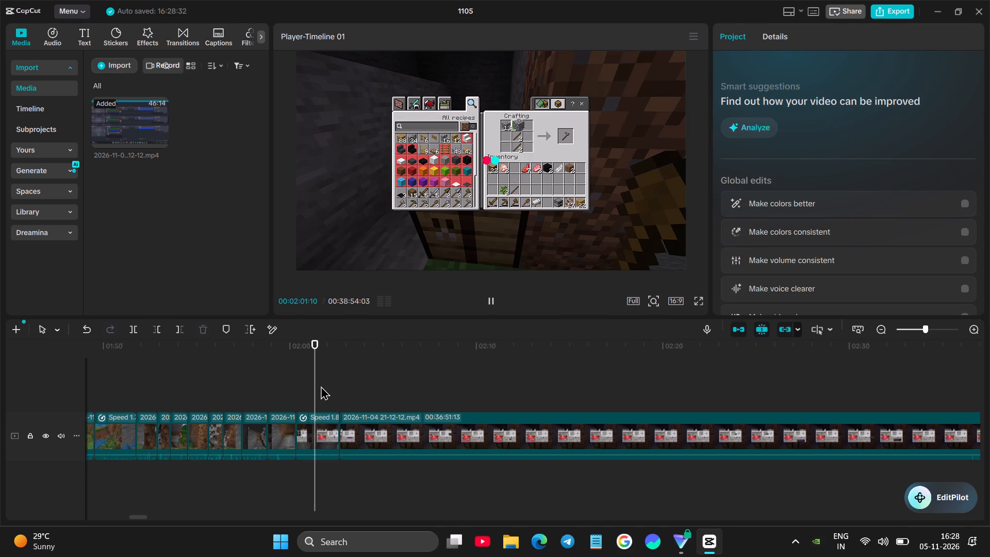
key(space)
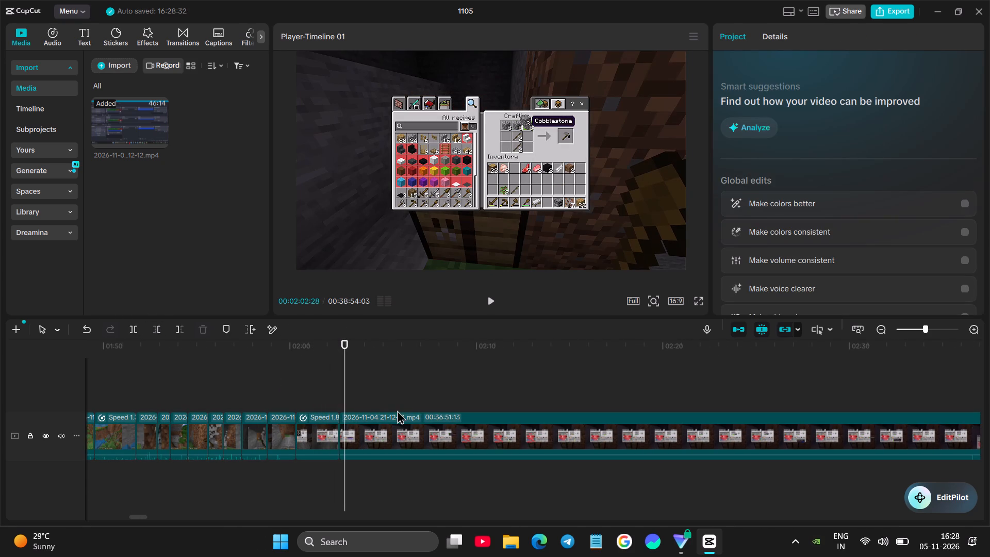
click(381, 432)
key(space)
key(space)
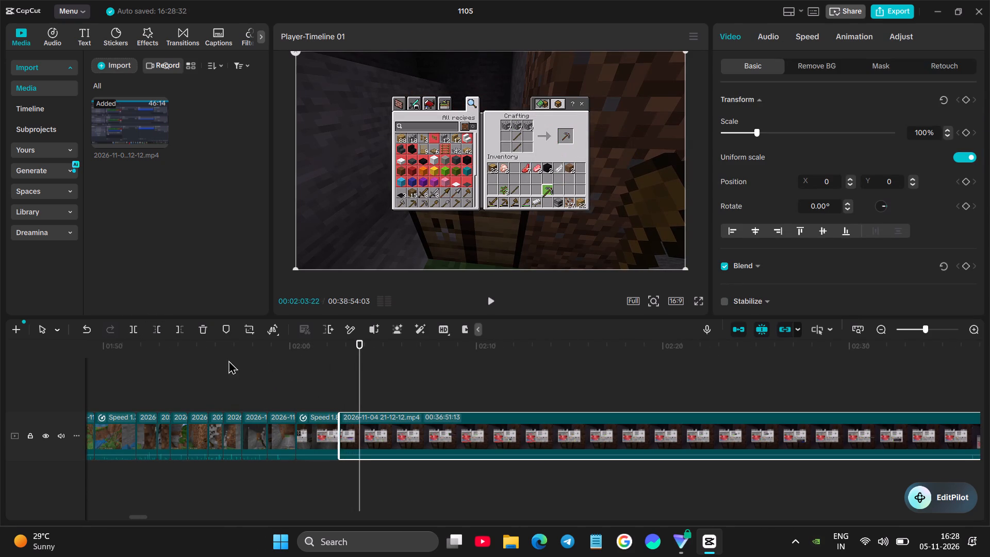
key(space)
key(space)
click(137, 331)
Play on to the finished stone axe recipe at 00:02:06:28 and trim the last clip's start there, leaving 00:36:47:05.
key(space)
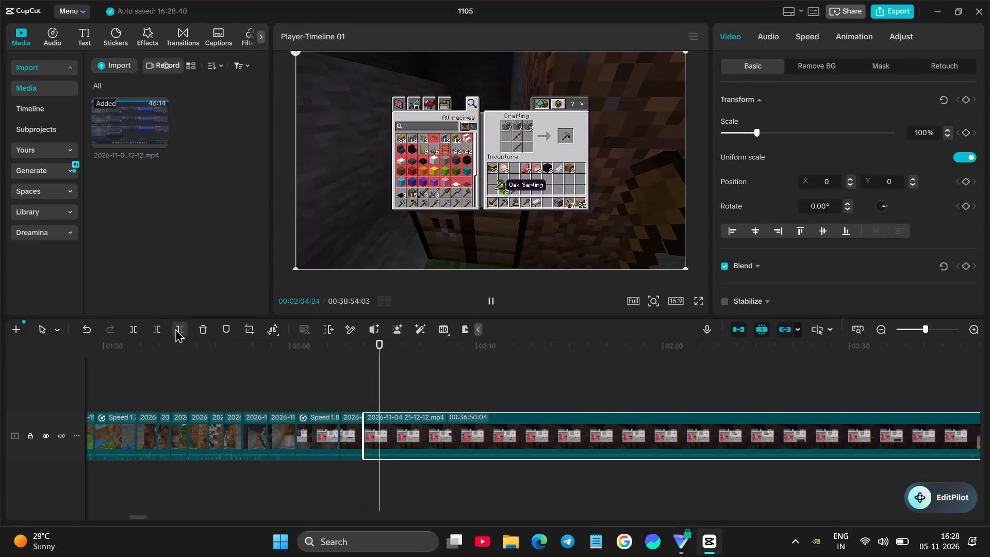
key(space)
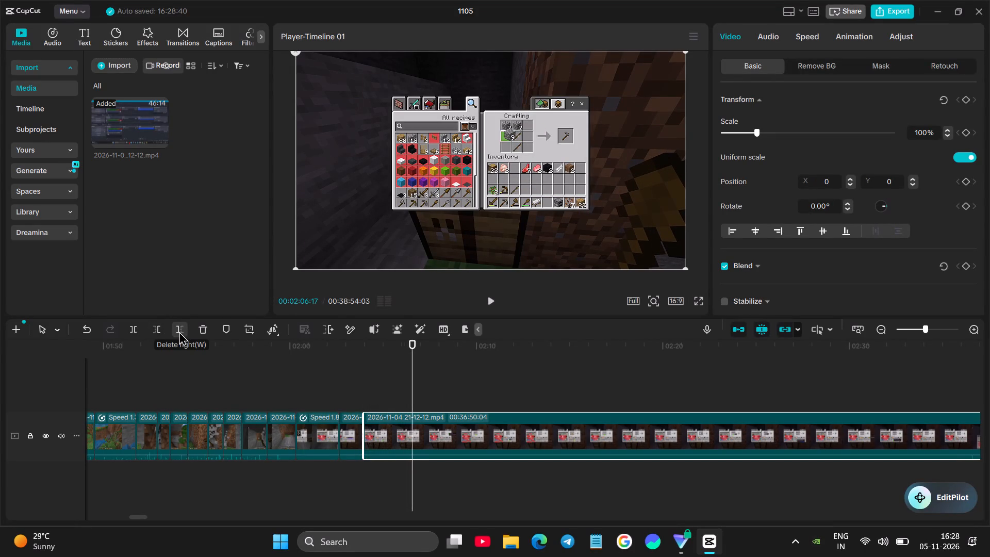
key(space)
key(space)
click(179, 331)
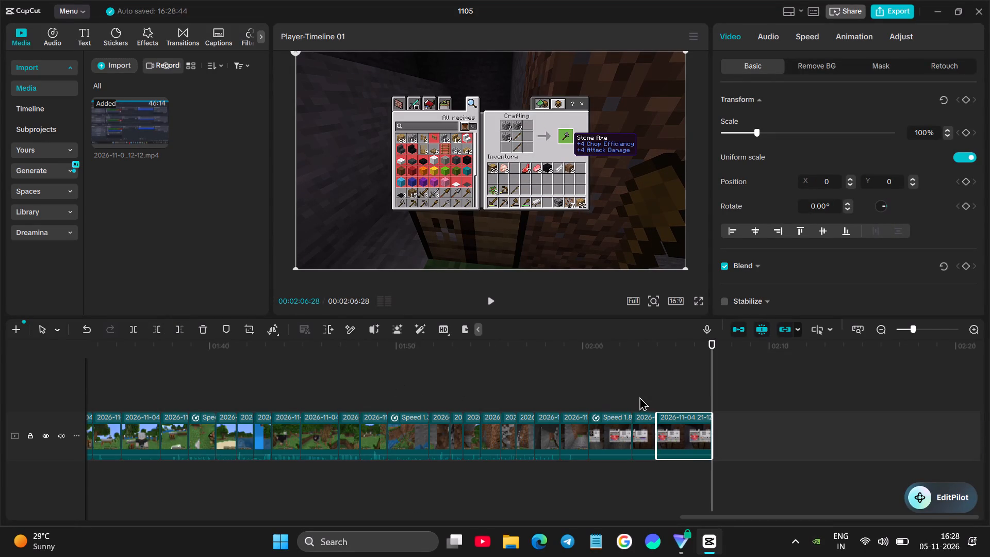
click(87, 325)
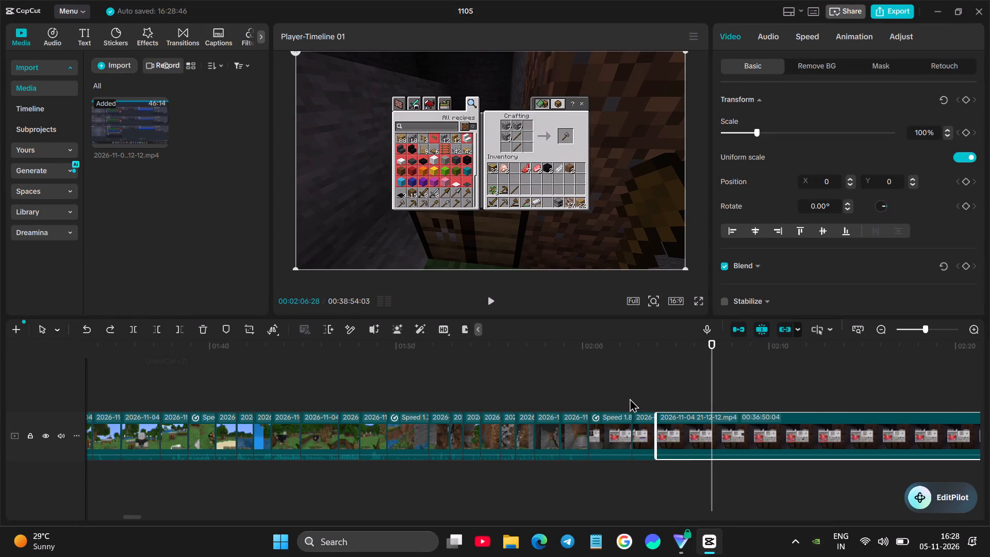
click(157, 332)
Replay the pickaxe crafting into the stone axe crafting and split the last clip at 00:02:04:24, leaving 00:36:46:10.
click(619, 390)
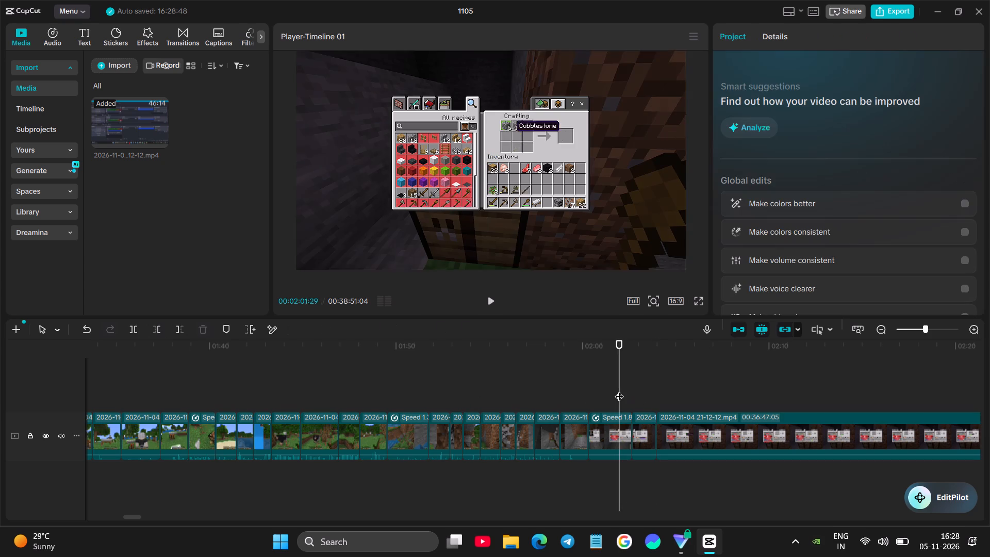
key(space)
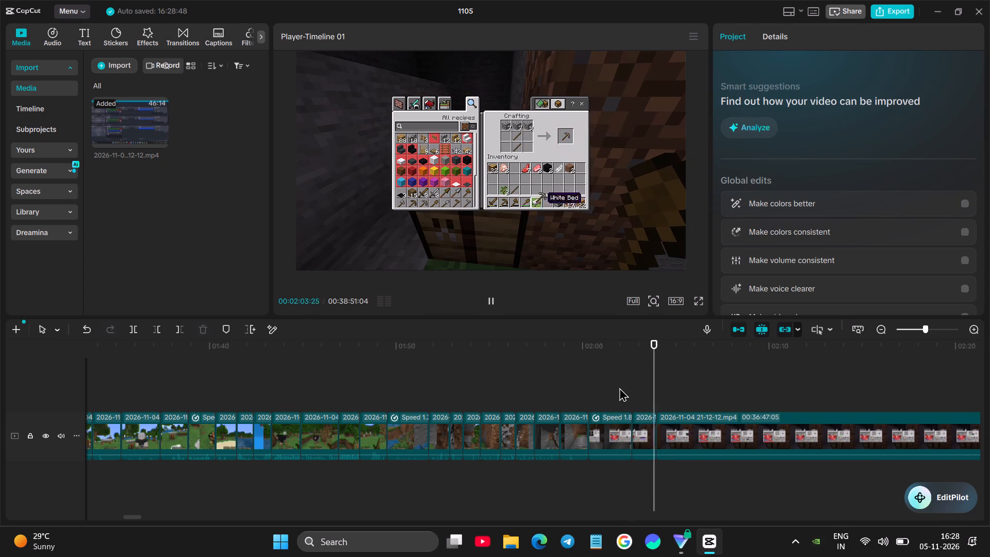
key(space)
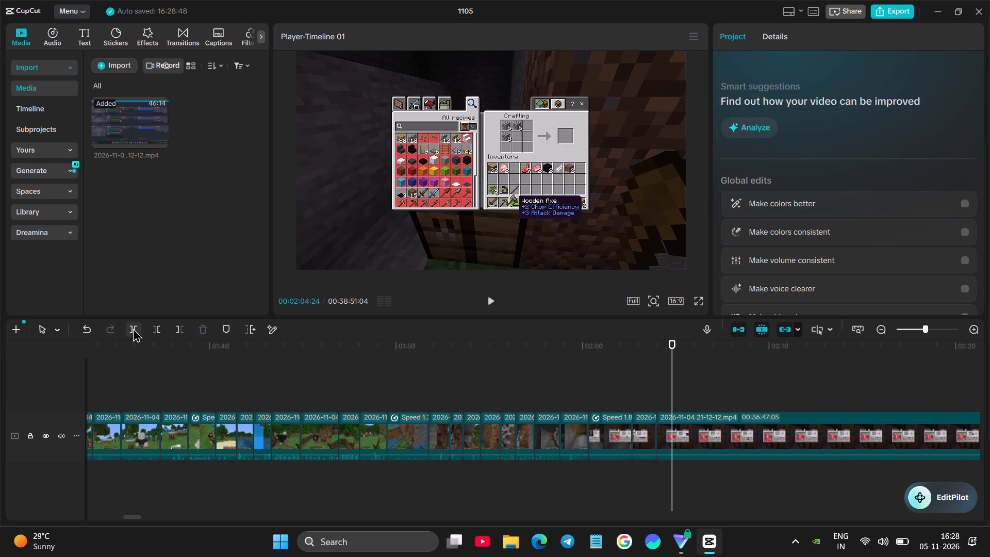
click(132, 327)
Replay the stone pickaxe crafting clip, set its speed to 1.10x, and replay it.
click(612, 397)
key(space)
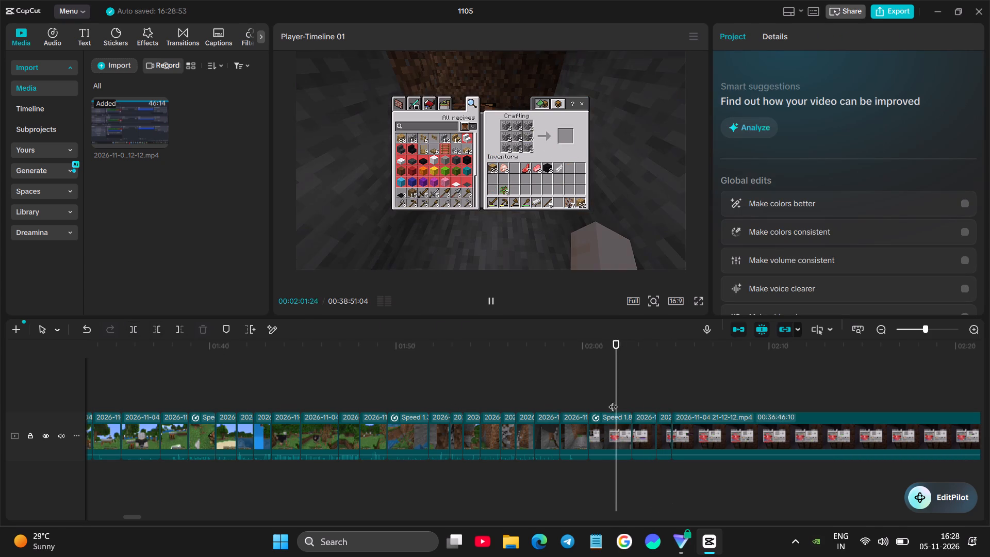
key(space)
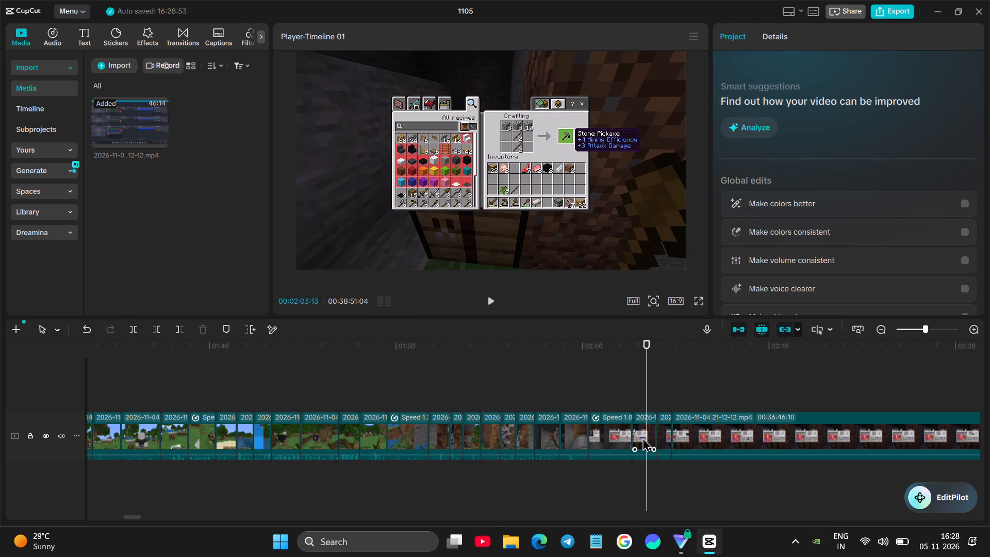
click(642, 437)
click(795, 40)
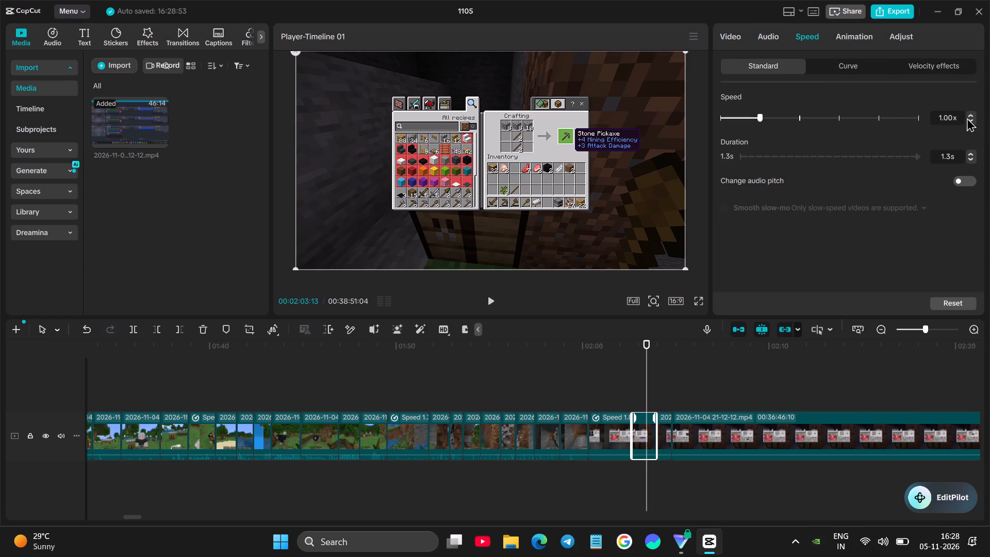
click(971, 112)
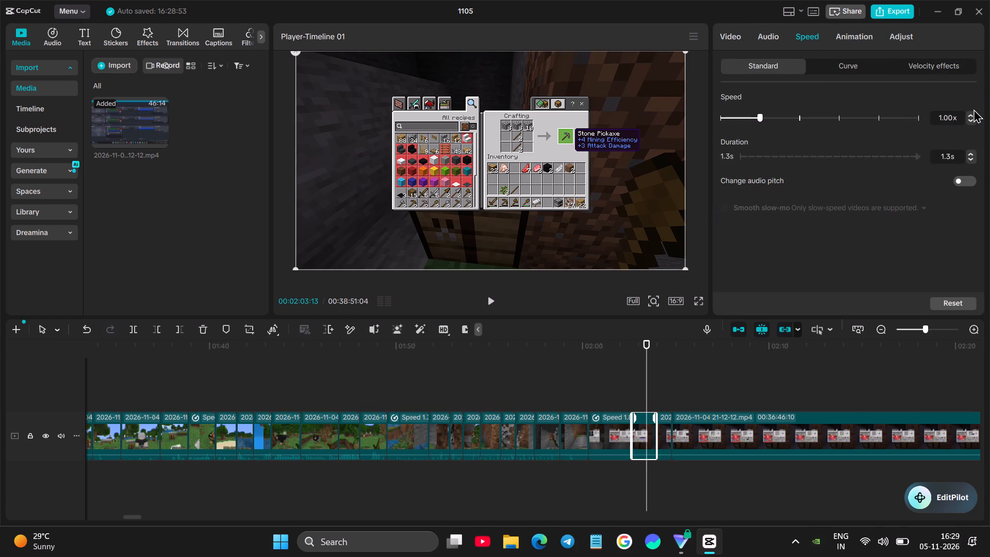
click(973, 109)
click(969, 113)
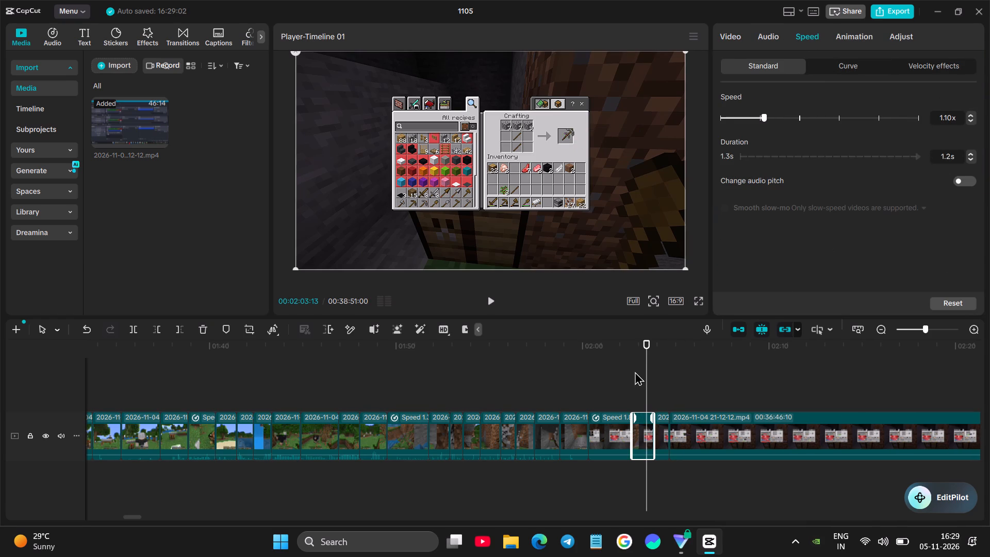
click(634, 373)
key(space)
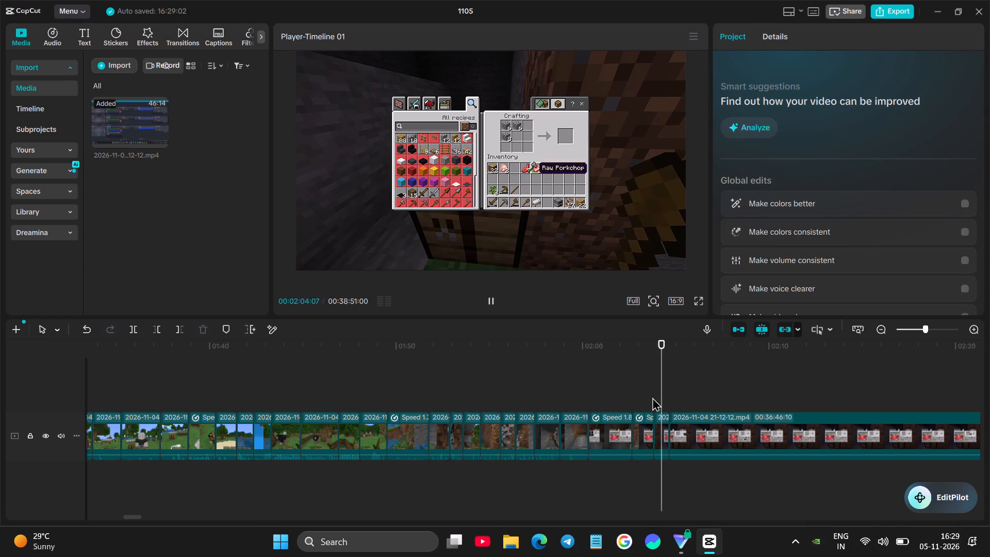
key(space)
Trim the last clip's start to the stone sword recipe at 00:02:14:12, and split it at 00:02:05:17, leaving 00:36:35:21.
click(700, 430)
key(space)
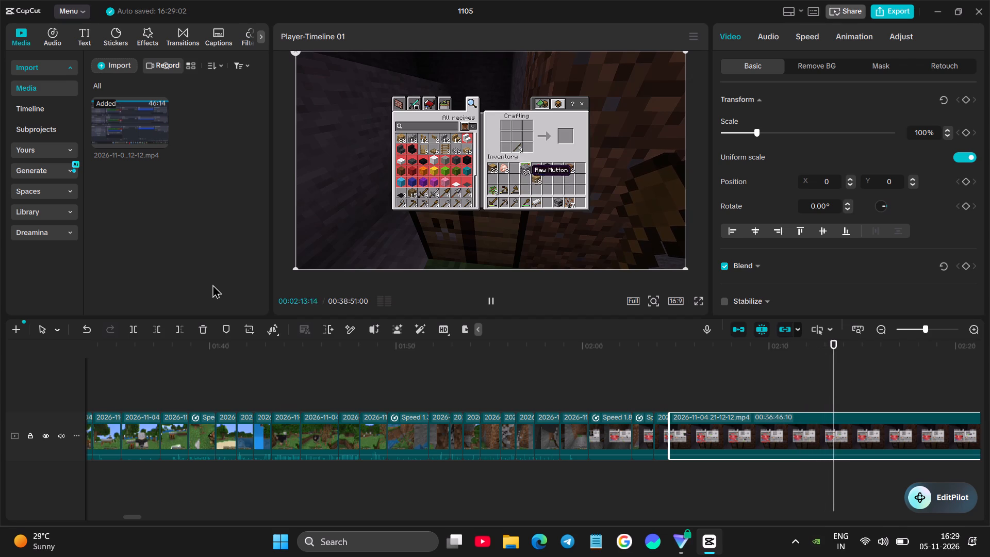
key(space)
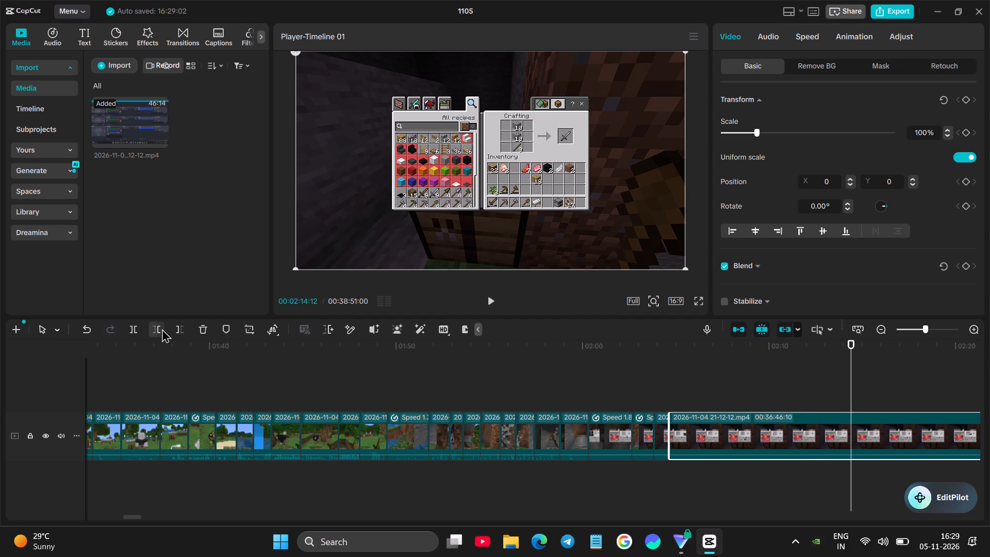
click(158, 335)
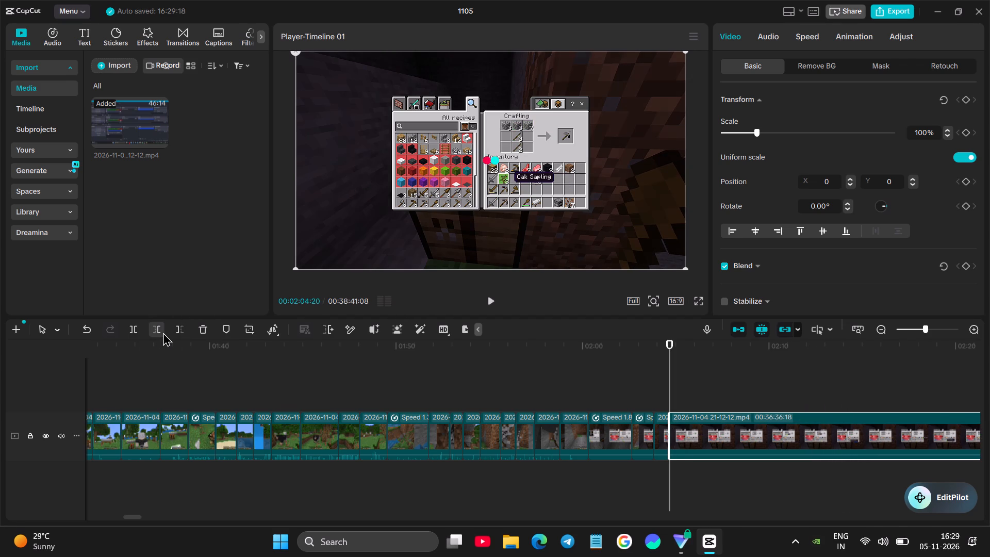
key(space)
key(space)
click(140, 333)
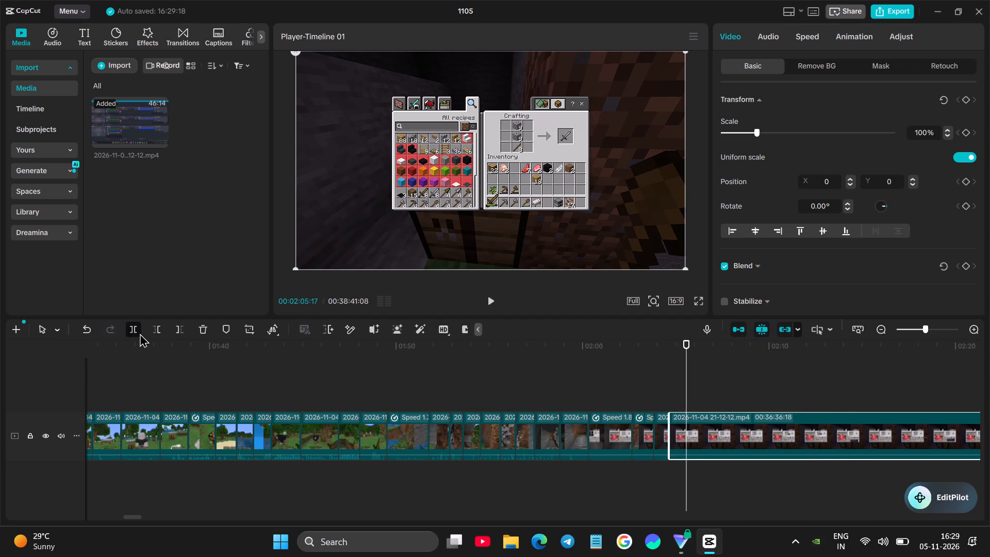
Look ahead past the remaining crafting to where the crafting window is closed, and trim the last clip's start there to leave 00:36:16:10.
key(space)
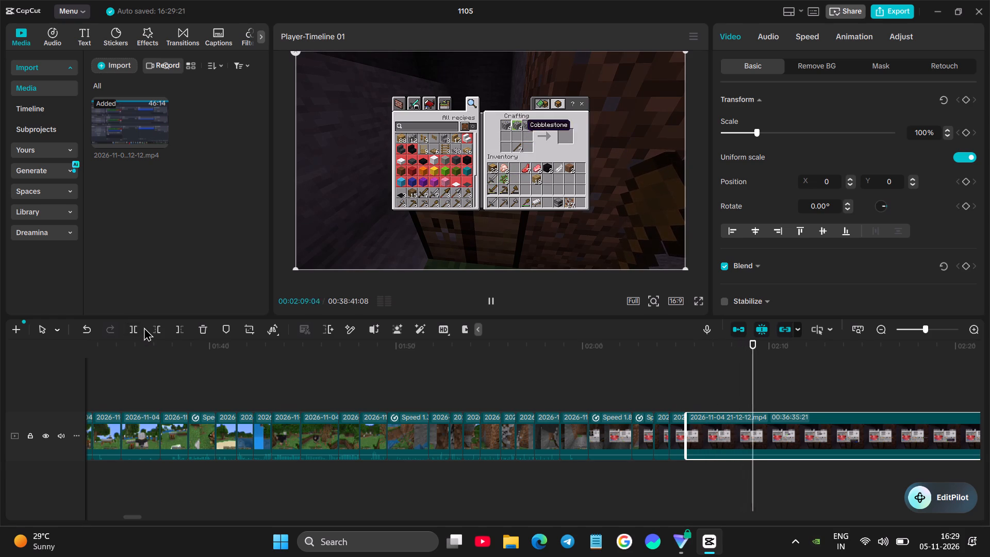
click(797, 386)
drag(797, 386, 827, 377)
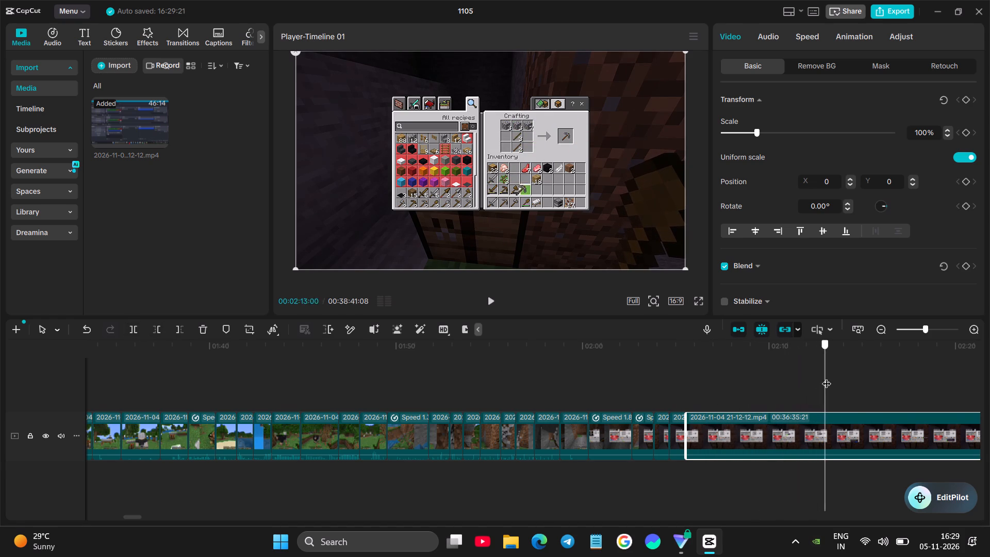
drag(827, 377, 945, 368)
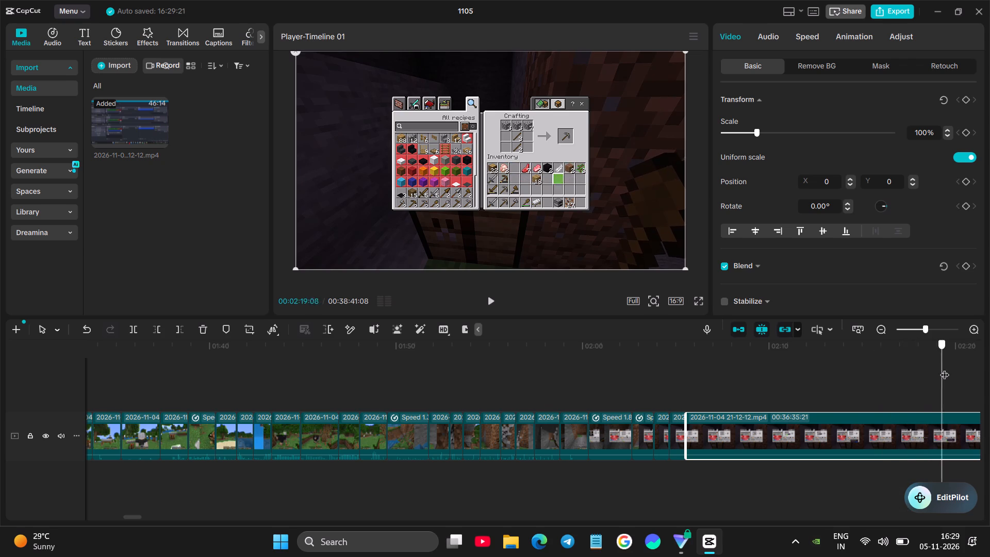
drag(945, 368, 917, 375)
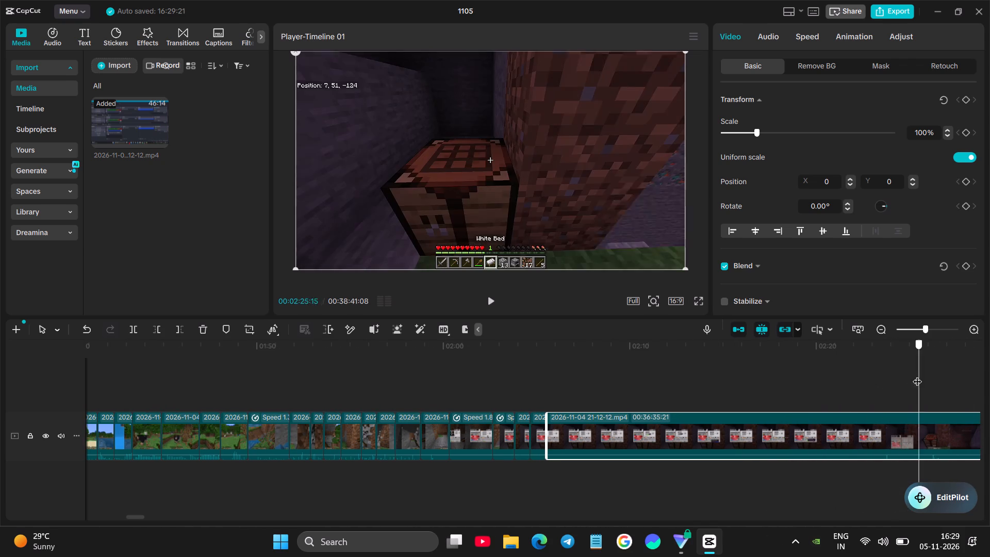
drag(917, 375, 909, 369)
click(863, 430)
click(159, 329)
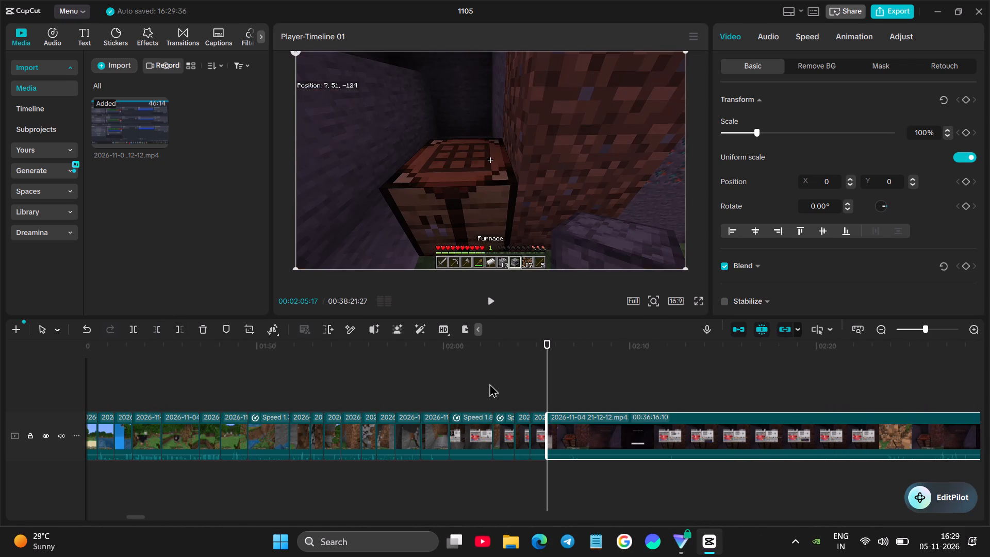
Play through the bed placement and split the last clip on the dark sleeping screen, leaving 00:36:12:06.
key(space)
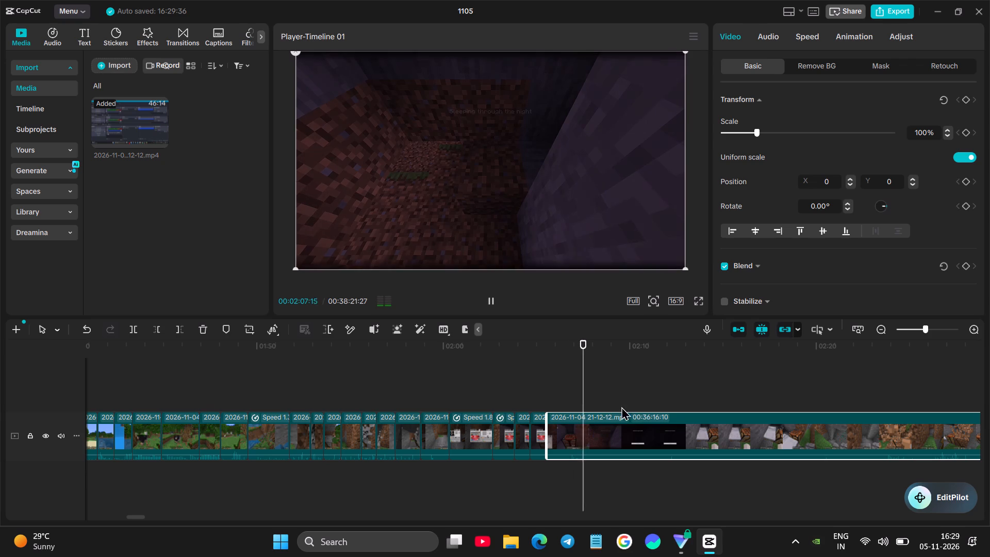
key(space)
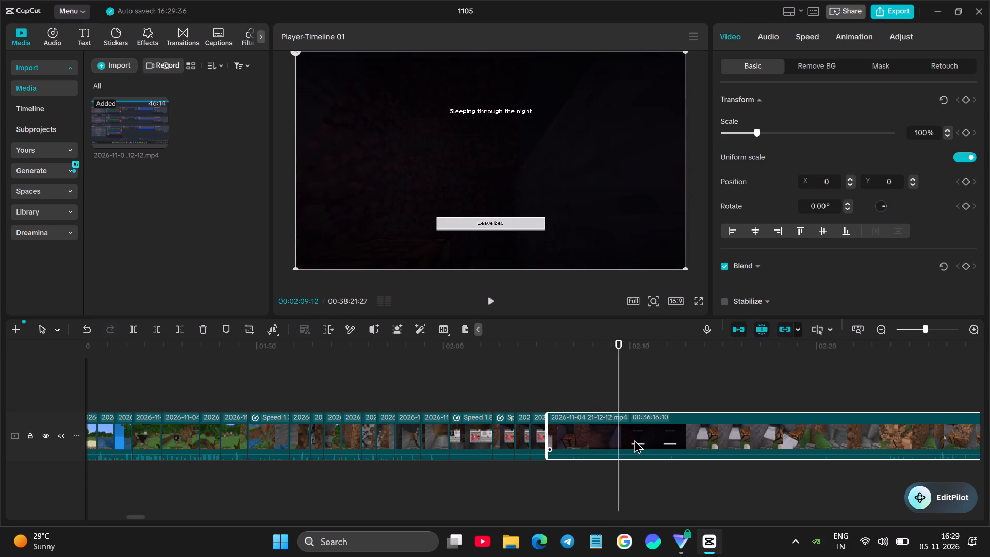
click(634, 439)
key(space)
key(space)
click(134, 329)
Set the speed of the bed-placing clip to 1.11x and replay it.
click(567, 398)
click(570, 425)
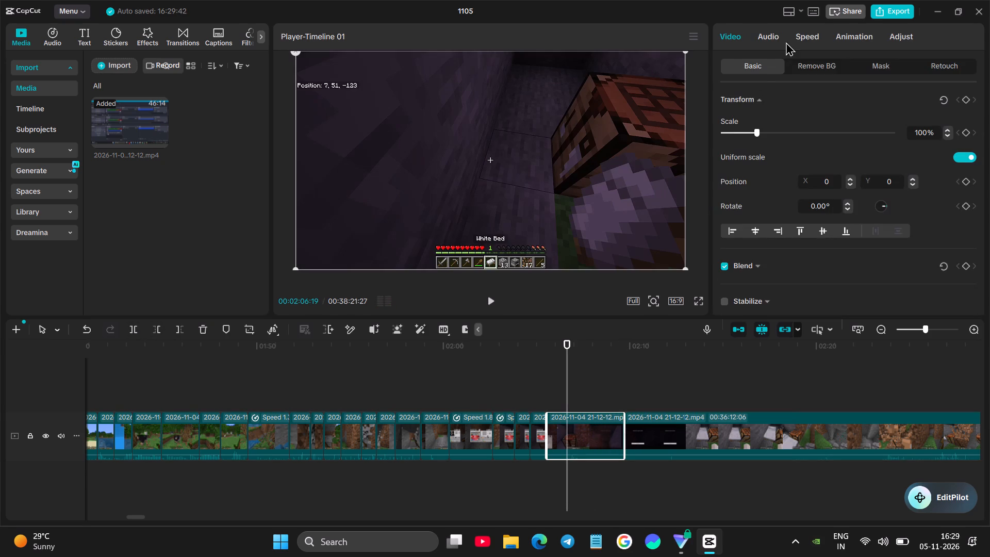
click(804, 35)
click(765, 119)
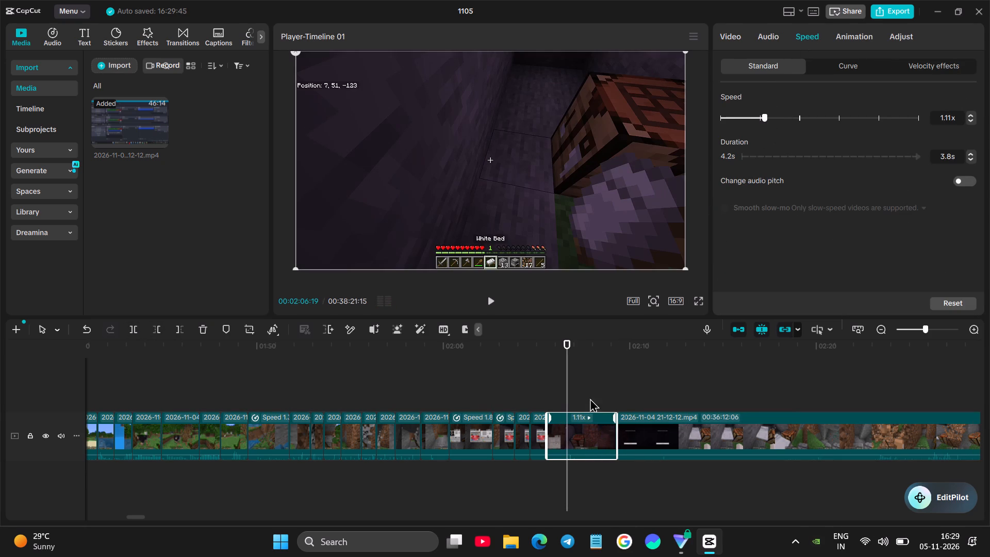
click(532, 397)
key(space)
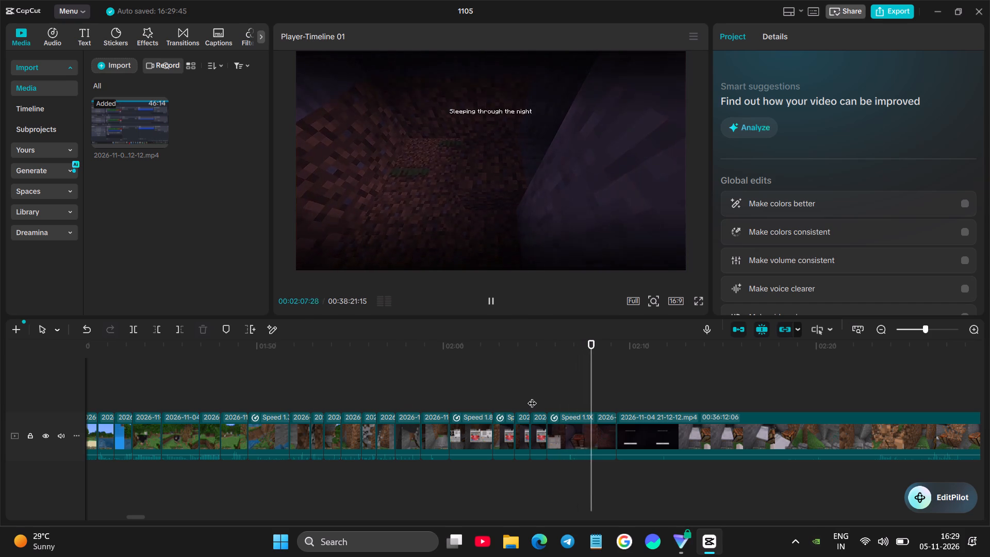
key(space)
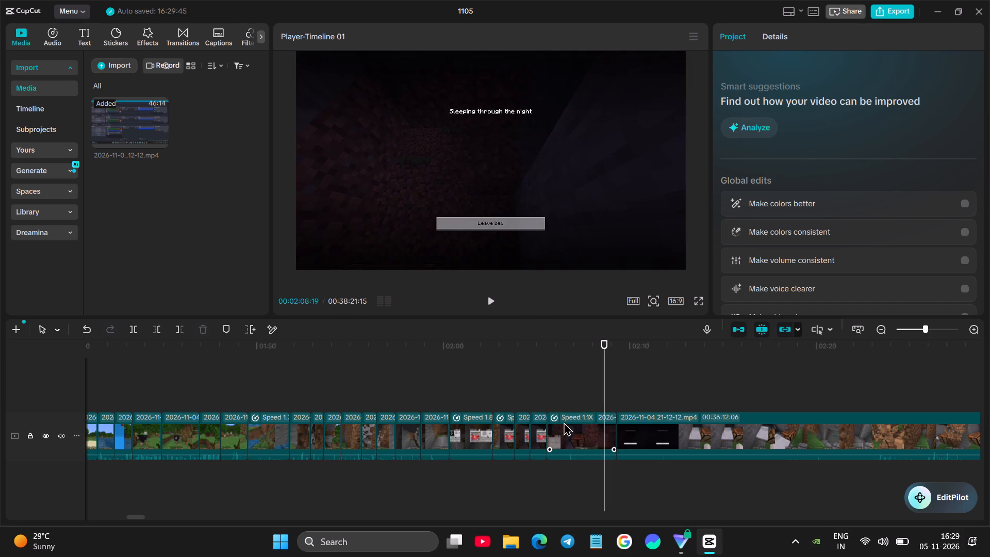
Trim the end of the bed-placing clip at 00:02:08:19 and play on across the cut.
click(586, 428)
click(183, 327)
key(space)
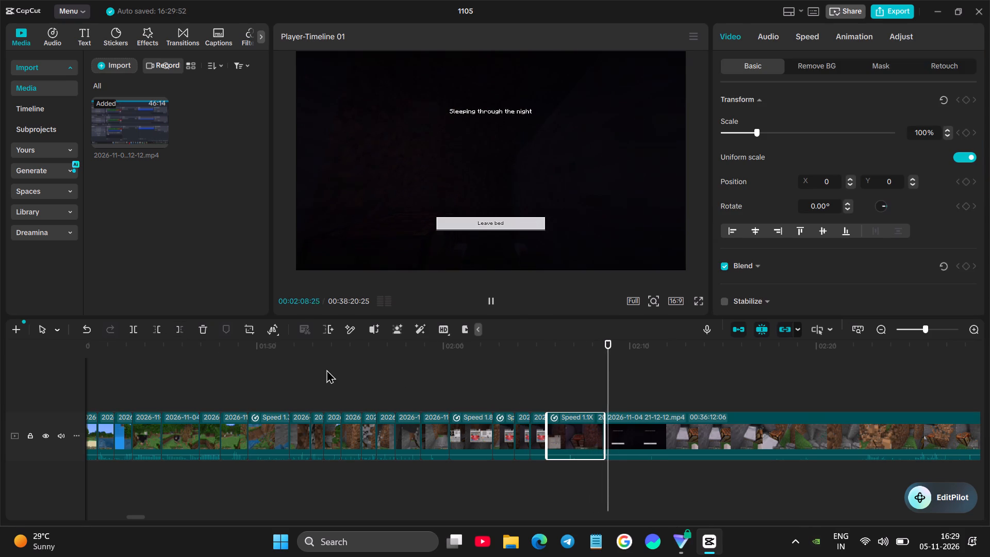
key(space)
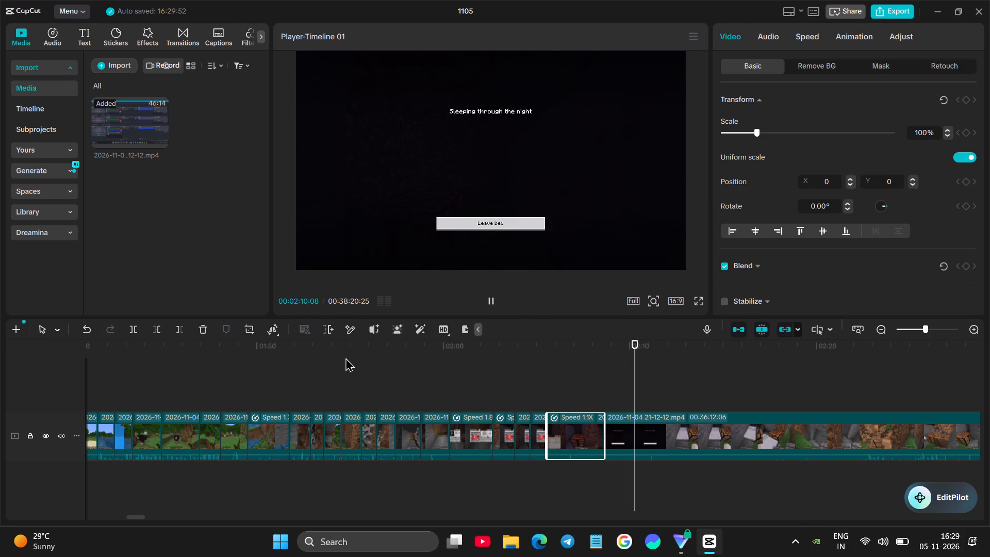
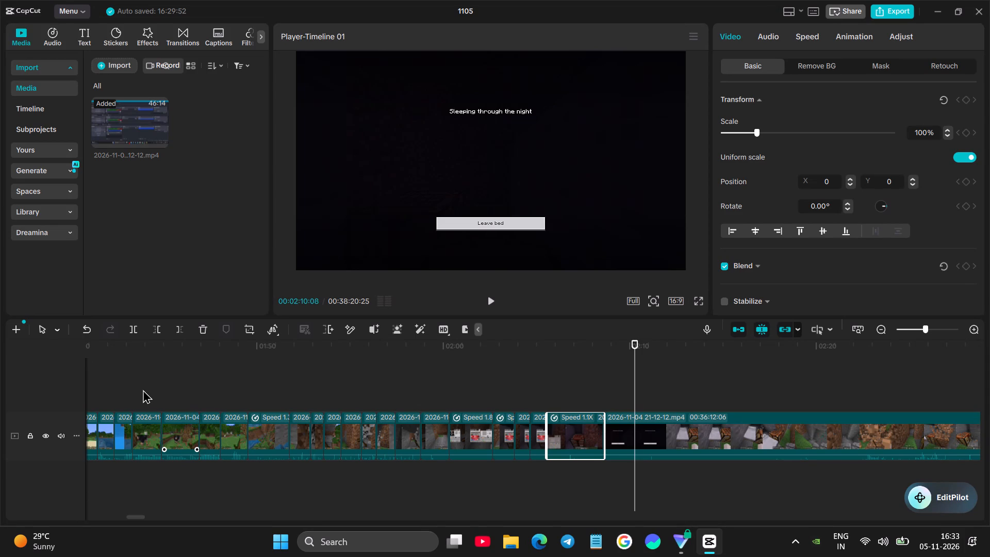
Undo the last end trim of the bed-placing clip and return the playhead to its cut with the sleeping clip, at 00:02:09:09.
drag(158, 115, 161, 120)
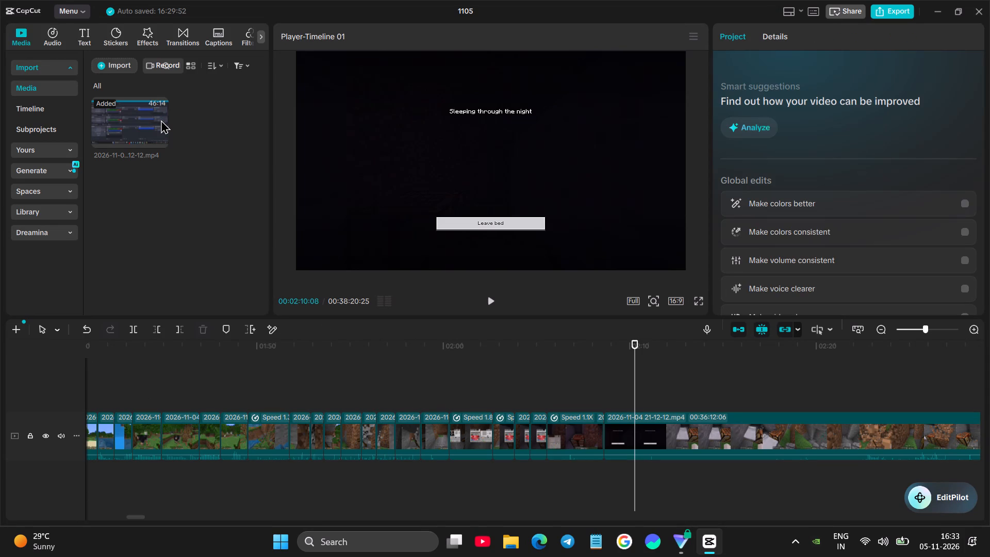
click(85, 329)
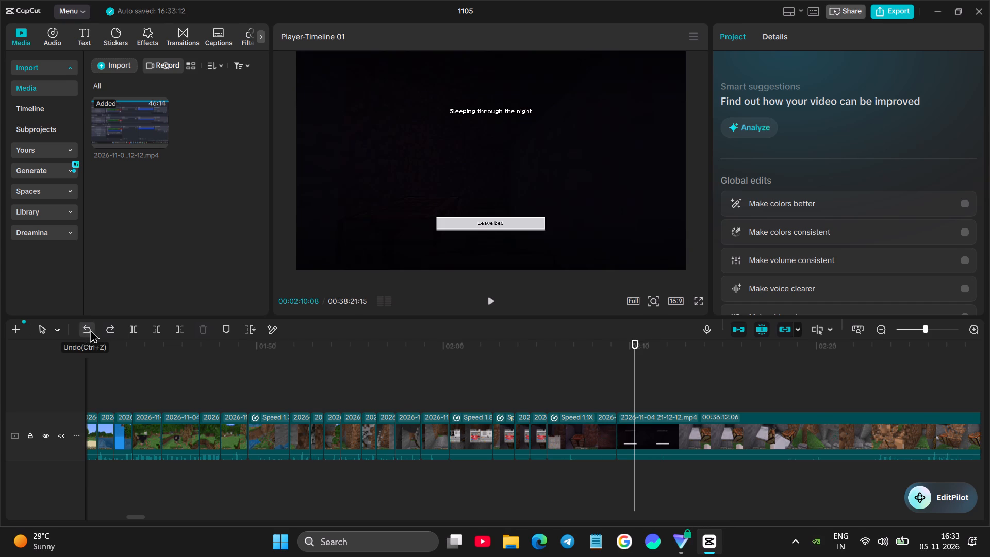
click(616, 394)
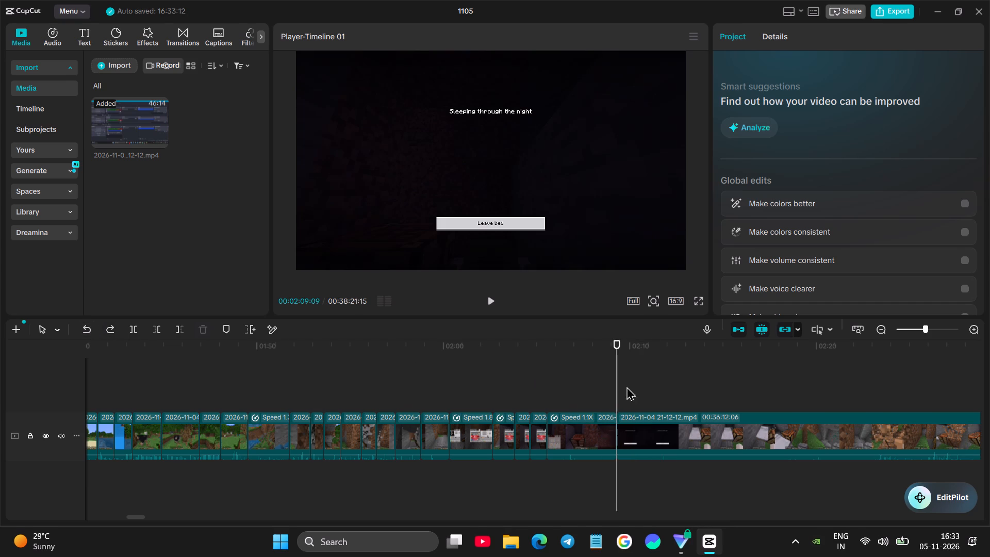
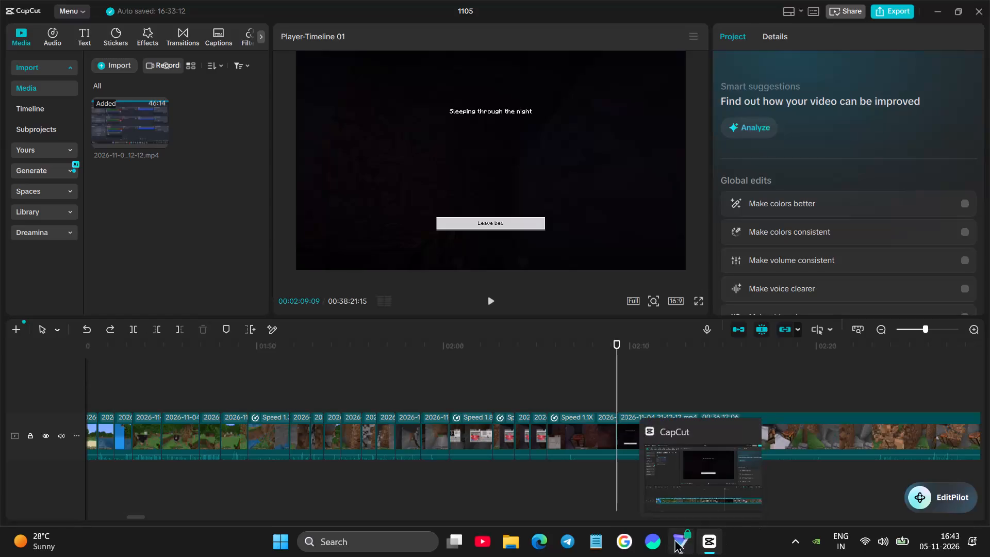
Launch Google in Microsoft Edge, then switch to Proton VPN, disconnect from the Netherlands free server and close its window.
click(631, 540)
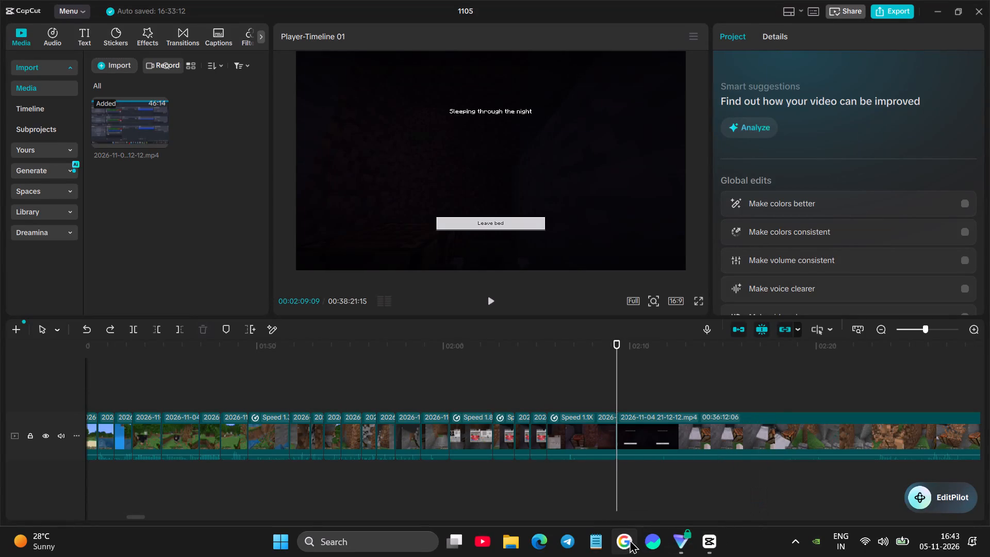
click(678, 537)
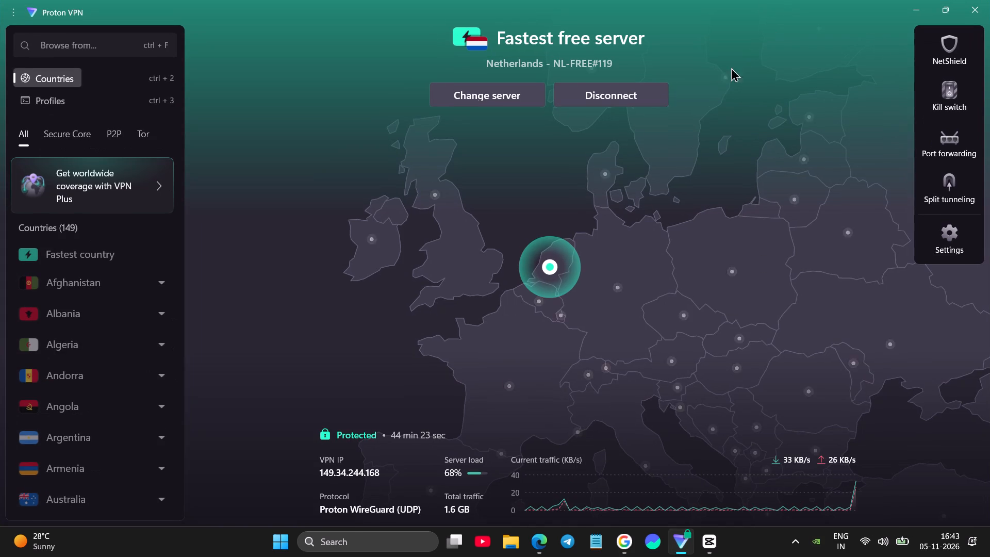
click(618, 92)
click(989, 0)
In Microsoft Edge, search Google for npci using the earlier search suggestion.
click(473, 243)
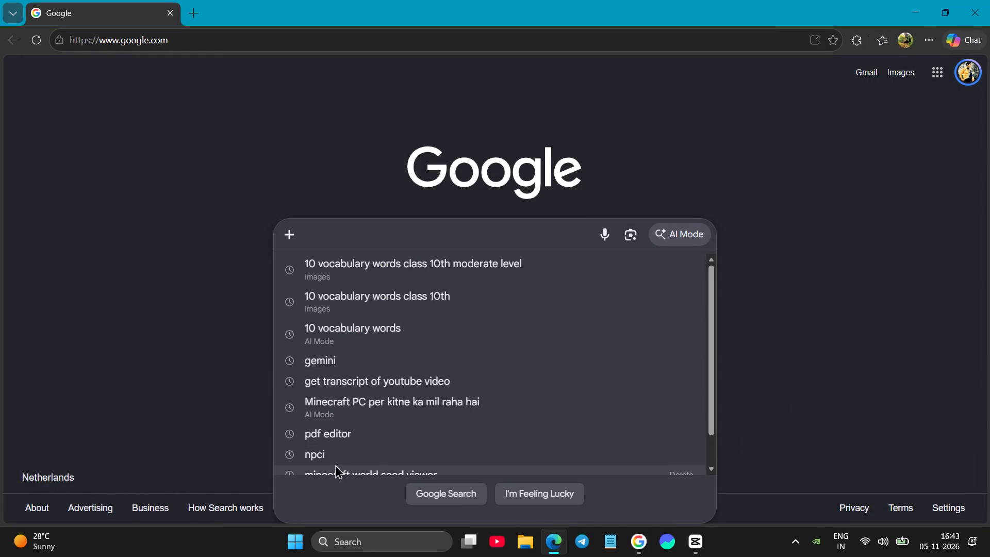
click(331, 458)
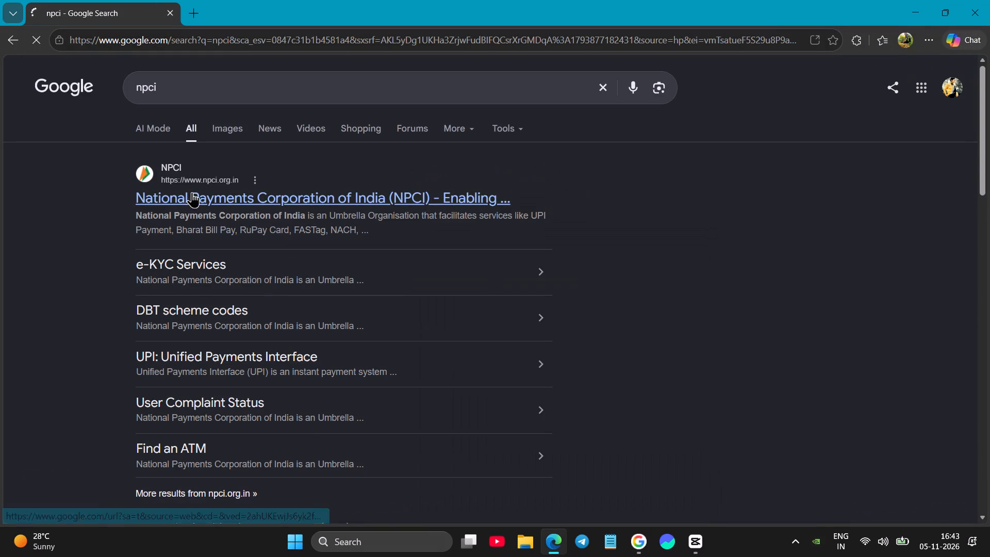
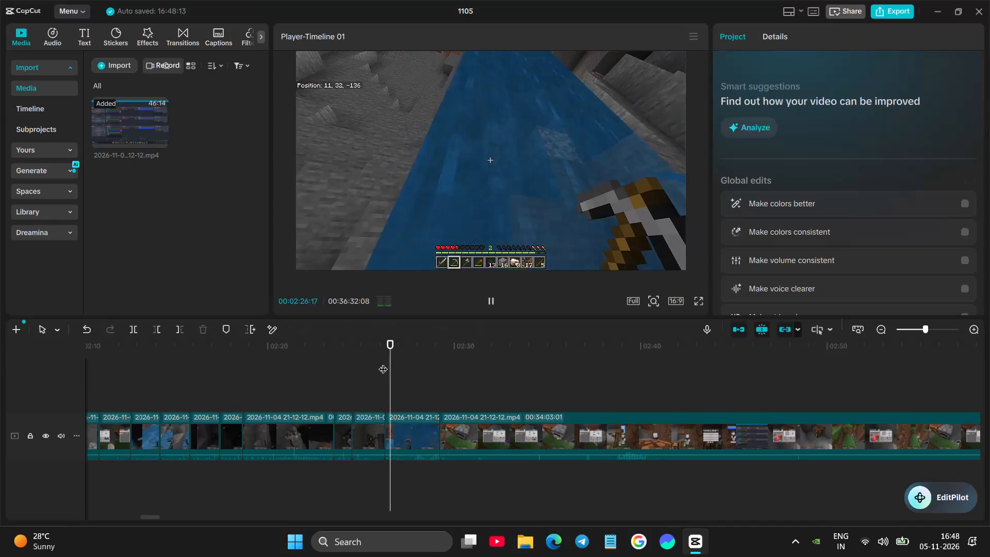
Cut the furnace-menu footage between 02:31:07 and 02:34:06 out of the long gameplay clip by splitting and trimming it.
scroll(548, 411, left, 1)
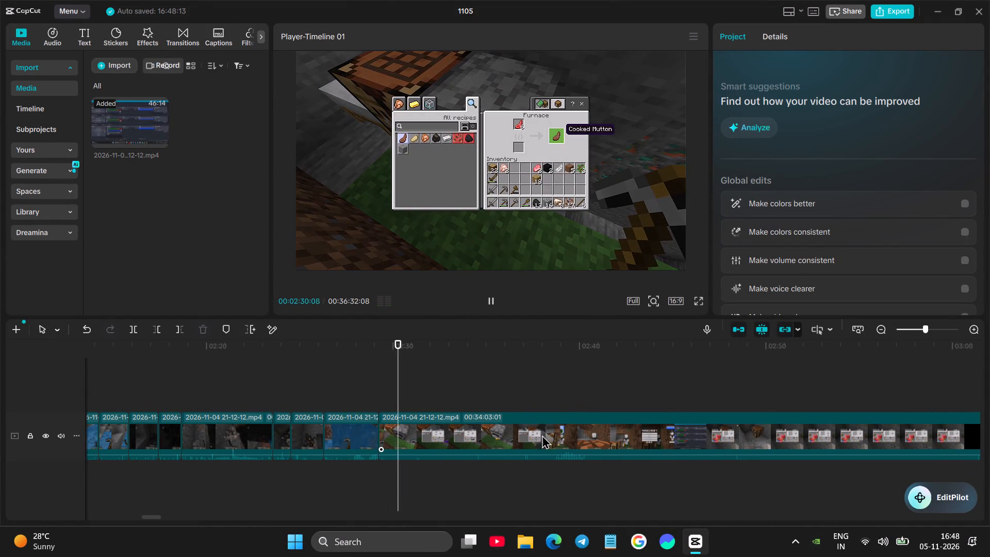
key(space)
click(464, 437)
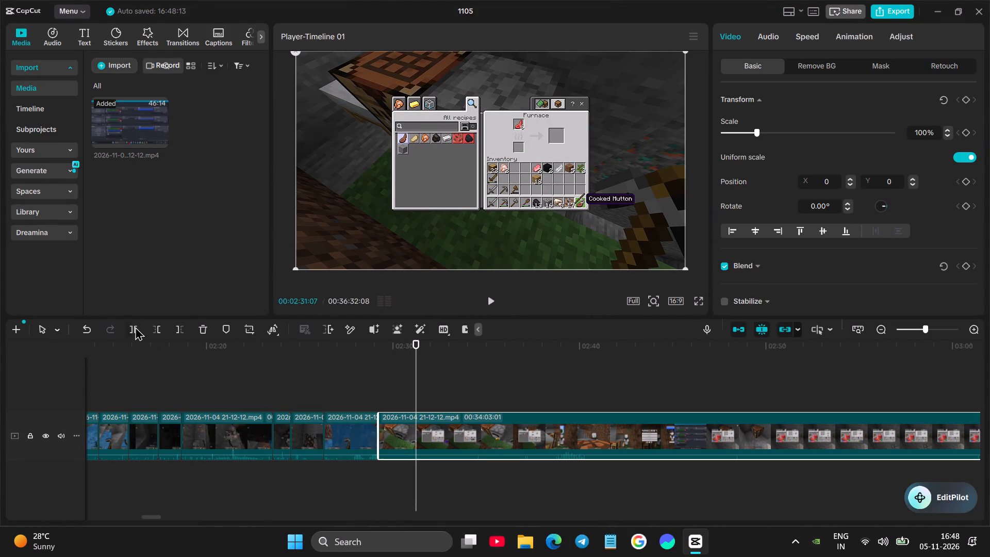
click(134, 326)
key(space)
drag(434, 394, 454, 391)
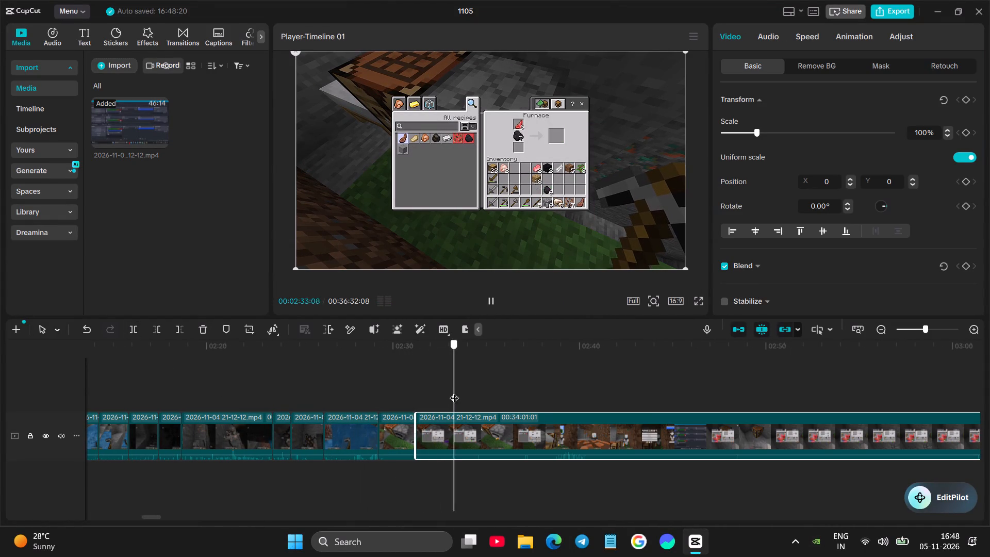
drag(454, 391, 471, 398)
click(483, 449)
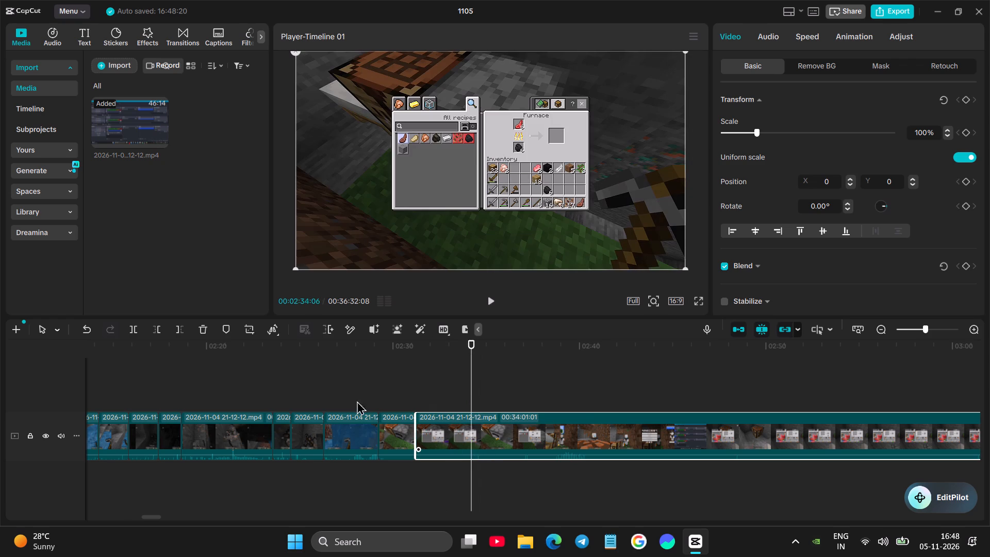
click(163, 332)
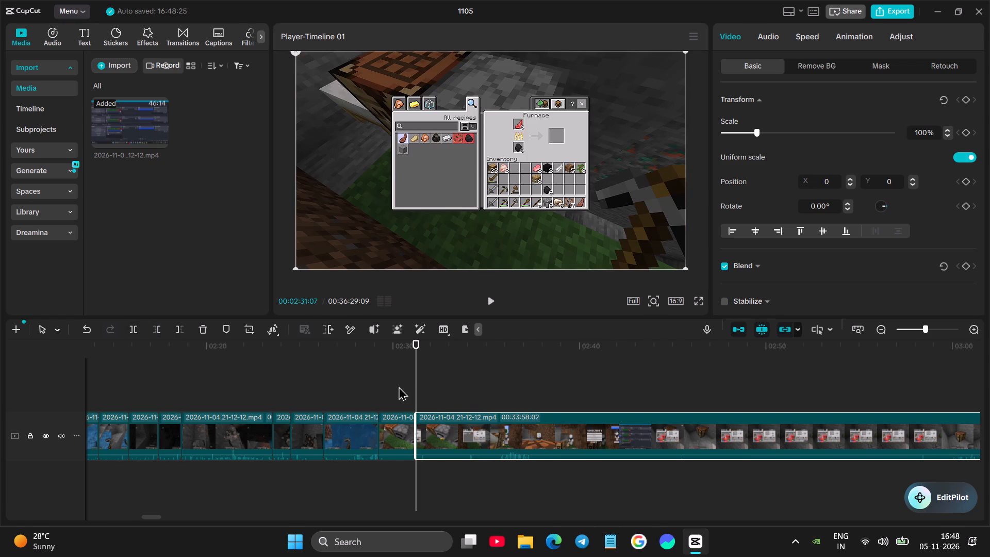
Extend the start of the long remaining clip back by about 11 frames.
click(399, 386)
key(space)
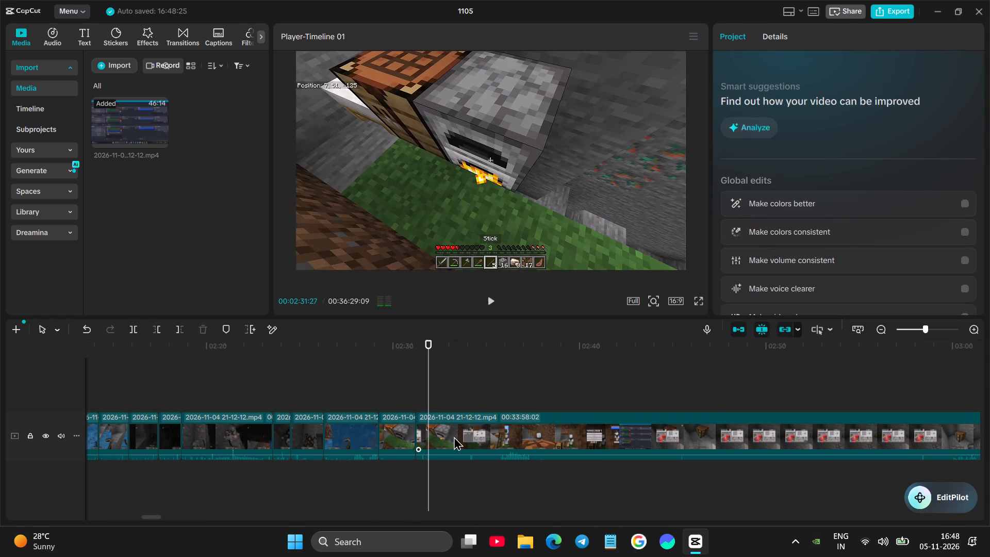
key(space)
click(454, 436)
drag(418, 424, 411, 424)
Speed up the short furnace clip before the long clip to 1.13x.
click(383, 387)
key(space)
key(space)
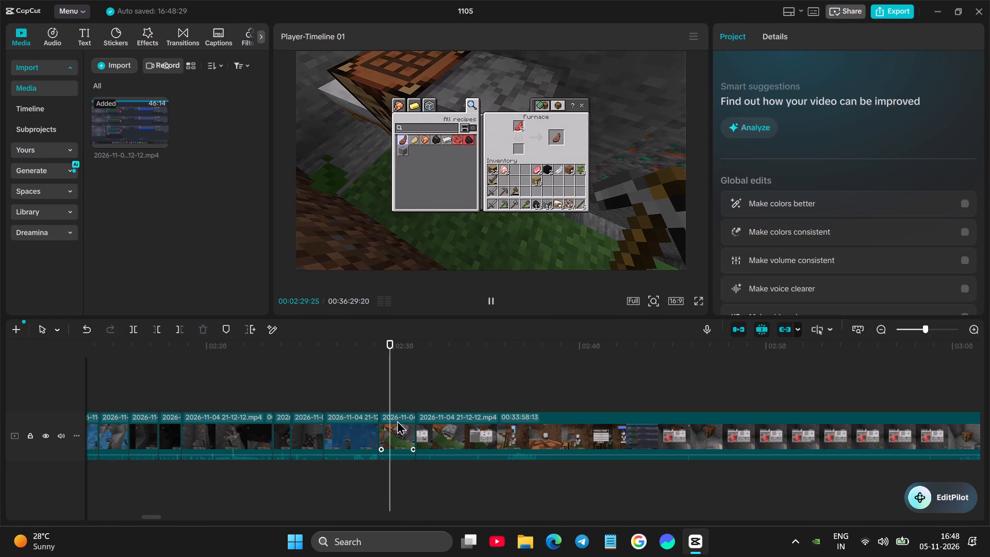
click(397, 420)
click(813, 37)
click(766, 117)
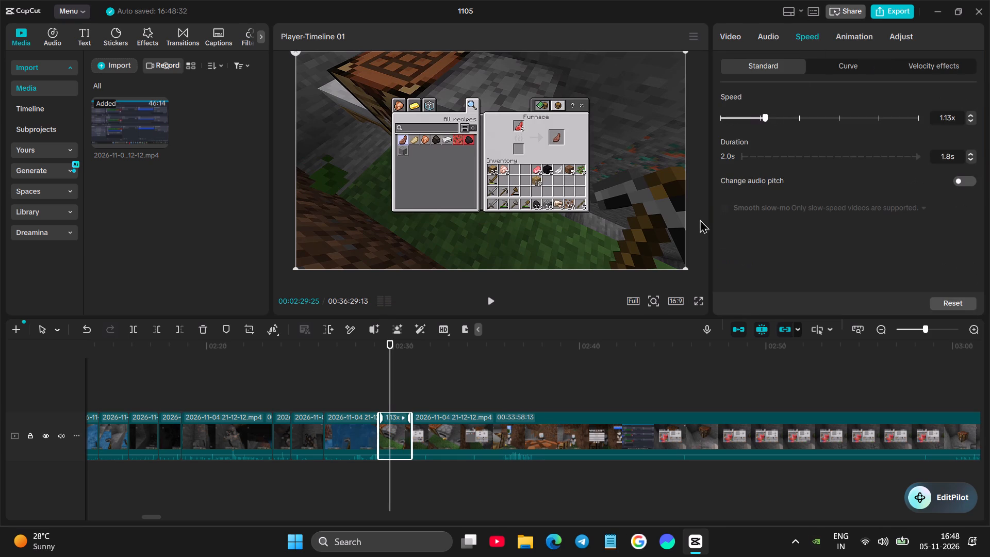
Speed up the underwater clip just before the furnace clip to about 1.3x.
click(357, 368)
click(366, 424)
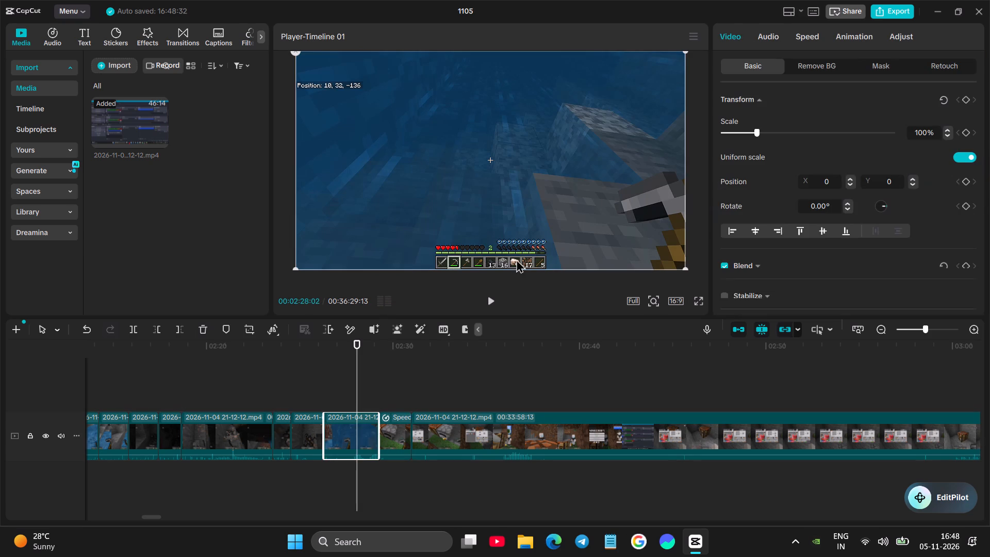
click(805, 33)
click(770, 118)
Cut the footage between about 02:33:04 and 02:34:18 out of the long clip, ending at the front view of the character.
click(301, 382)
key(space)
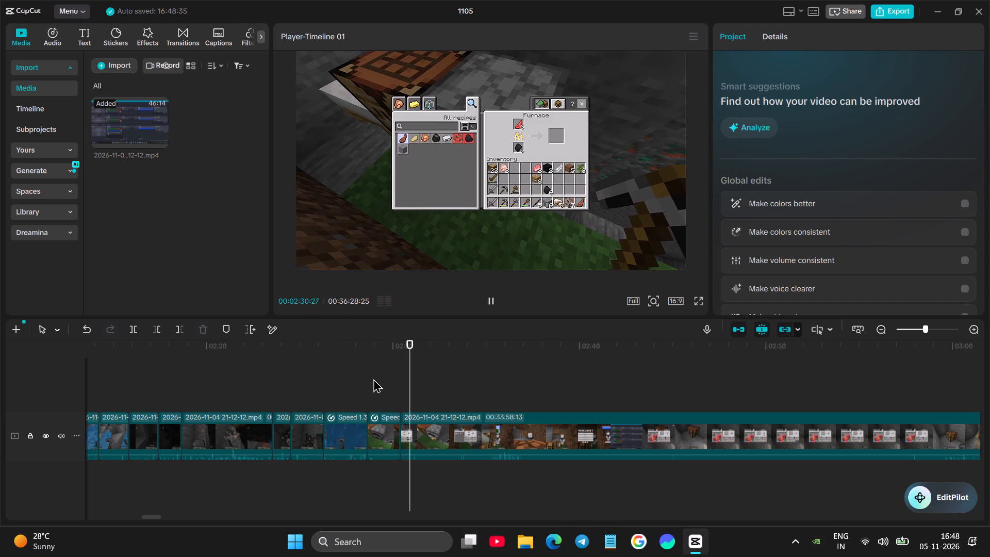
key(space)
click(447, 435)
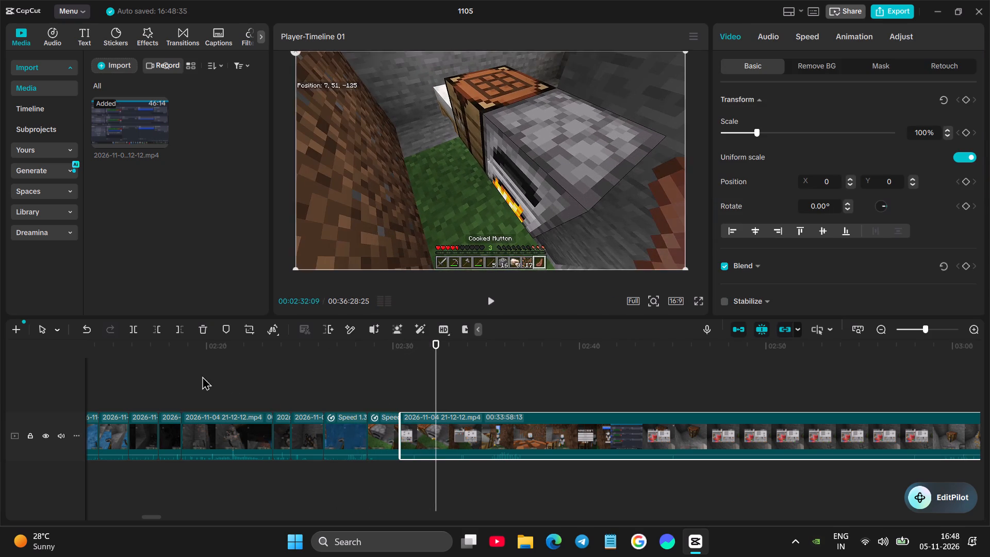
key(space)
key(space)
click(138, 331)
key(space)
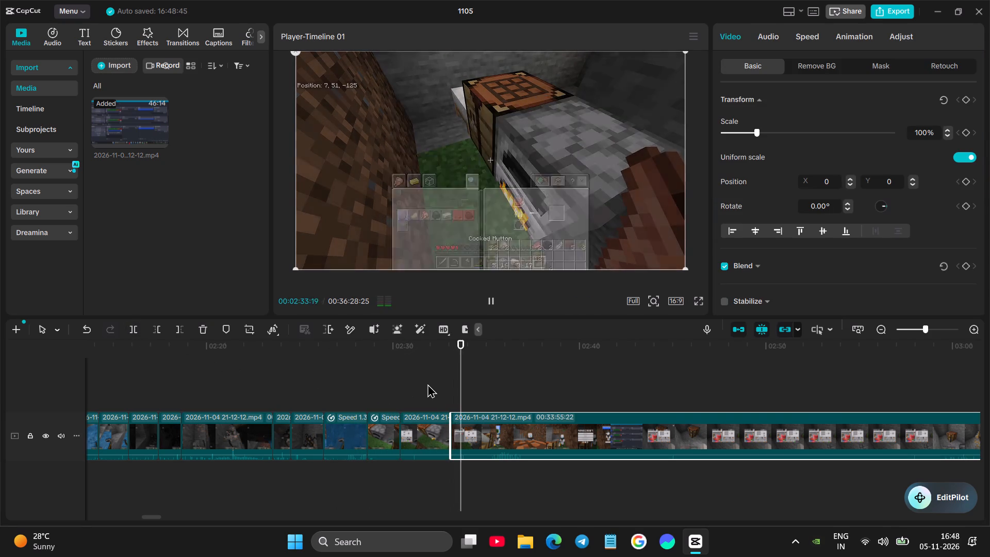
key(space)
click(492, 427)
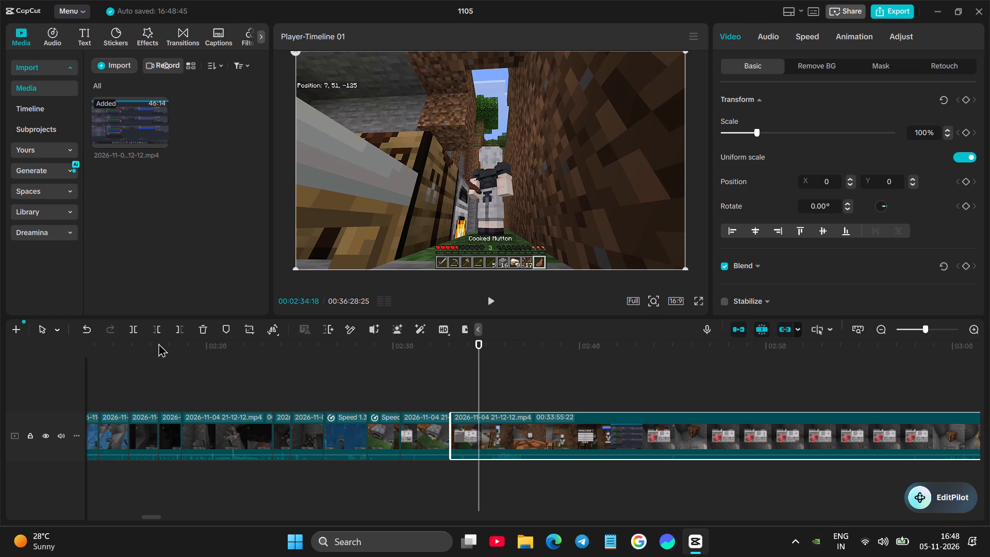
click(159, 335)
Cut out the pause-menu and recording-software footage from 02:36:15 to about 02:45, resuming at the crafting table menu.
key(space)
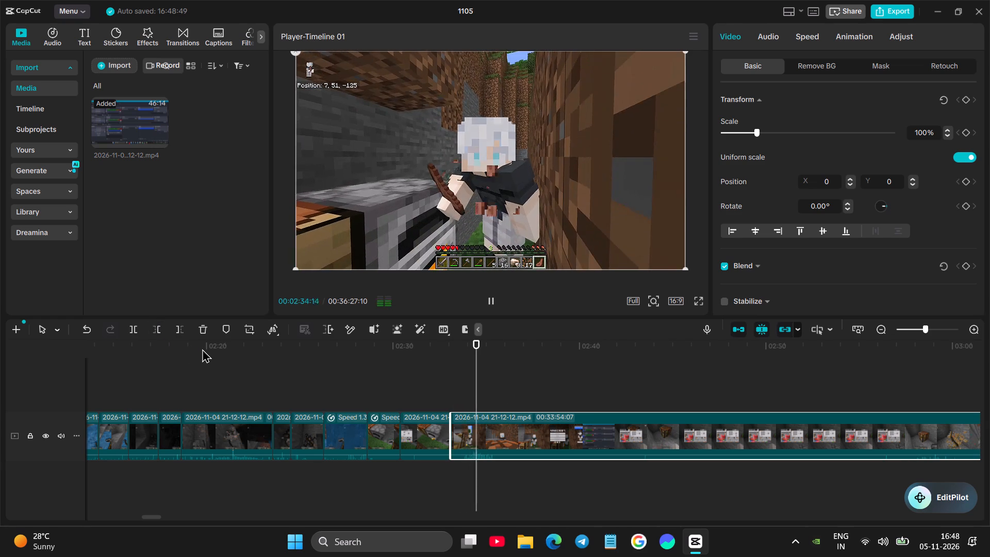
key(space)
key(space)
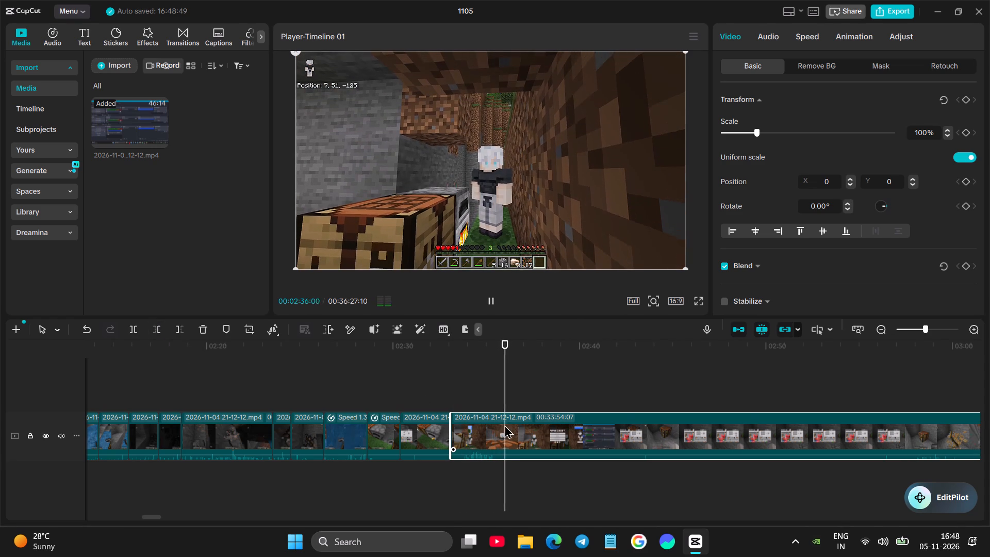
key(space)
click(133, 329)
key(space)
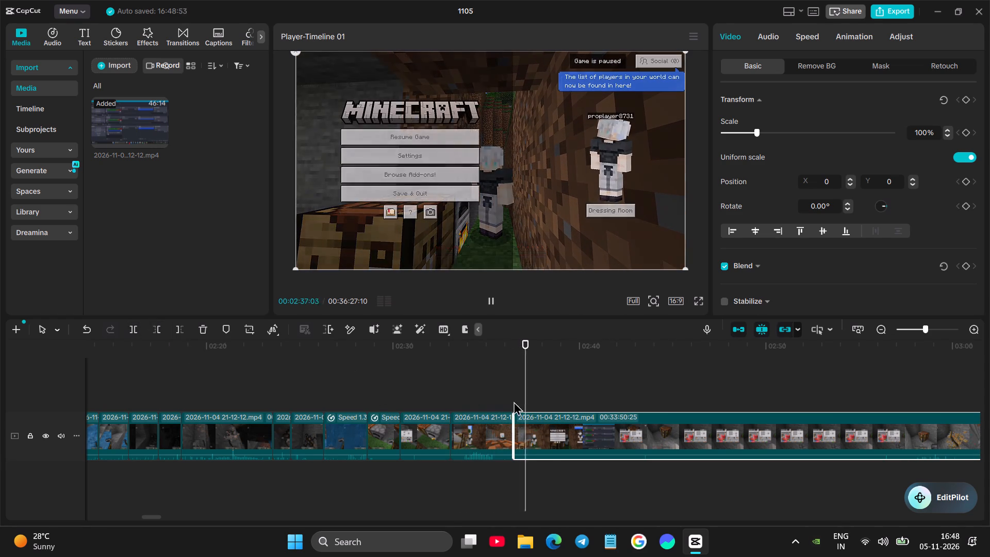
drag(549, 377, 574, 373)
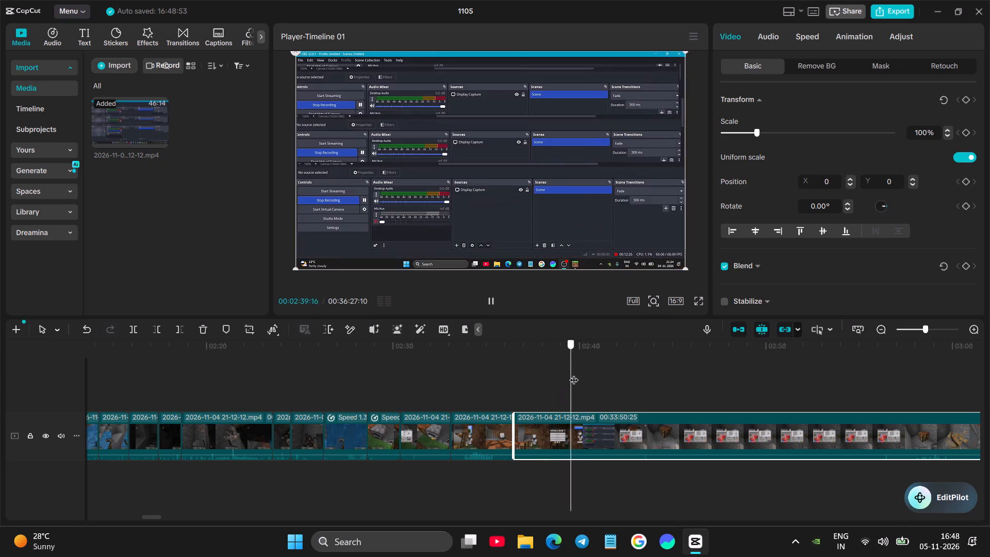
drag(574, 373, 701, 379)
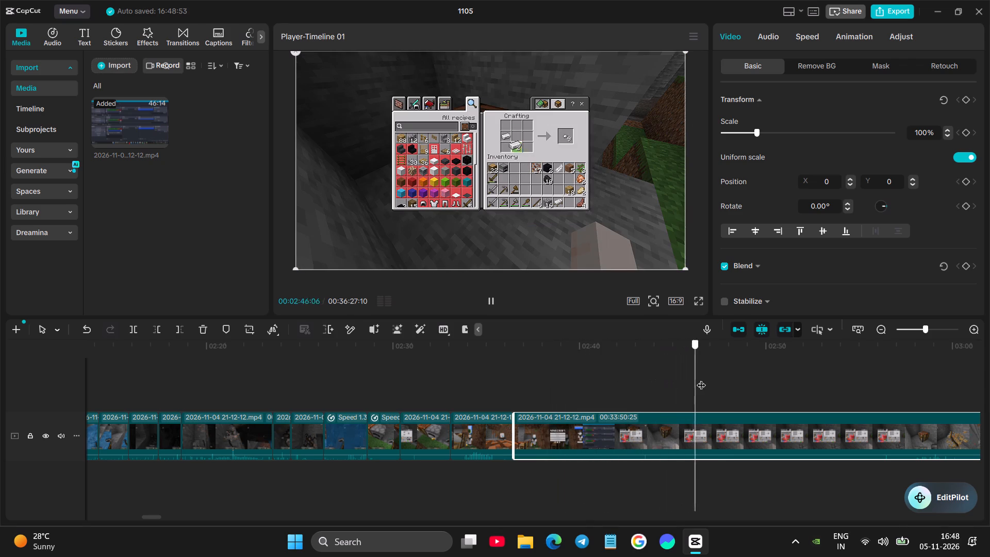
drag(701, 379, 674, 407)
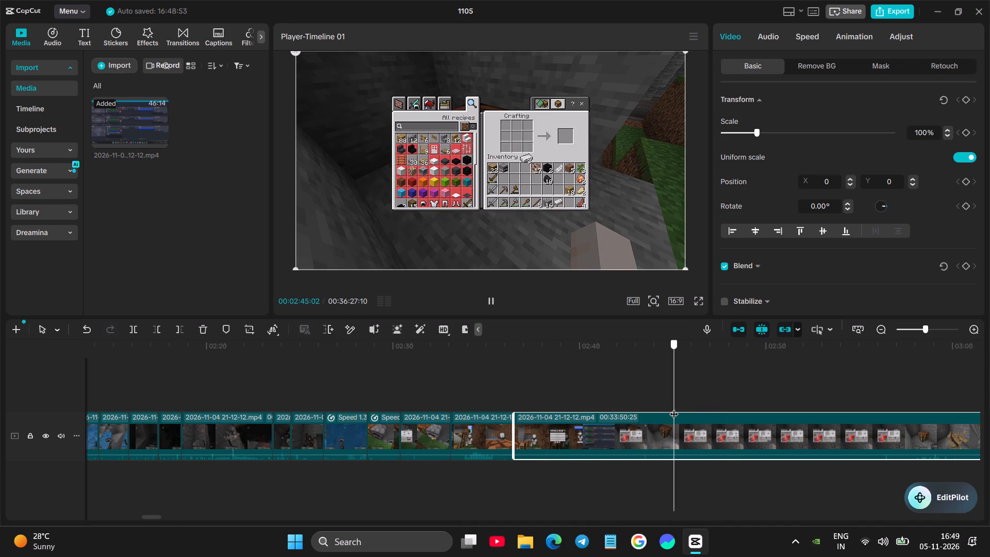
drag(674, 407, 672, 409)
click(672, 454)
click(162, 327)
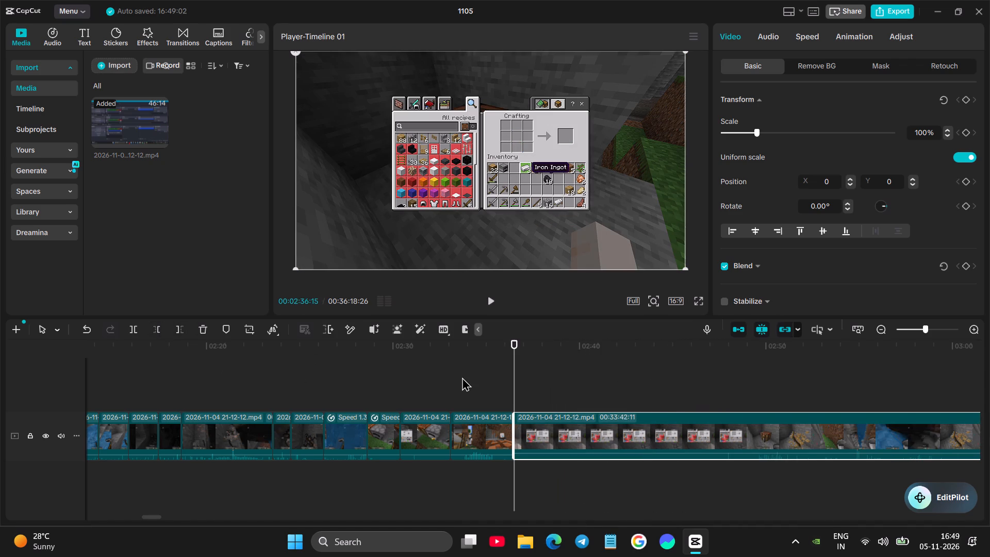
Play back the new cut and split the long clip at 02:39:24, after the bucket is crafted.
click(462, 377)
key(space)
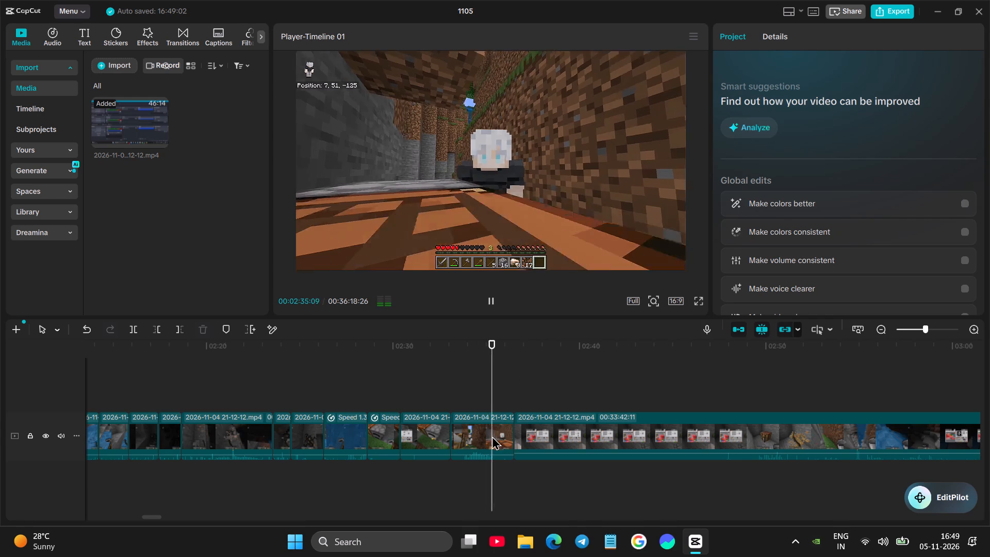
click(493, 433)
key(space)
key(space)
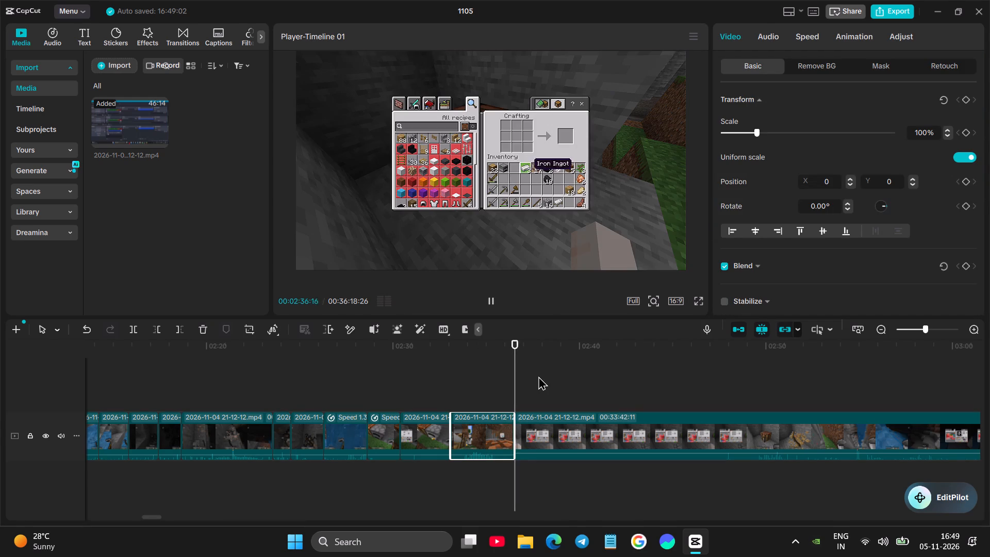
scroll(537, 376, left, 1)
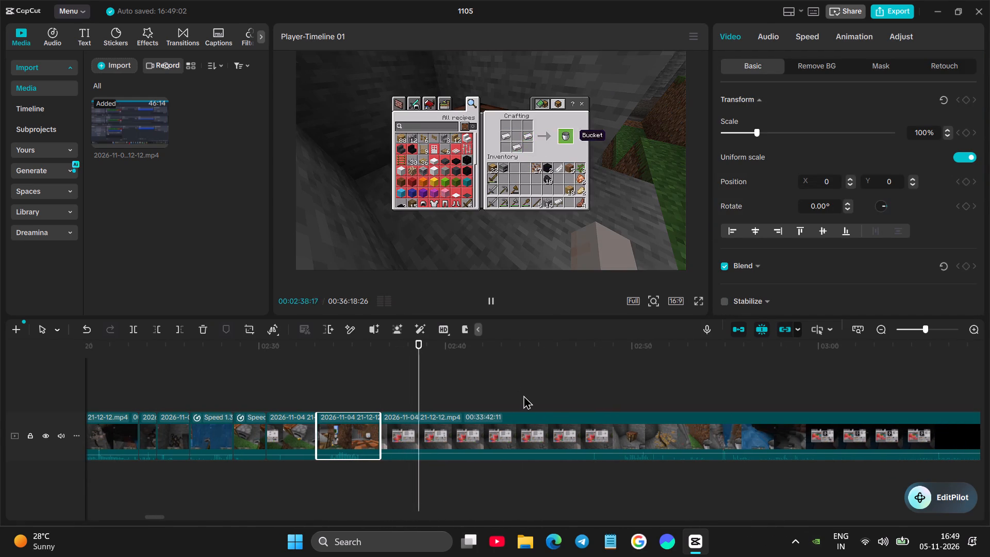
key(space)
key(space)
key(space)
click(508, 425)
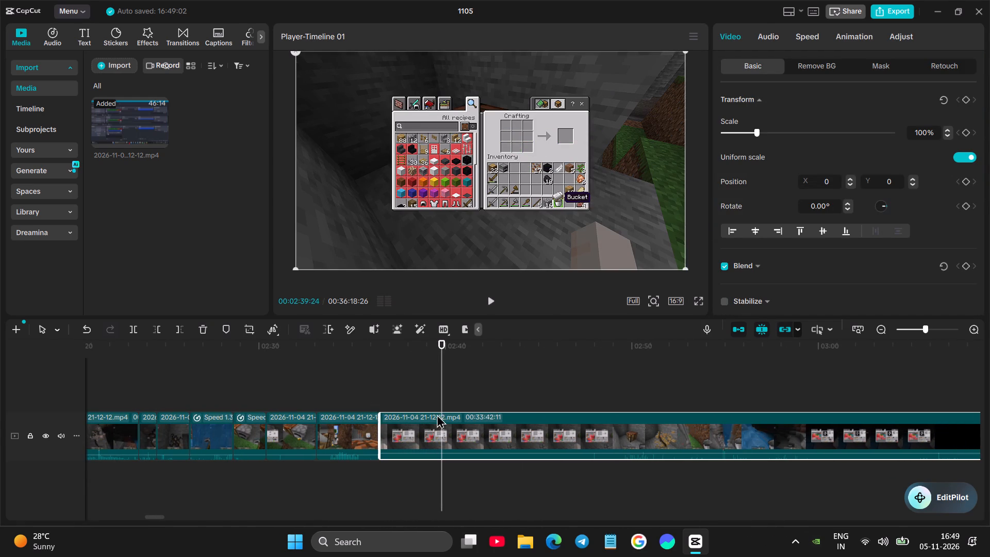
click(135, 333)
Speed up the bucket-crafting clip to 1.11x.
key(space)
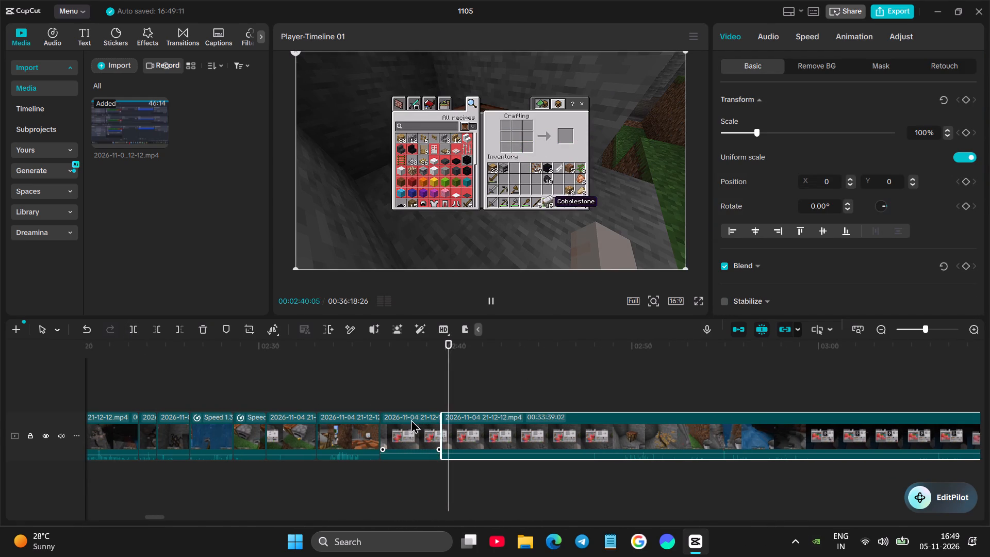
click(389, 391)
key(space)
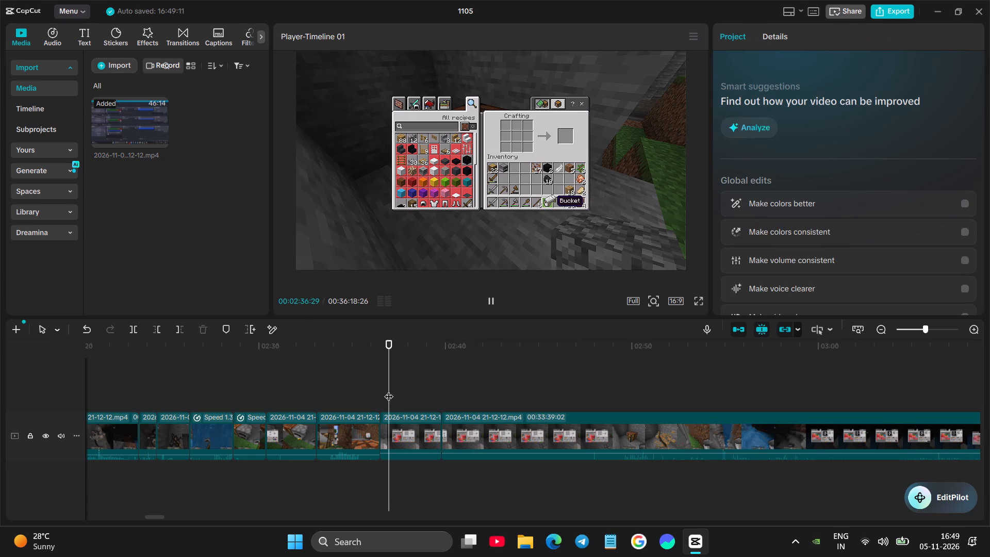
click(407, 437)
click(813, 27)
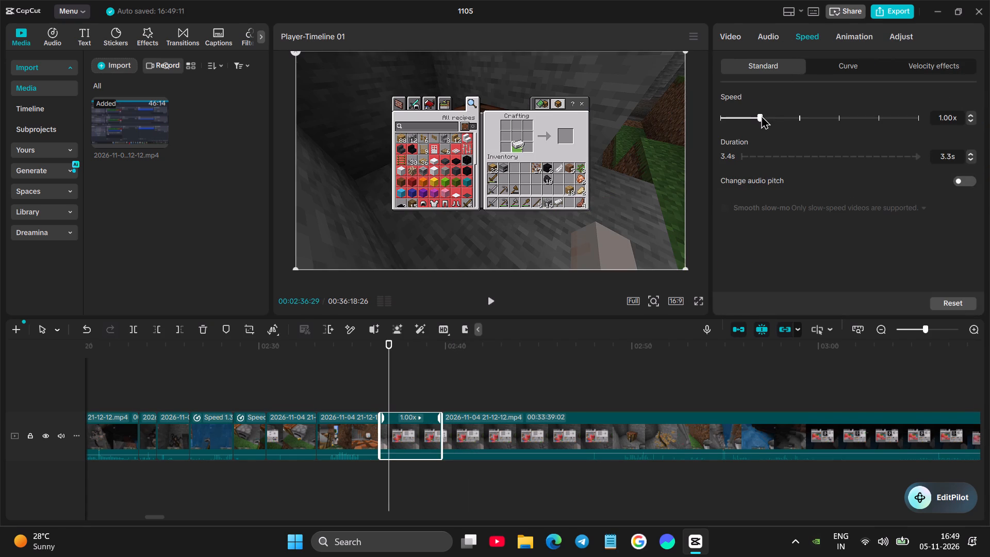
click(763, 120)
click(765, 120)
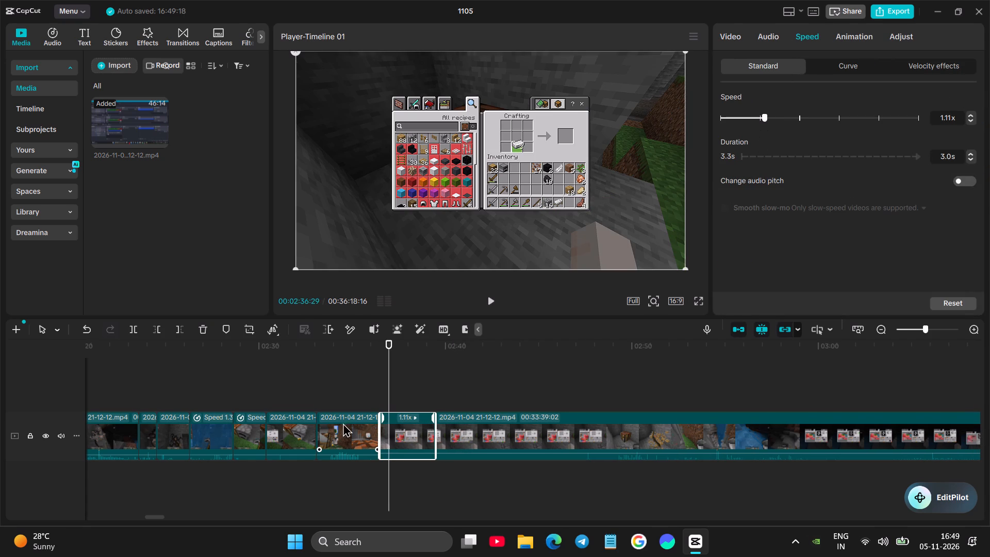
Trim the start of the long clip up to 02:48:26, where the stone pickaxe is held before the crafting table.
click(374, 389)
key(space)
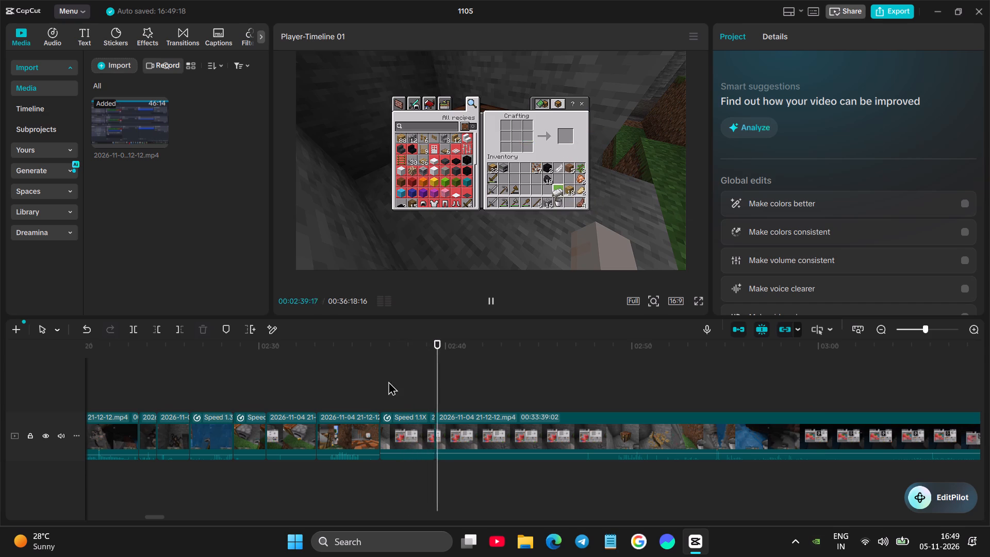
click(489, 380)
drag(488, 379, 501, 381)
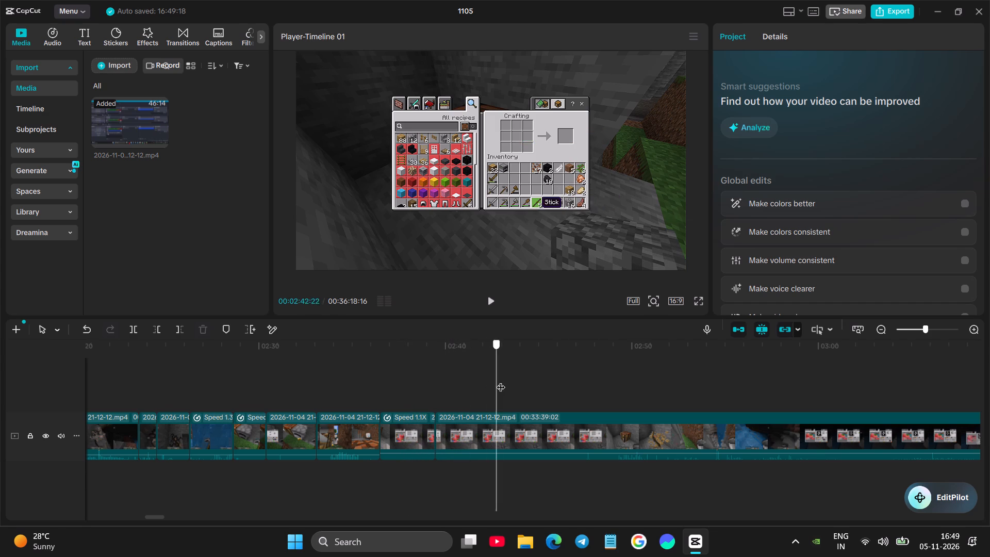
drag(501, 381, 608, 369)
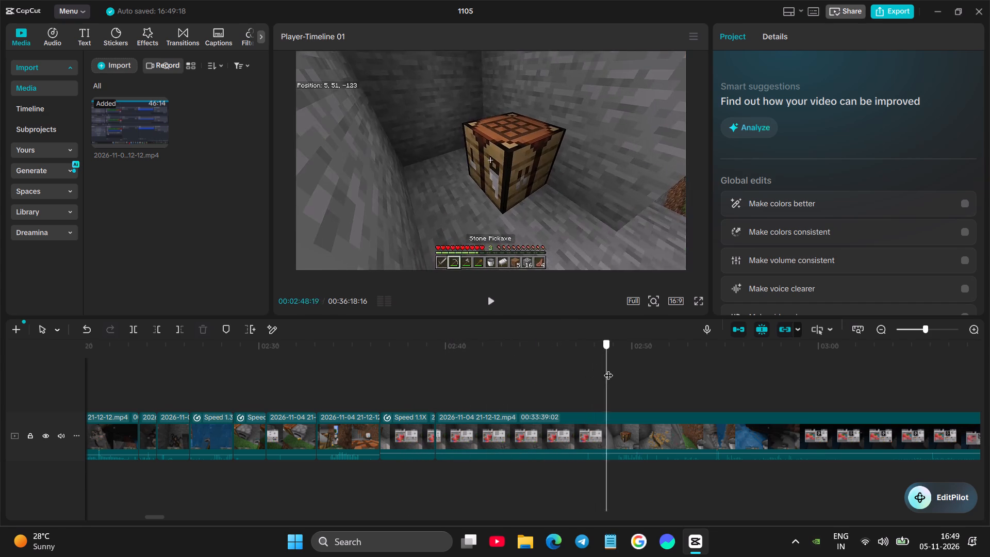
drag(608, 369, 591, 386)
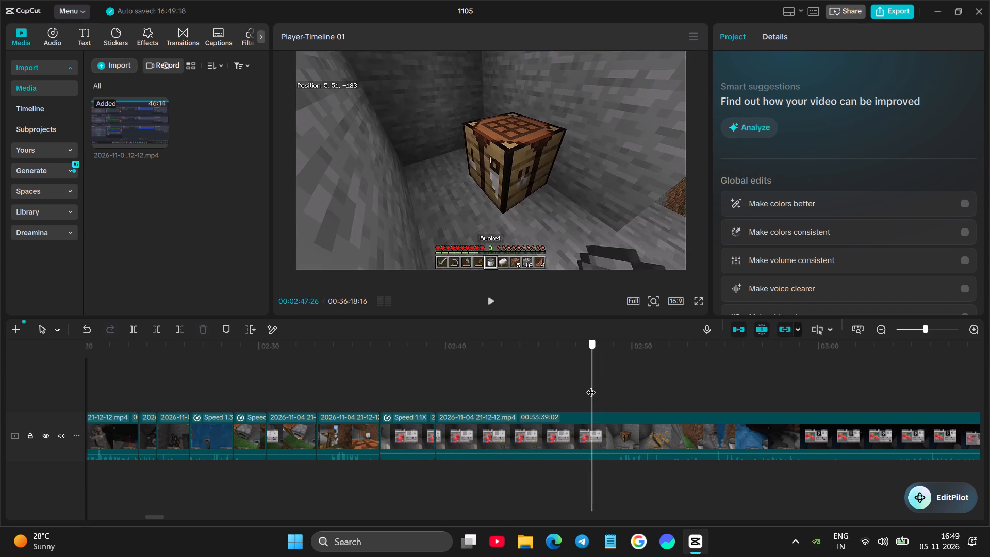
drag(591, 386, 611, 376)
click(604, 422)
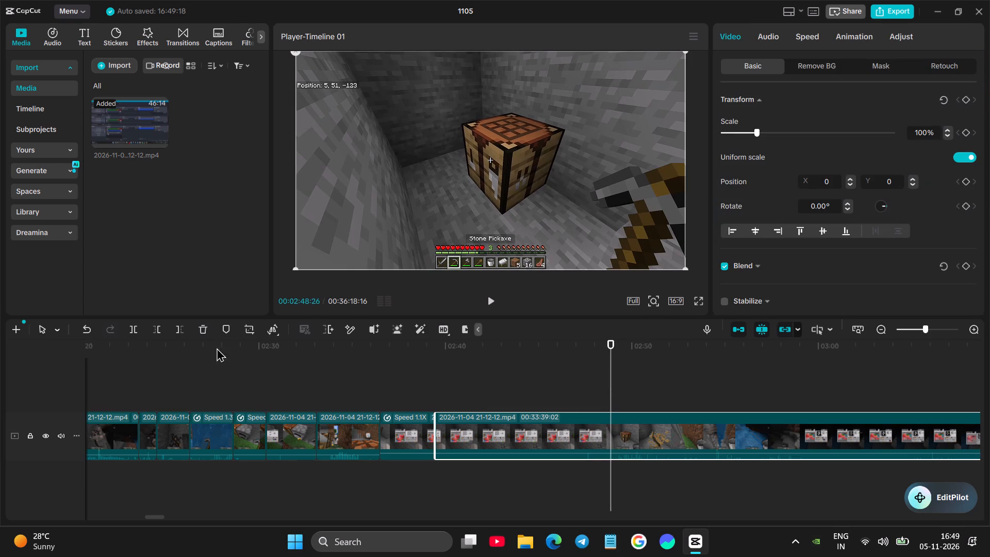
click(161, 330)
Split the long clip at about 02:41:04, after the stone axe hits the crafting table, and resume playback.
key(space)
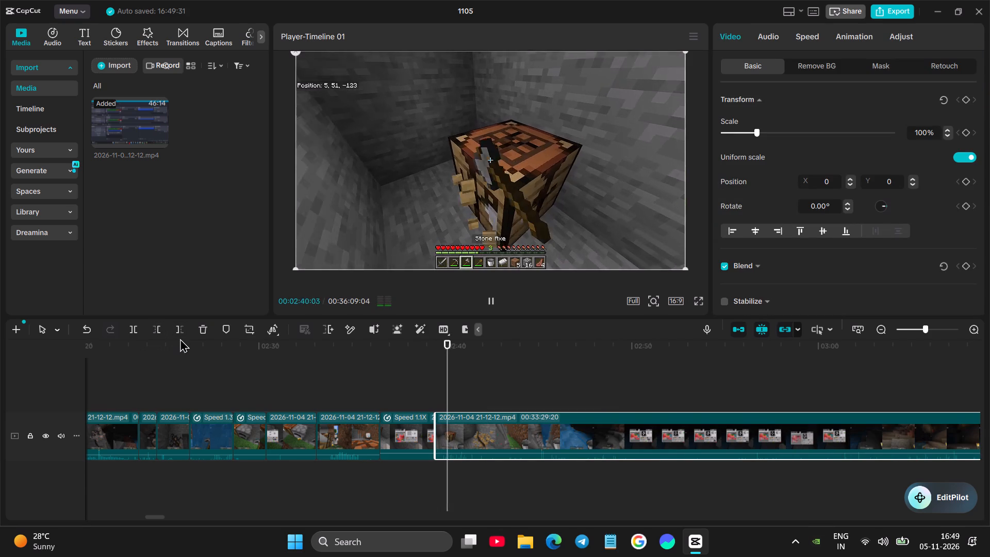
key(space)
click(139, 330)
key(space)
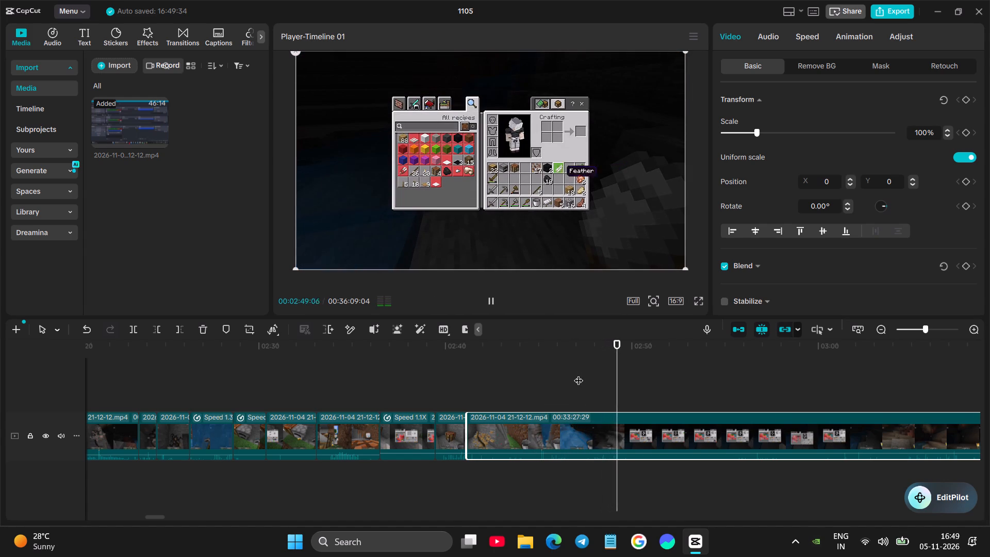
Trim the start of the long clip up to about 02:49:15, where the crafting inventory is open.
key(space)
click(580, 428)
click(162, 332)
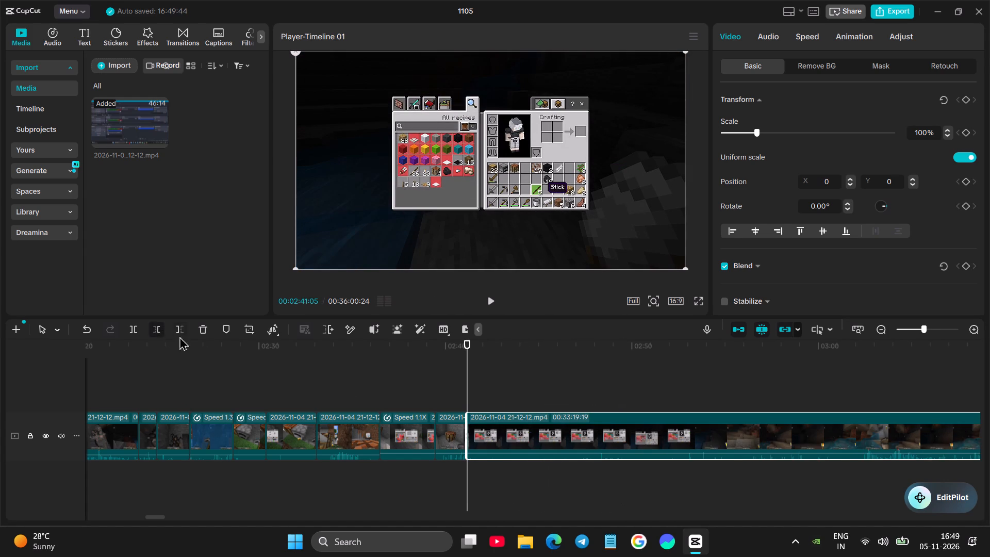
Play back the new cut and split the long clip at 02:44:09, after the coal and stick are combined.
click(435, 383)
key(space)
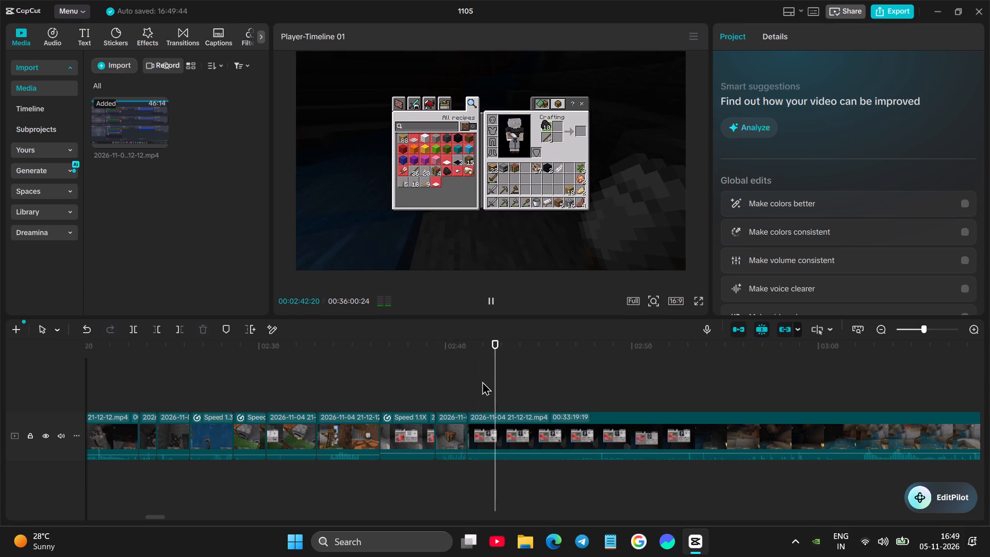
key(space)
click(525, 431)
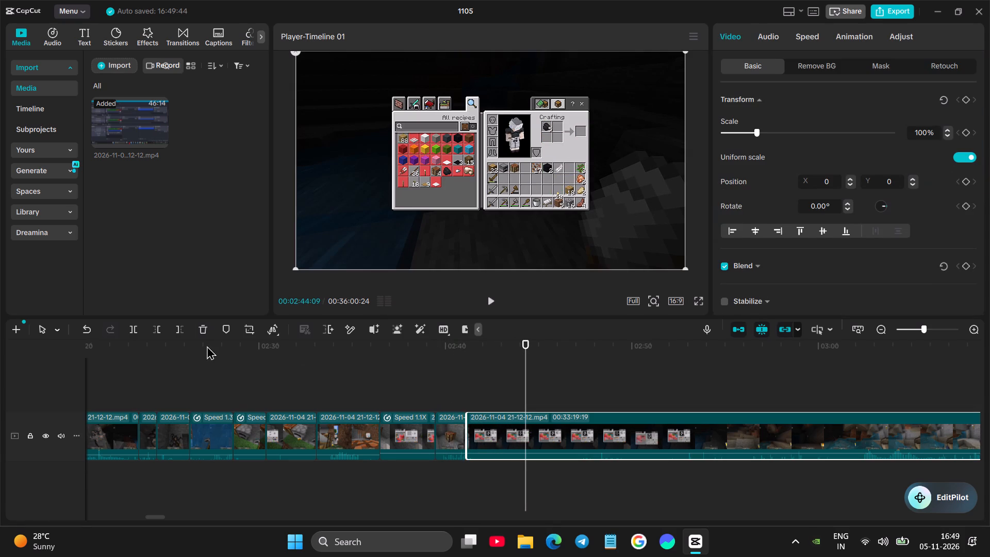
click(136, 329)
Speed up the torch-crafting clip to 1.24x.
click(463, 381)
click(491, 429)
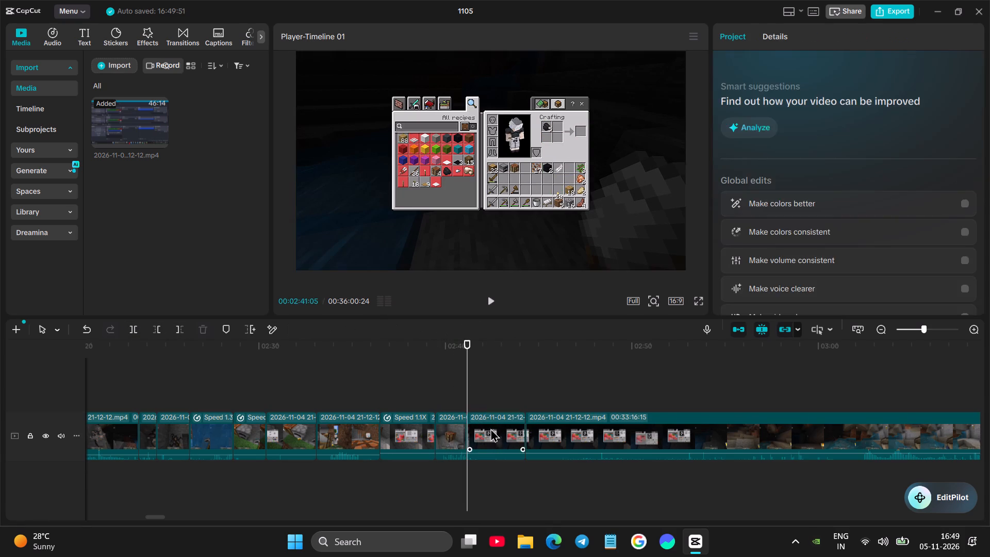
click(813, 35)
click(770, 119)
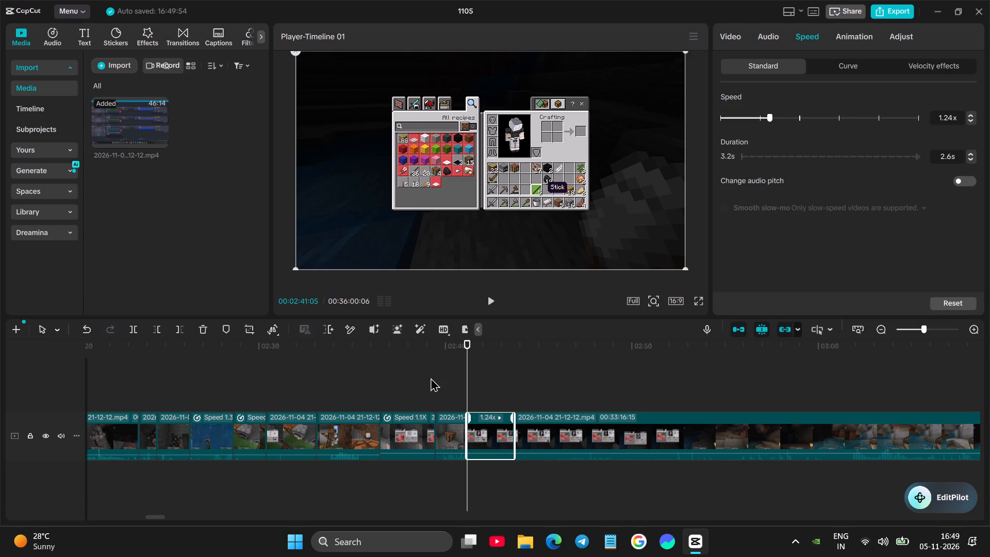
Review the footage after the sped-up clip and trim the long clip's start up to about 02:52:10, just before the torch is placed.
click(431, 378)
key(space)
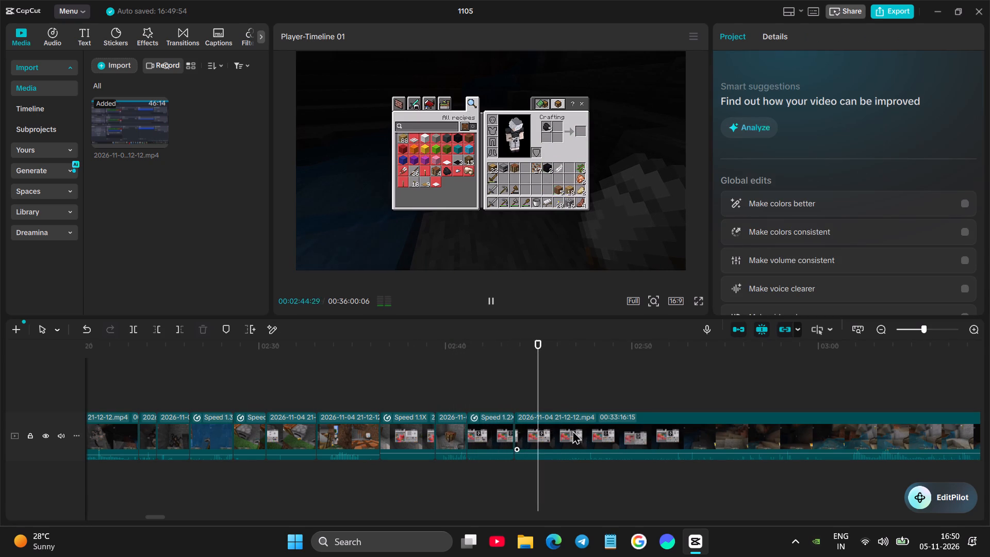
click(554, 373)
drag(556, 373, 599, 373)
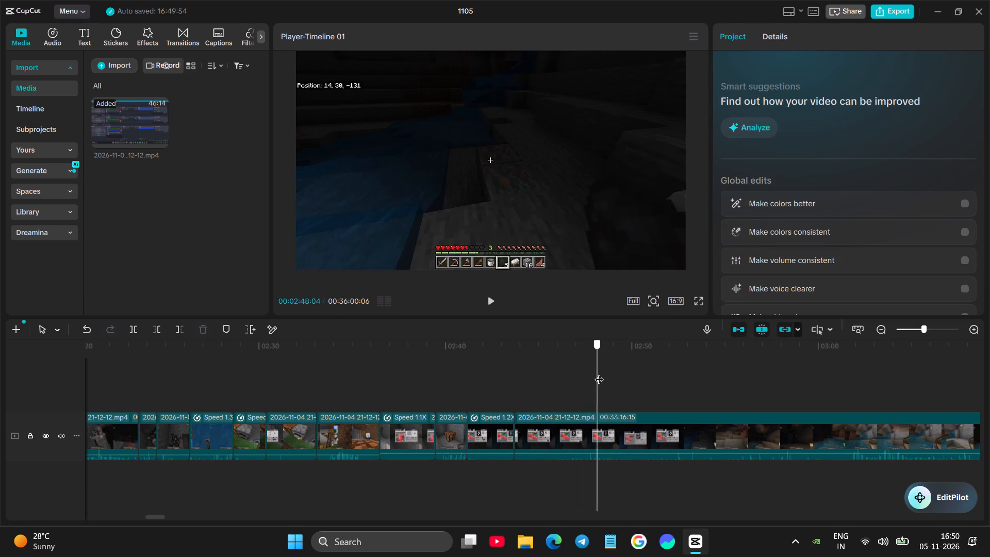
drag(599, 373, 666, 371)
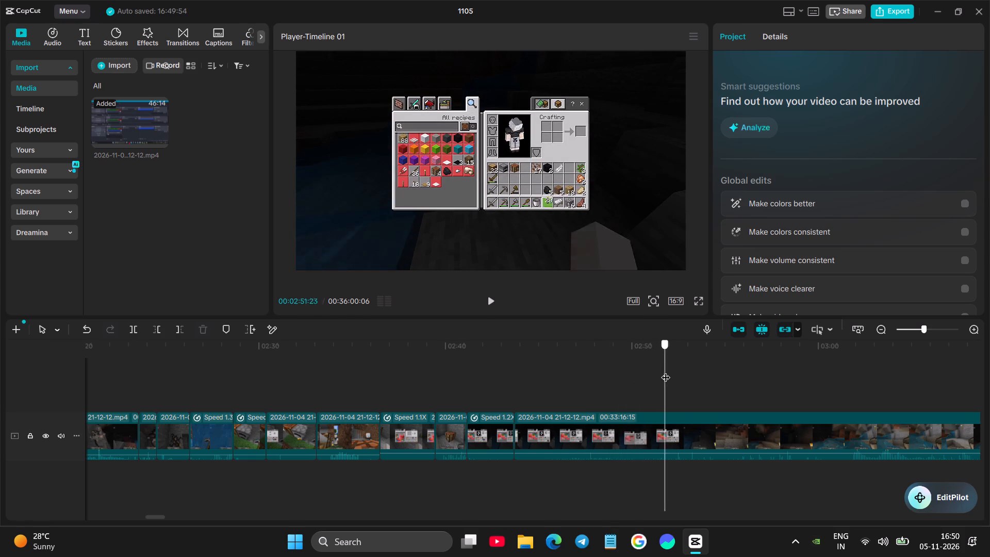
drag(666, 371, 680, 381)
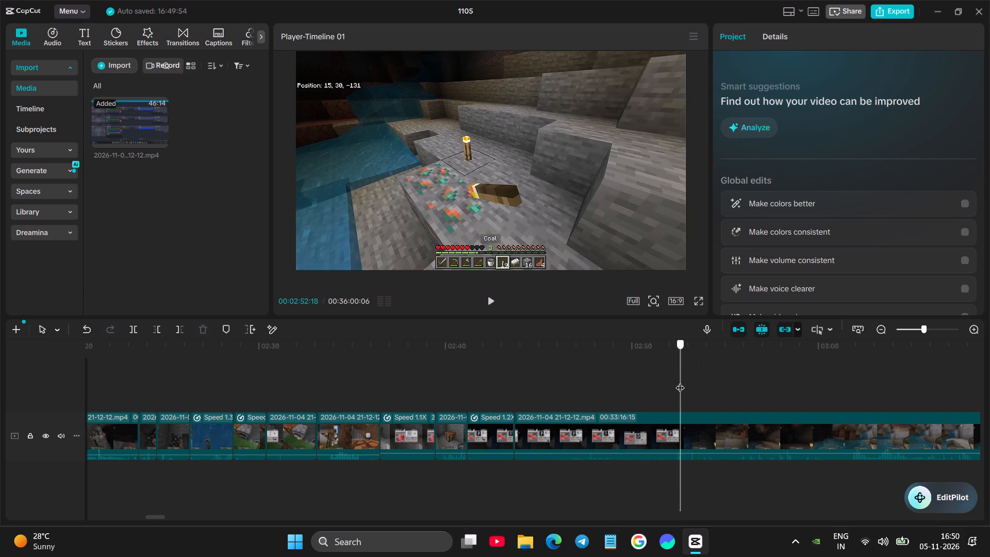
drag(680, 381, 675, 386)
click(659, 425)
click(162, 332)
Cut out the dark cave walk by splitting the long clip at about 02:45:24 and trimming the remainder's start up to 02:49:11.
key(space)
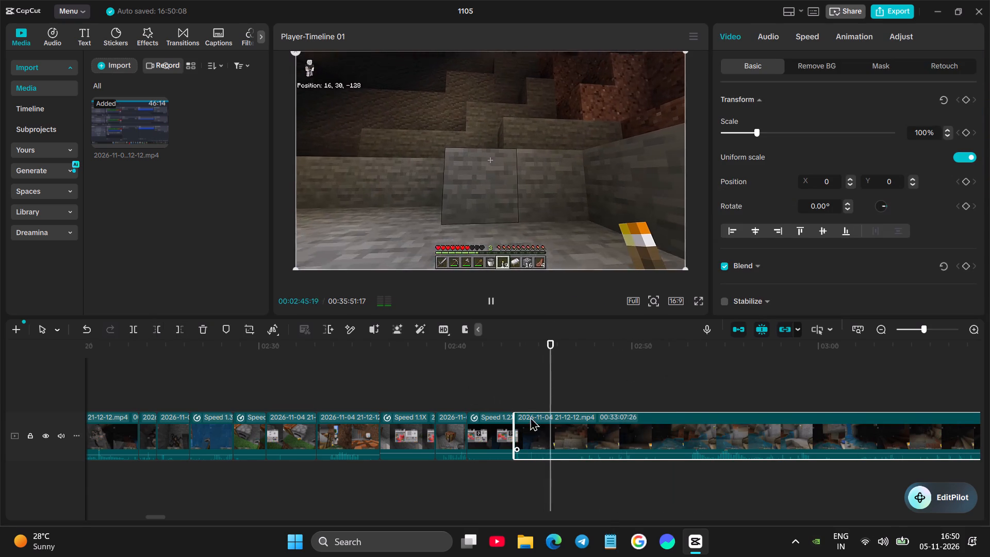
key(space)
click(138, 330)
key(space)
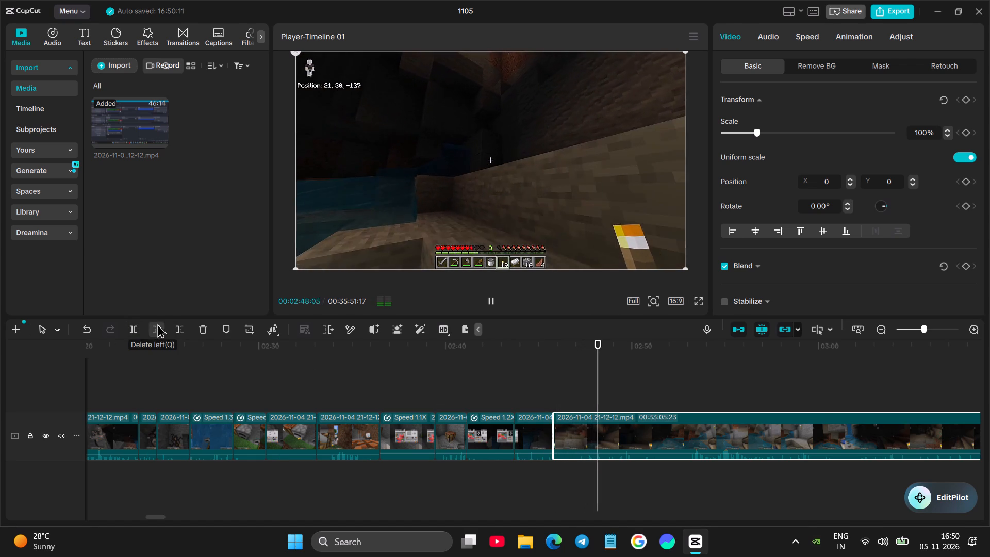
key(space)
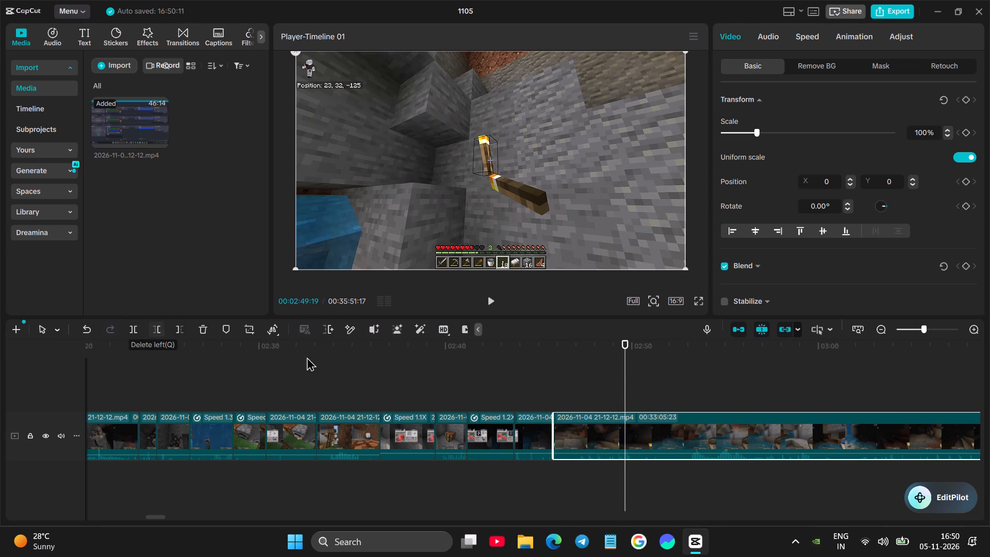
drag(625, 370, 620, 373)
click(153, 322)
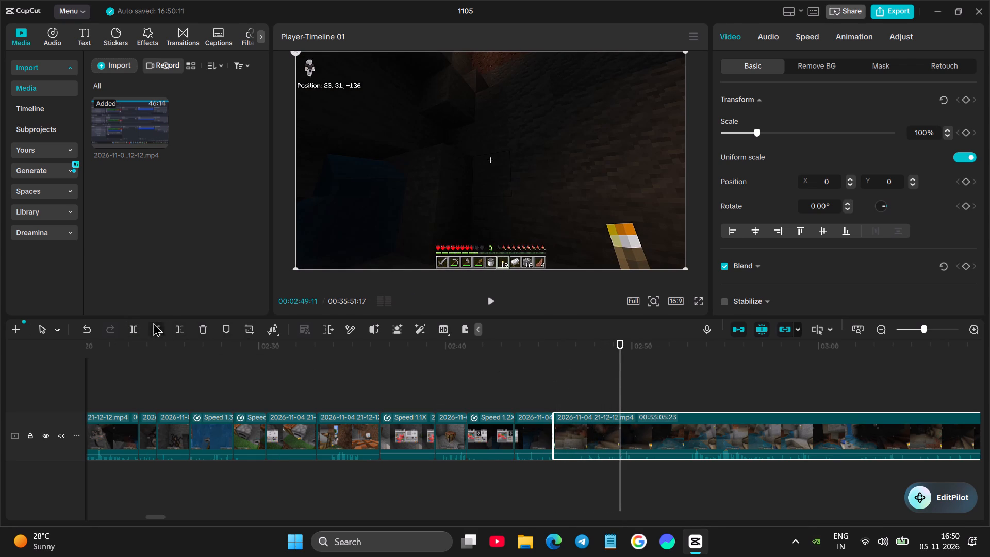
Play back the cut and shorten the end of the torch-placing clip by about half a second.
click(519, 372)
key(space)
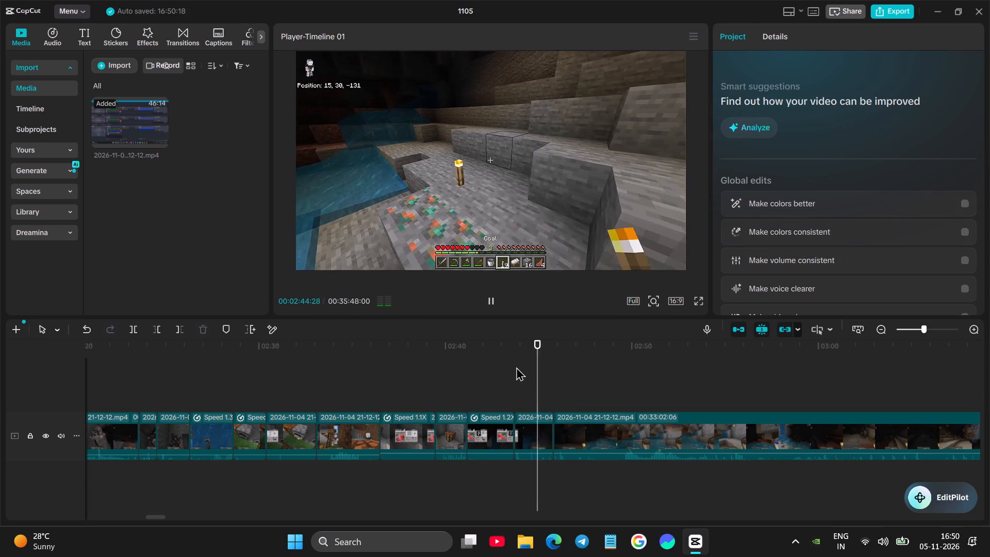
key(space)
click(542, 418)
drag(554, 418, 546, 417)
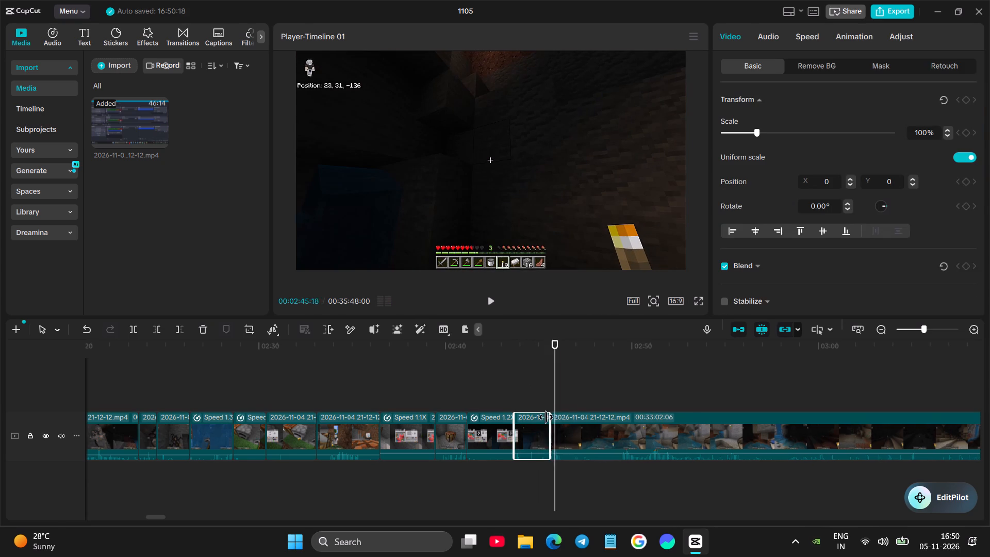
drag(546, 417, 540, 419)
Split the long clip at about 02:46:07, after the wall torch, and trim the remainder's start up to 02:49:12.
click(502, 371)
key(space)
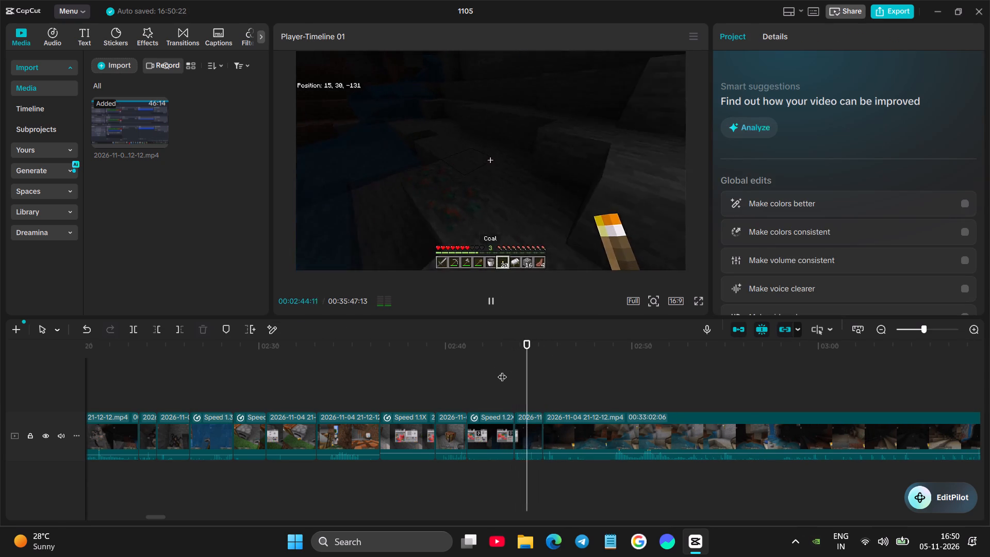
key(space)
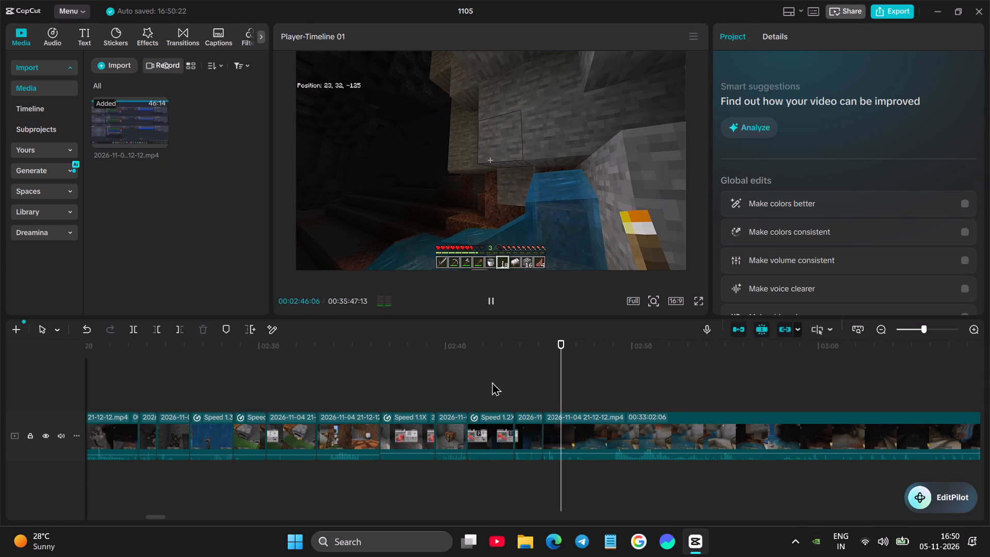
click(133, 329)
key(space)
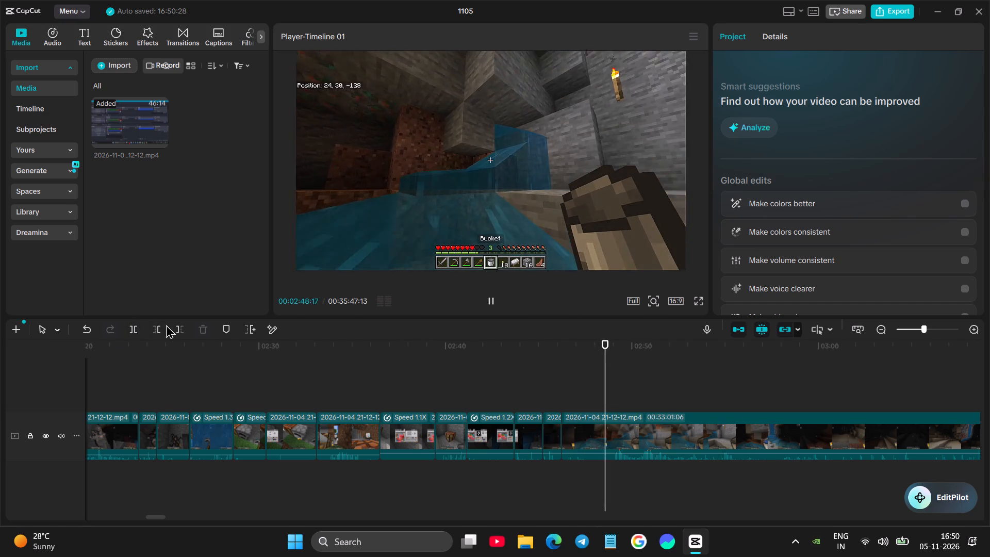
key(space)
click(606, 421)
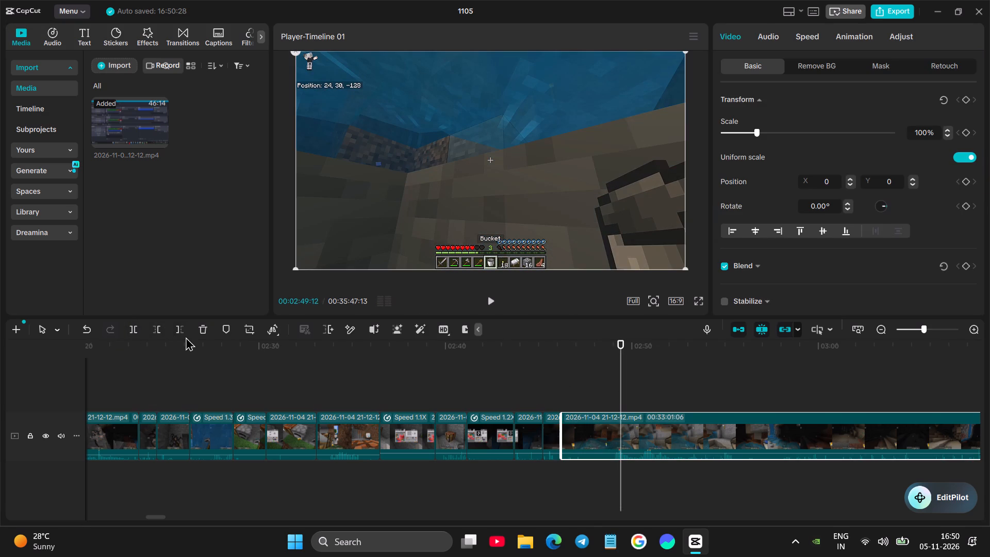
click(157, 331)
Trim the start of the long clip further, up to 02:50:08, where the bucket is carried back toward the water source.
key(space)
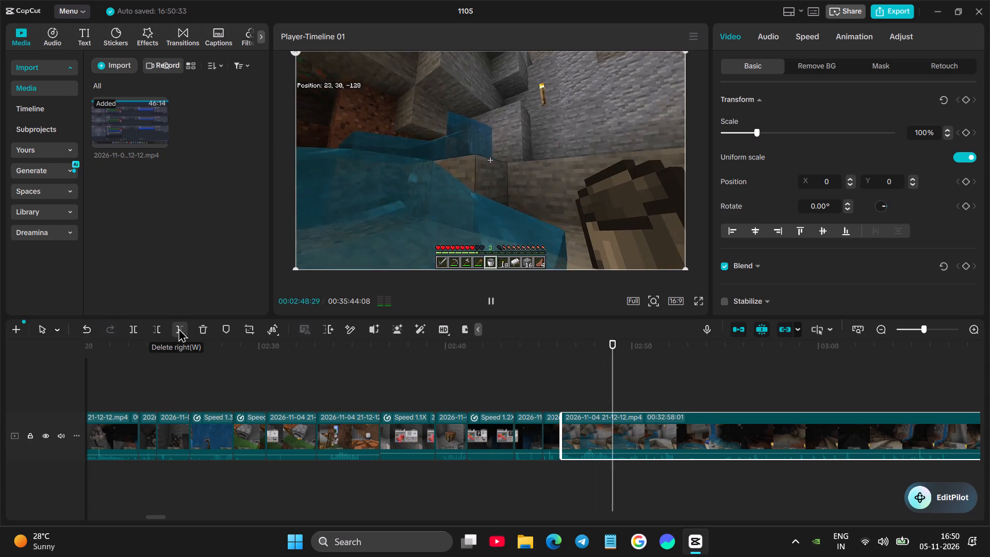
key(space)
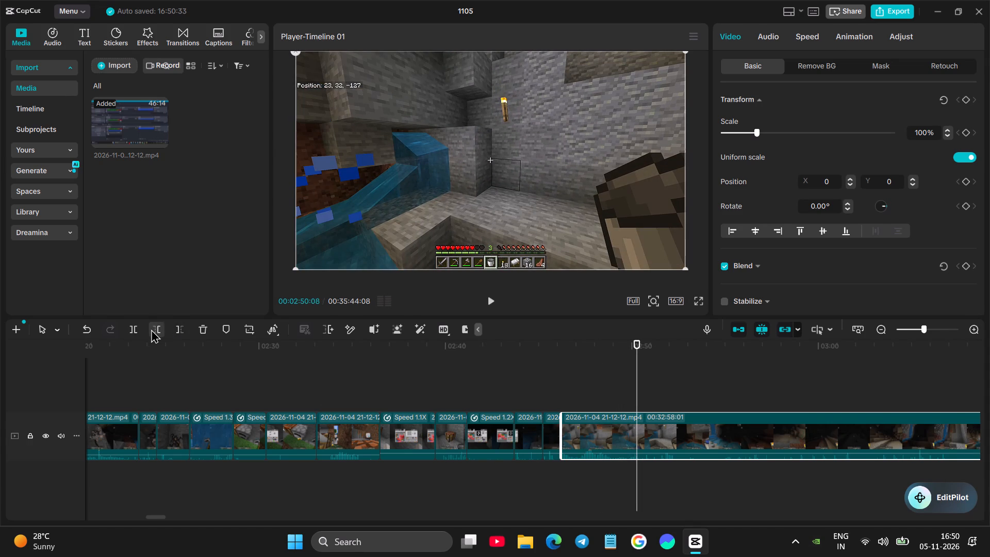
click(151, 329)
Split the long clip at 02:48:24, after the bucket is filled, and trim the remainder's start to about 02:52:04, before the next torch.
key(space)
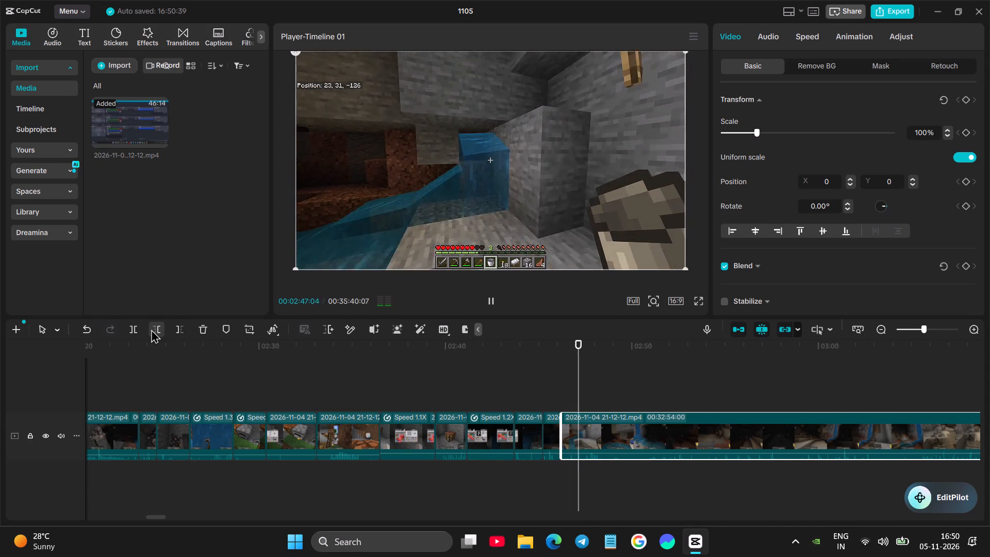
key(space)
click(140, 335)
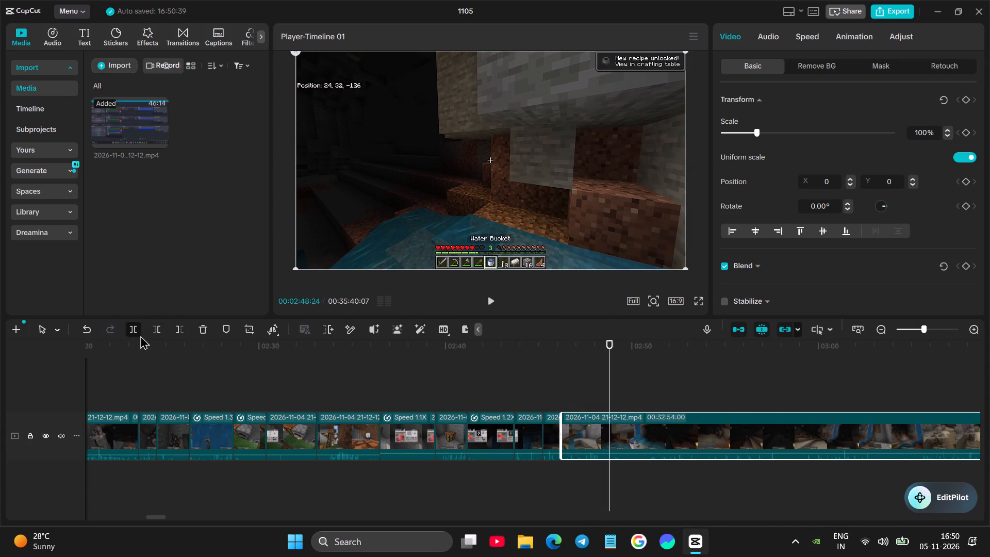
key(space)
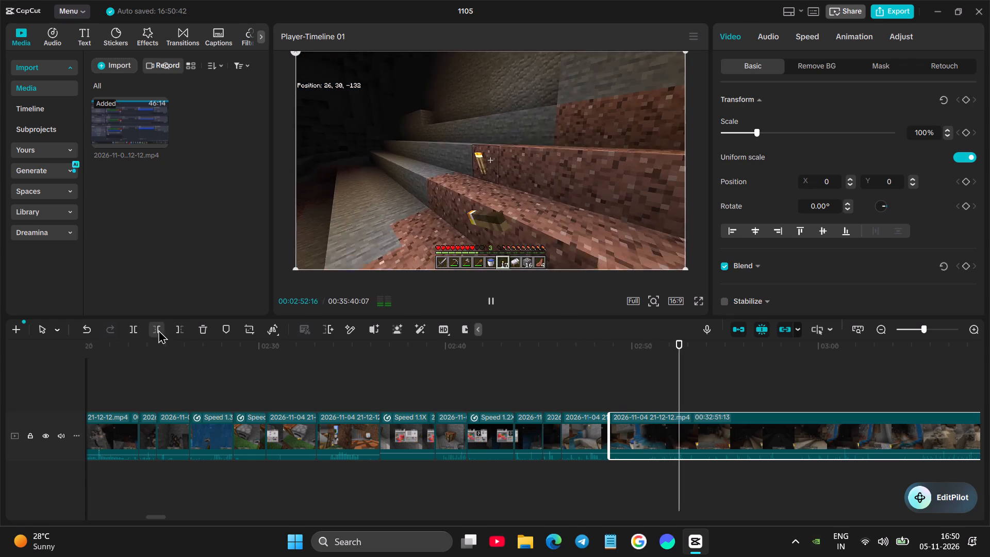
key(space)
drag(682, 372, 674, 374)
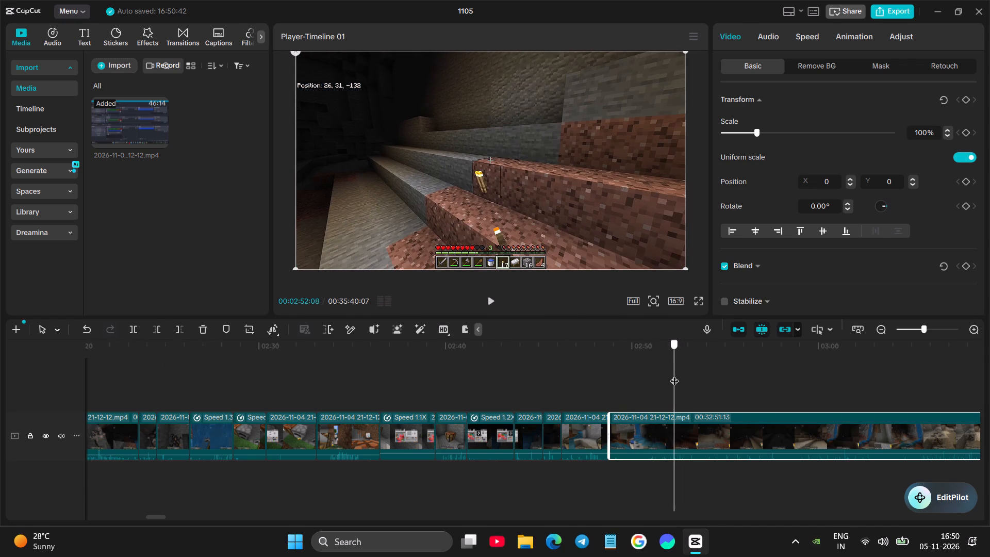
drag(674, 374, 671, 377)
click(158, 333)
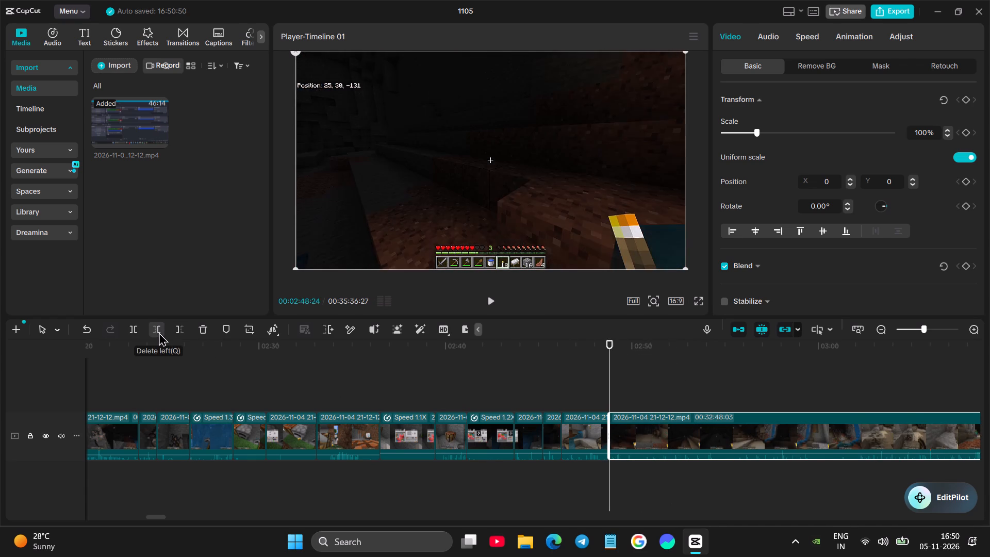
Split the long clip at 02:50:15, after the torch on the granite ledge, and trim the remainder's start up to about 02:52:20.
key(space)
key(space)
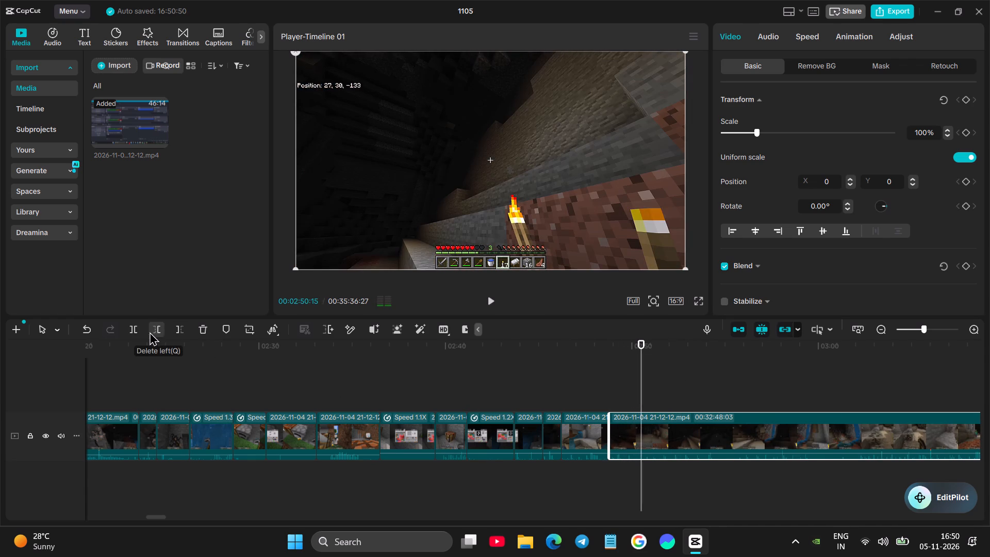
click(138, 331)
key(space)
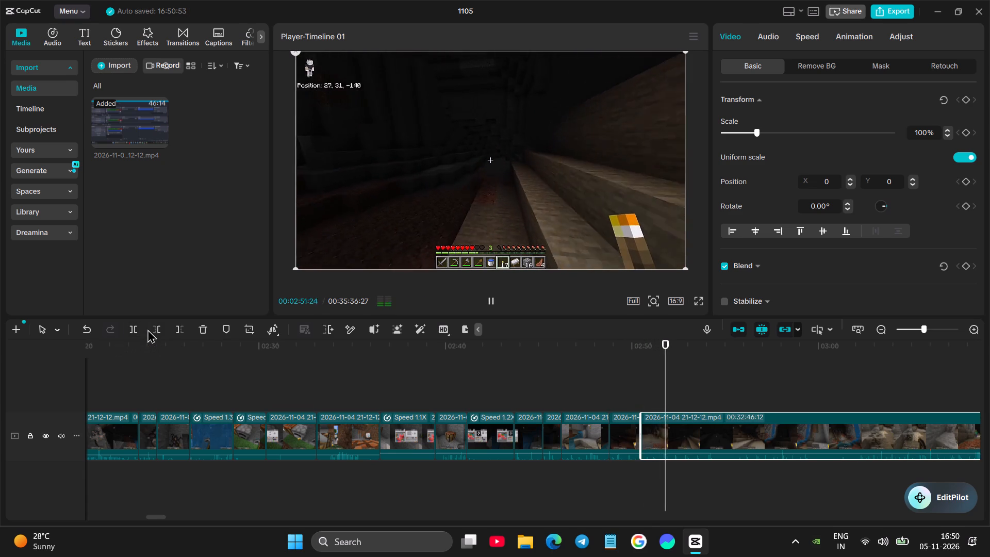
key(space)
key(space)
key(space)
click(156, 329)
Split the long clip at about 02:52:27, after the next cave torch, and trim the remainder's start up to about 02:55:20.
key(space)
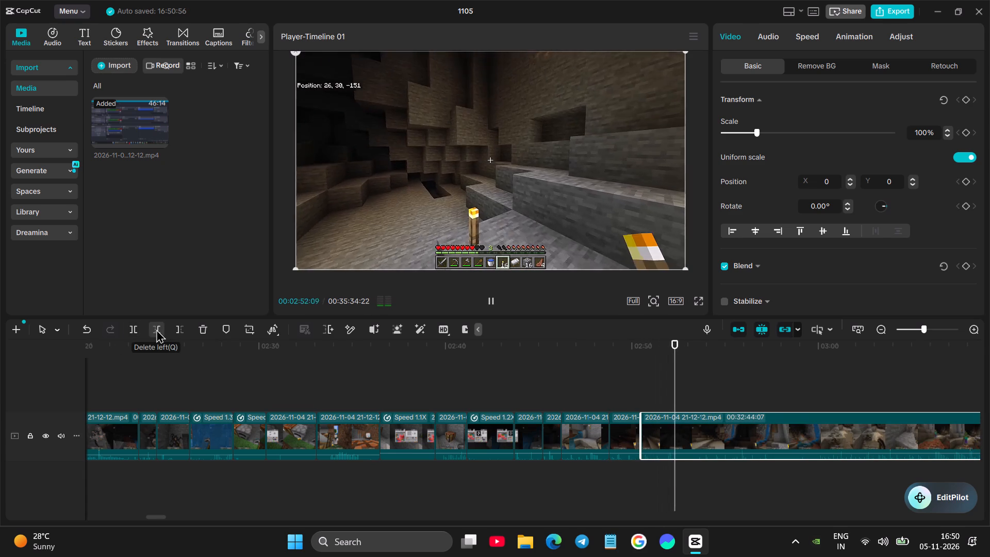
key(space)
click(128, 333)
key(space)
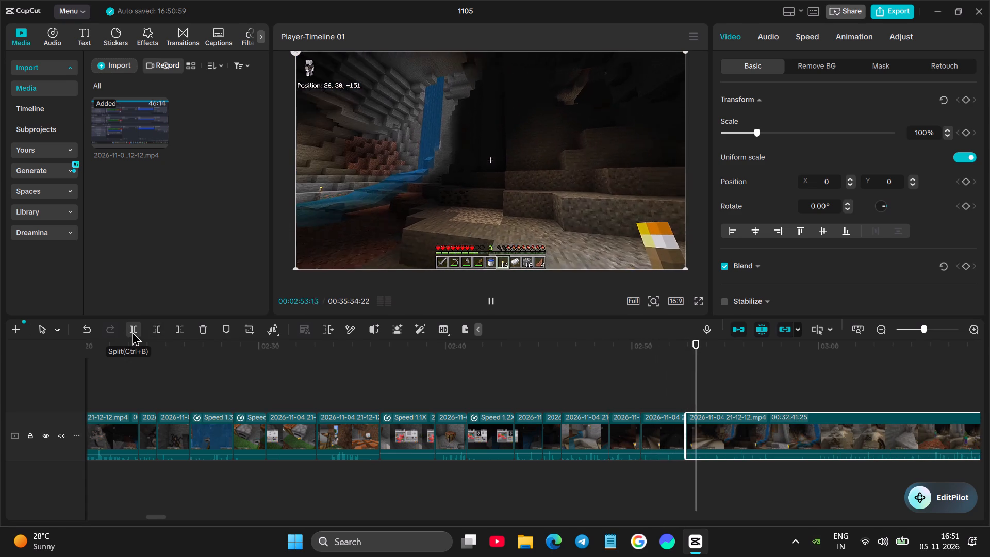
key(space)
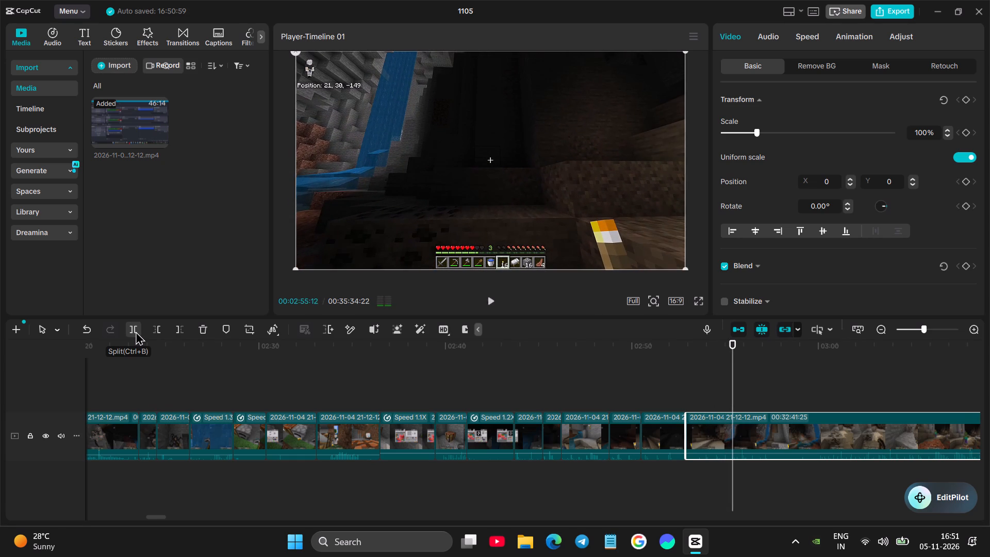
key(space)
key(space)
click(158, 331)
Play back the cut and extend the long clip's start earlier by about 7 frames.
key(space)
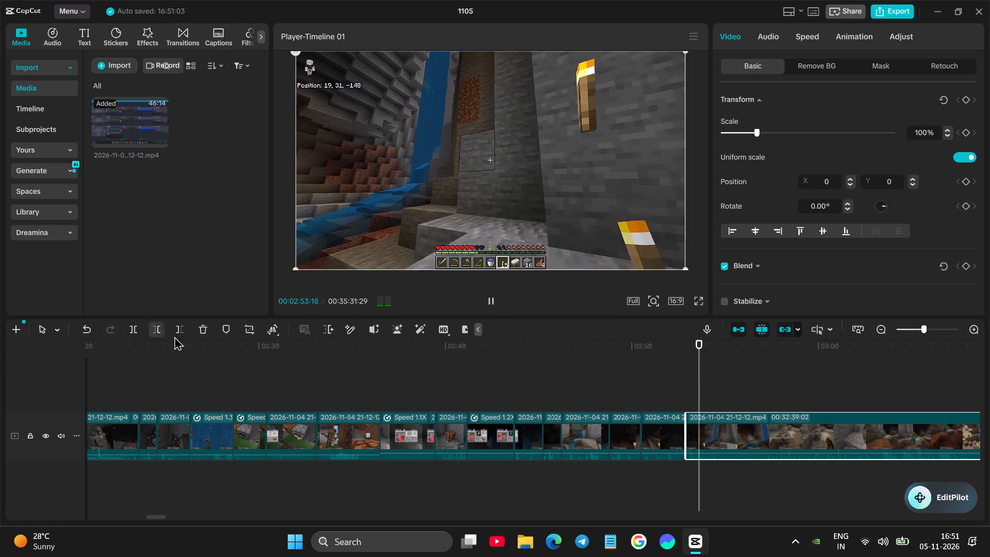
key(space)
click(688, 421)
Play back the cut and split the long clip at 02:55:03, just before the torch is swapped for the stone pickaxe.
click(657, 382)
key(space)
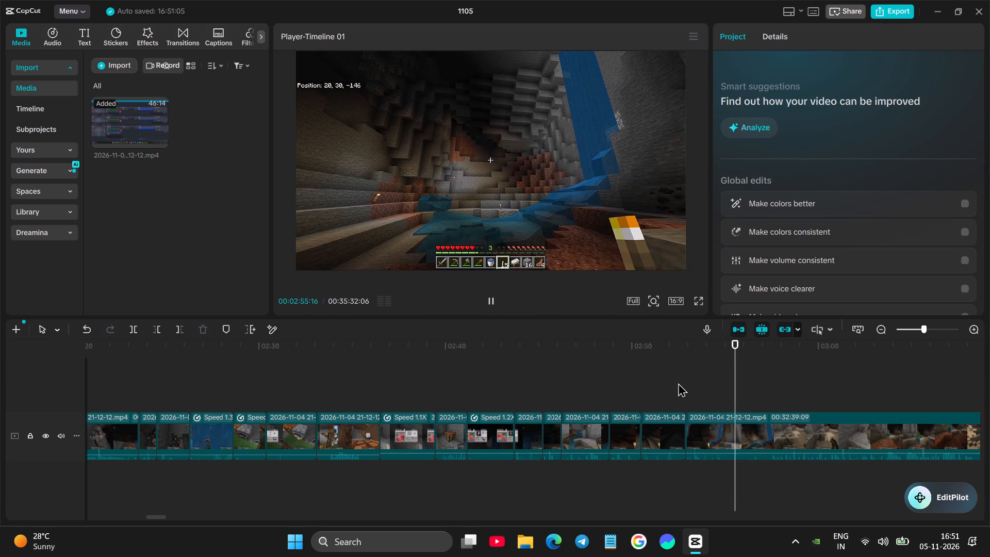
key(space)
click(690, 390)
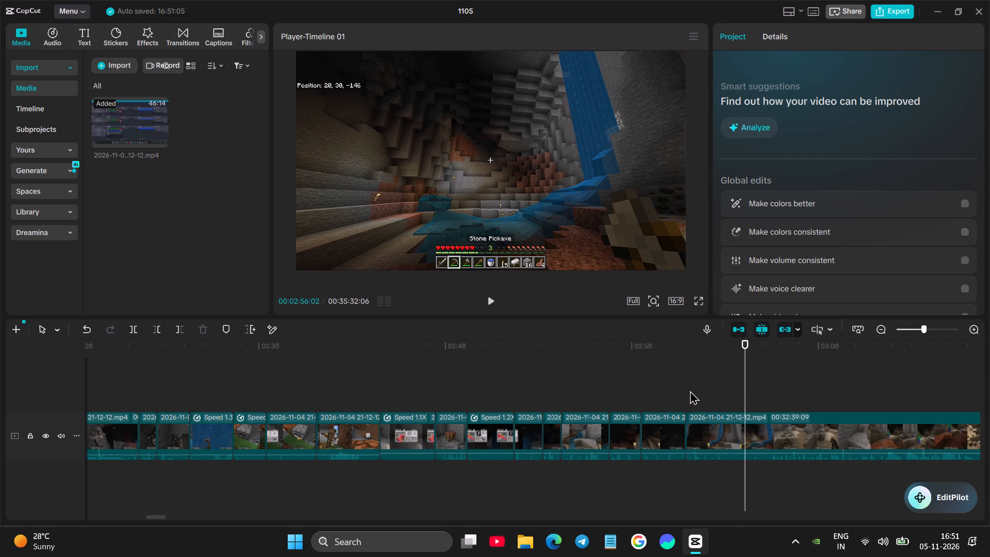
key(space)
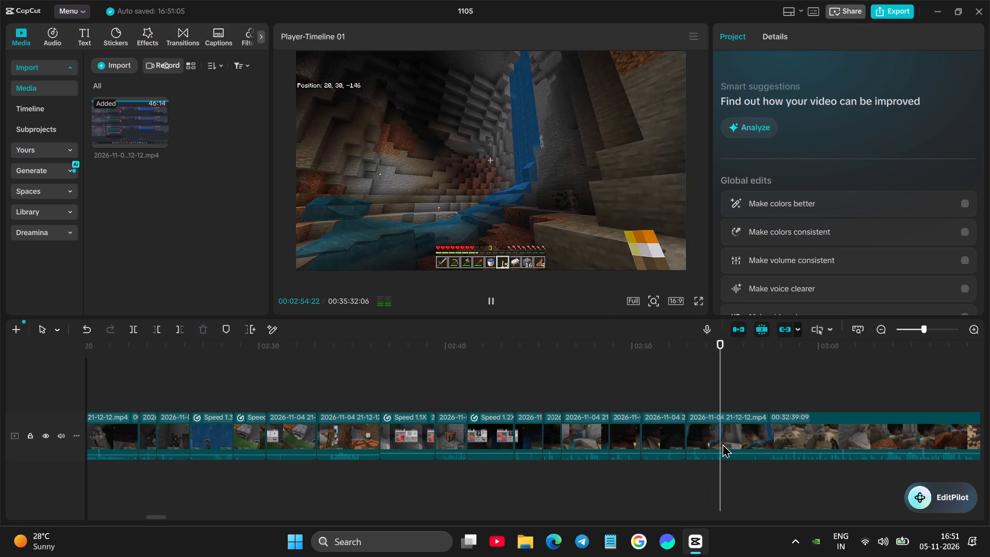
key(space)
key(space)
key(space)
click(722, 443)
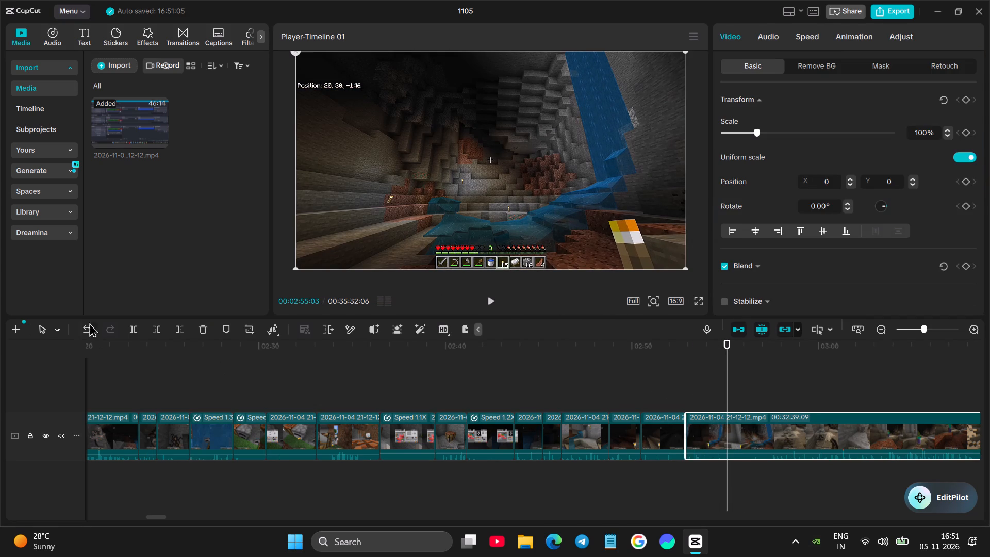
click(136, 326)
Trim the remaining long clip's start up to about 02:58:13, cutting the walk to the coal ore.
key(space)
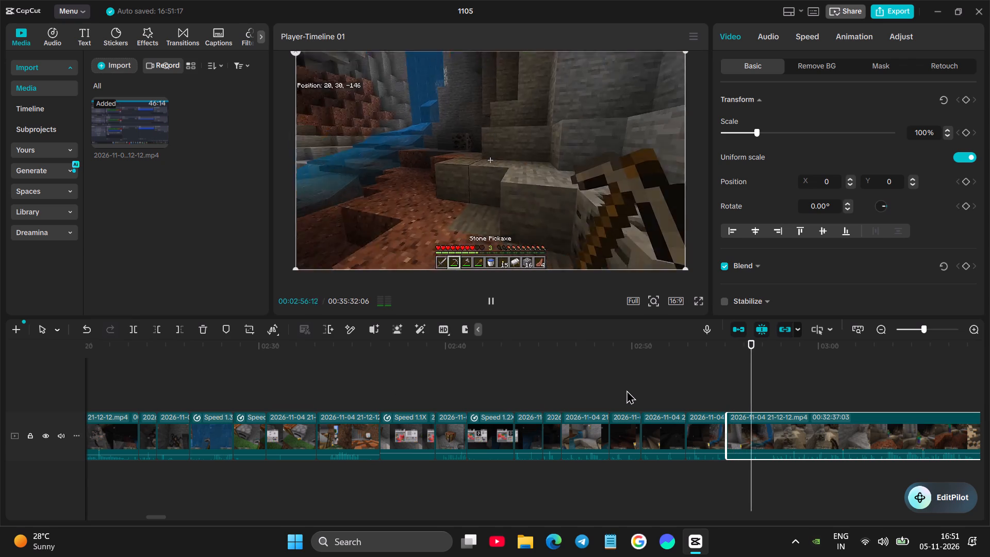
key(space)
key(space)
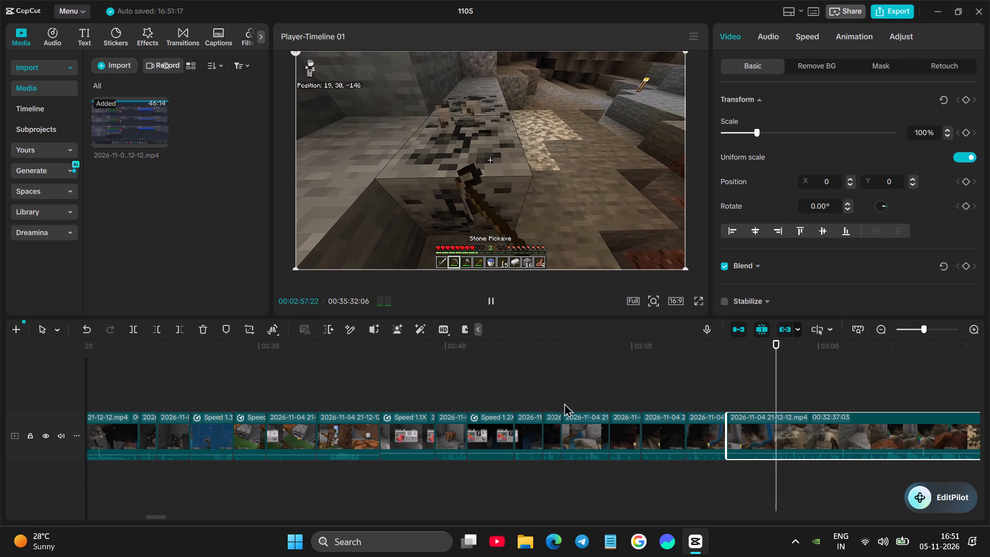
key(space)
click(159, 333)
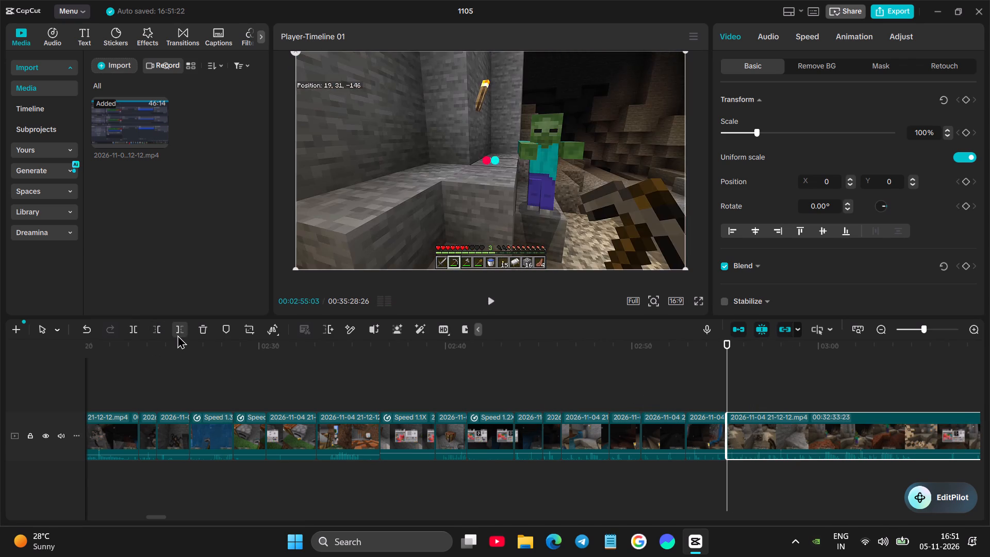
Split the long clip at 02:56:01, while the next coal ore block is being mined.
key(space)
key(space)
key(space)
key(space)
click(136, 330)
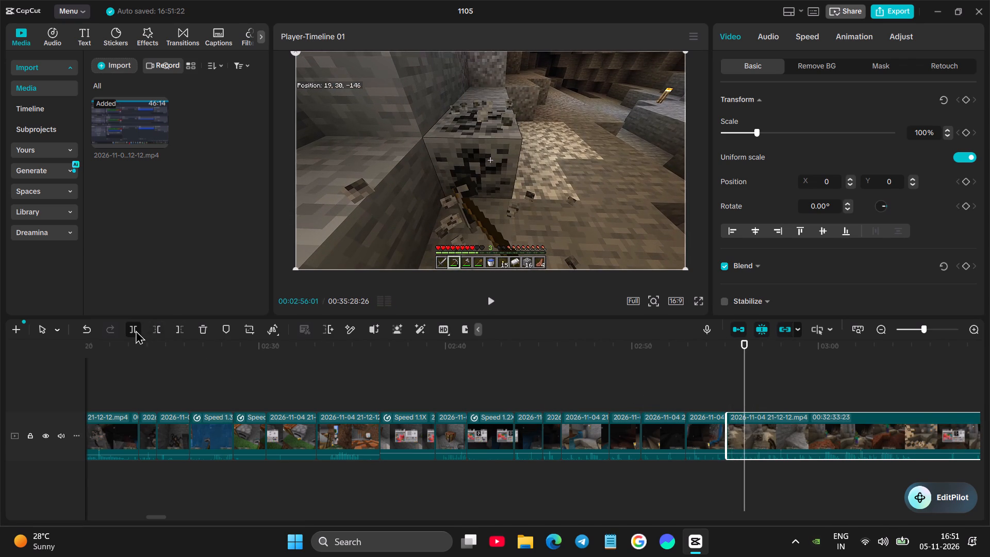
Trim the end of the short coal-mining clip back to 02:55:23.
click(729, 391)
key(space)
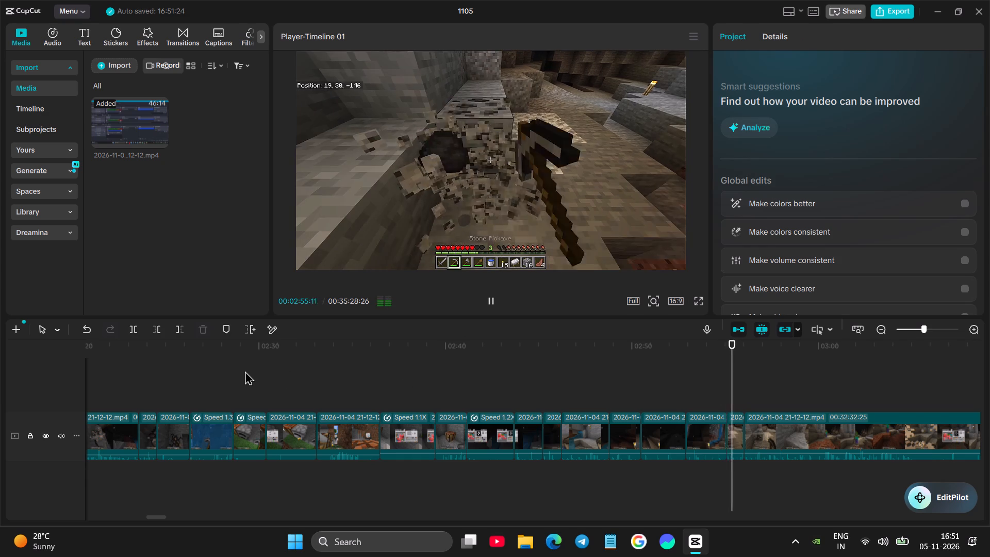
key(space)
click(737, 430)
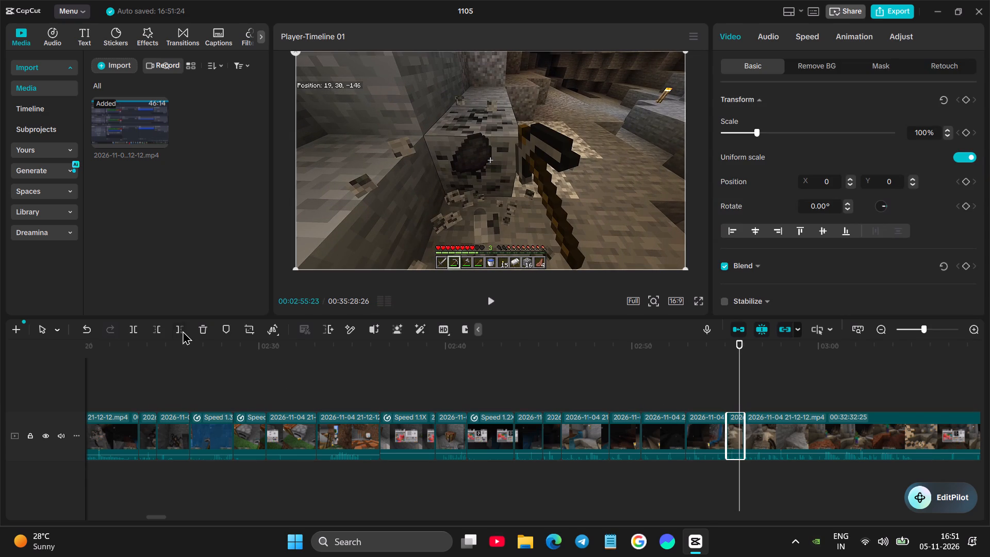
click(181, 330)
Trim the long clip's start up to about 02:56:11, just before the next coal ore breaks.
key(space)
key(space)
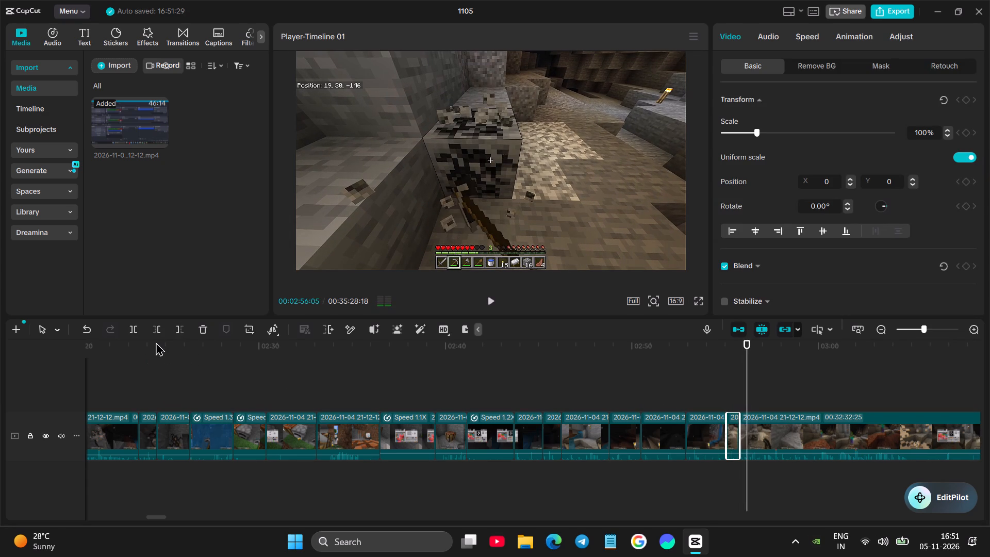
key(space)
key(space)
click(158, 330)
Split the long clip at about 02:56:11, after the coal ore is mined.
key(space)
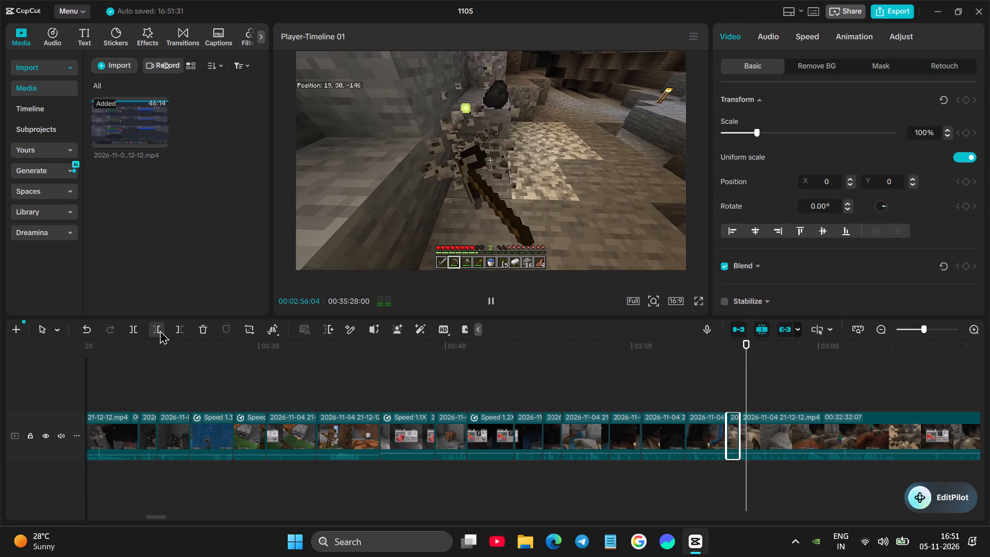
key(space)
click(137, 331)
Play back the zombie's approach and split the long clip at about 02:58:20, before the fight.
key(space)
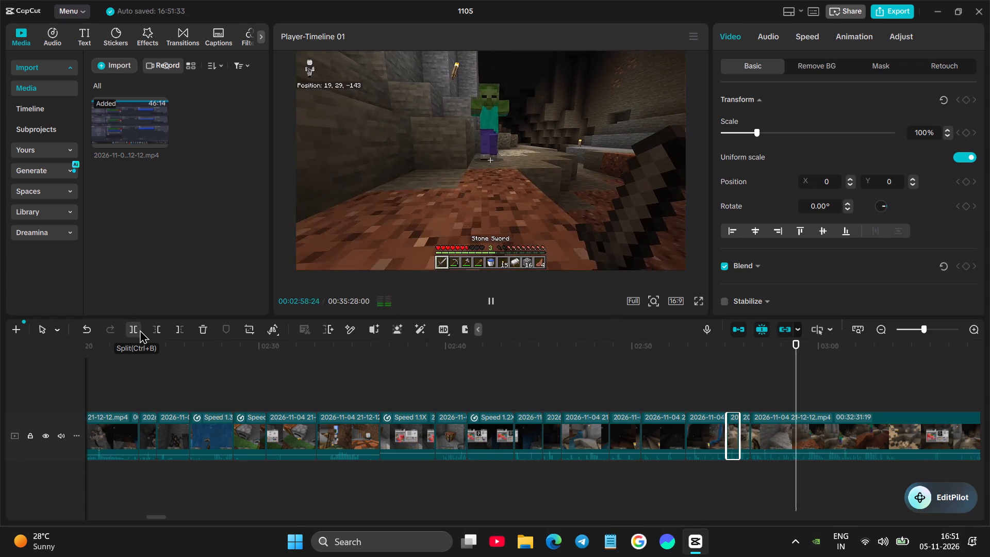
key(space)
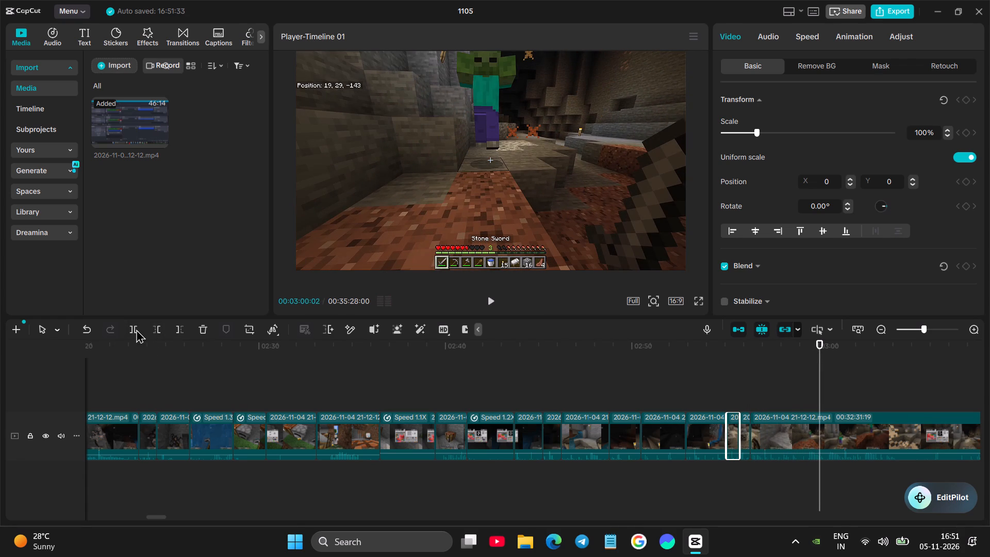
click(750, 389)
key(space)
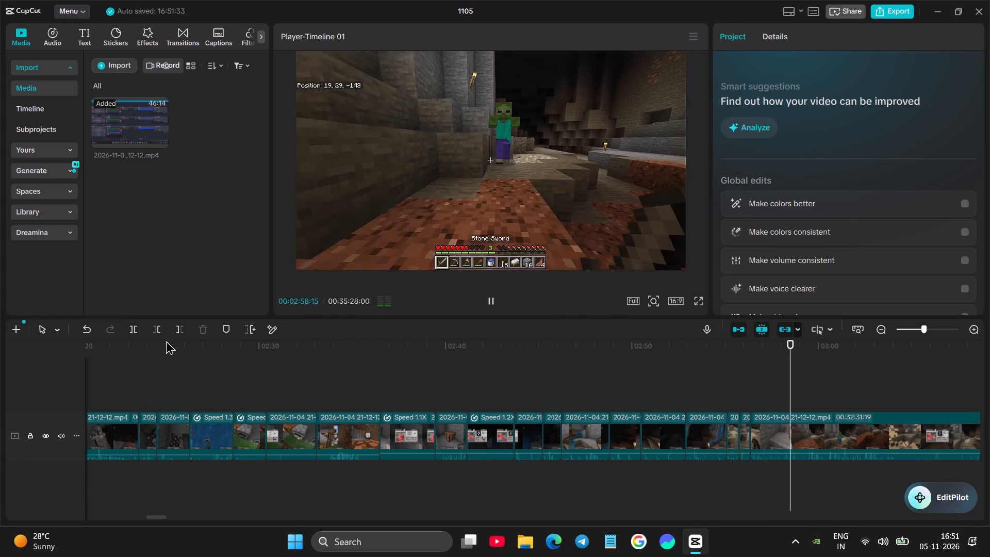
key(space)
click(137, 332)
Split the long clip at about 03:02:15, as the zombie is killed.
key(space)
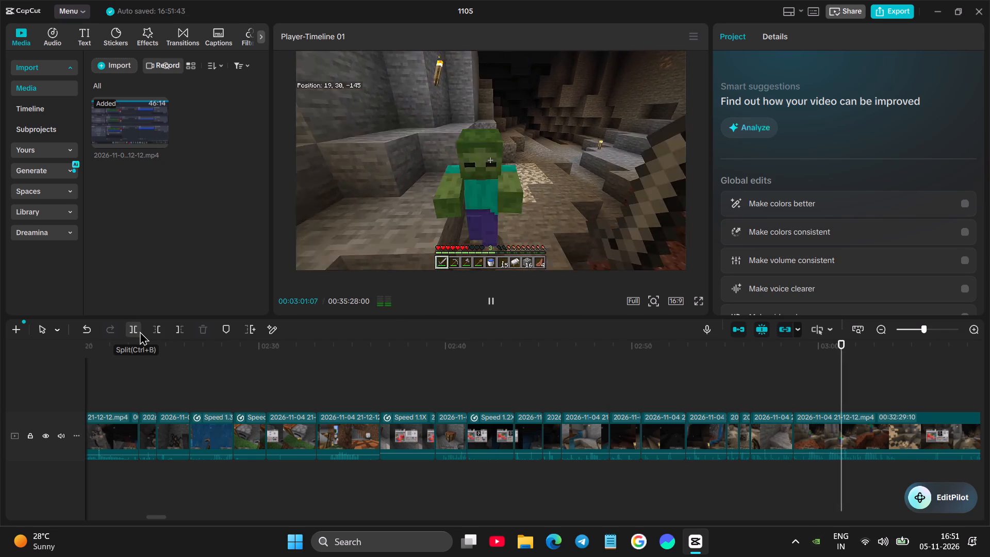
key(space)
key(space)
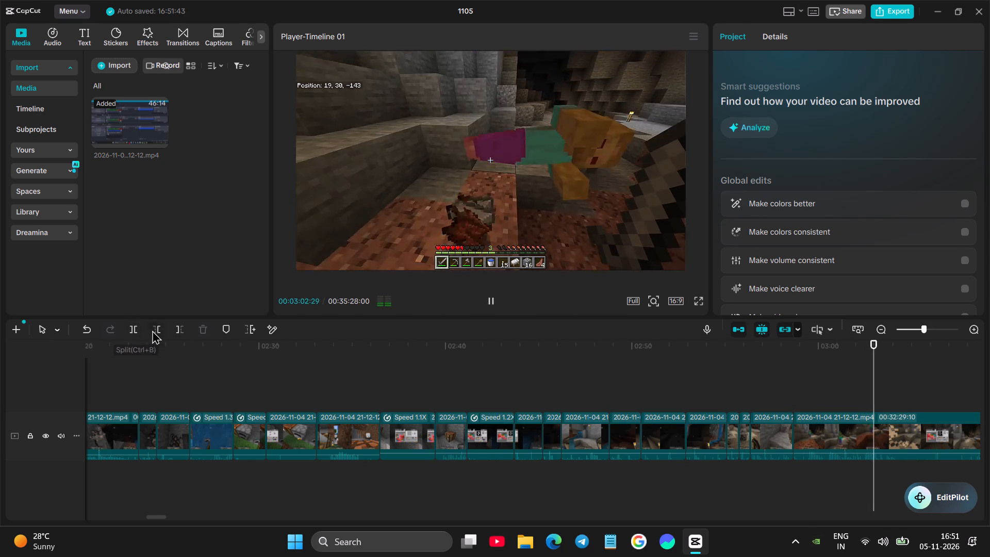
key(space)
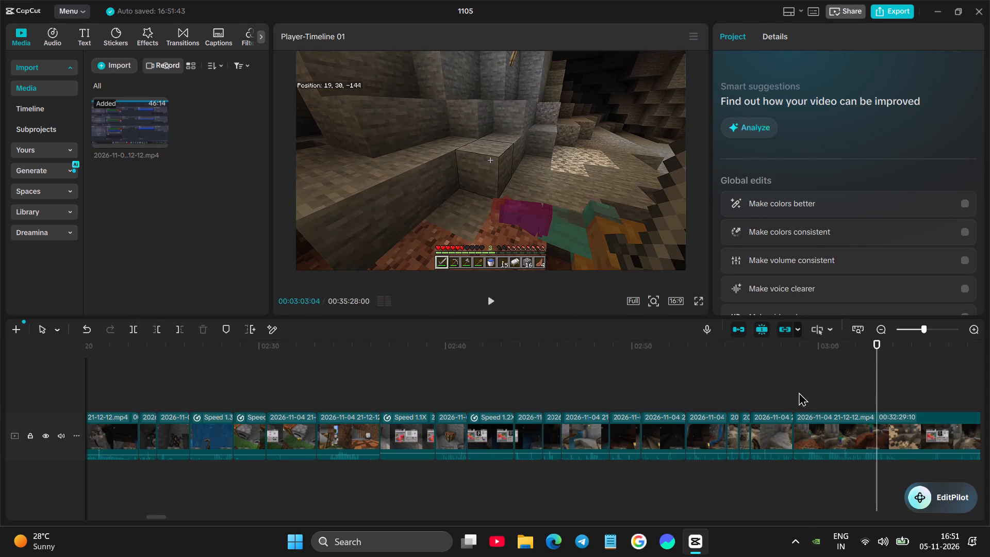
drag(876, 379, 862, 384)
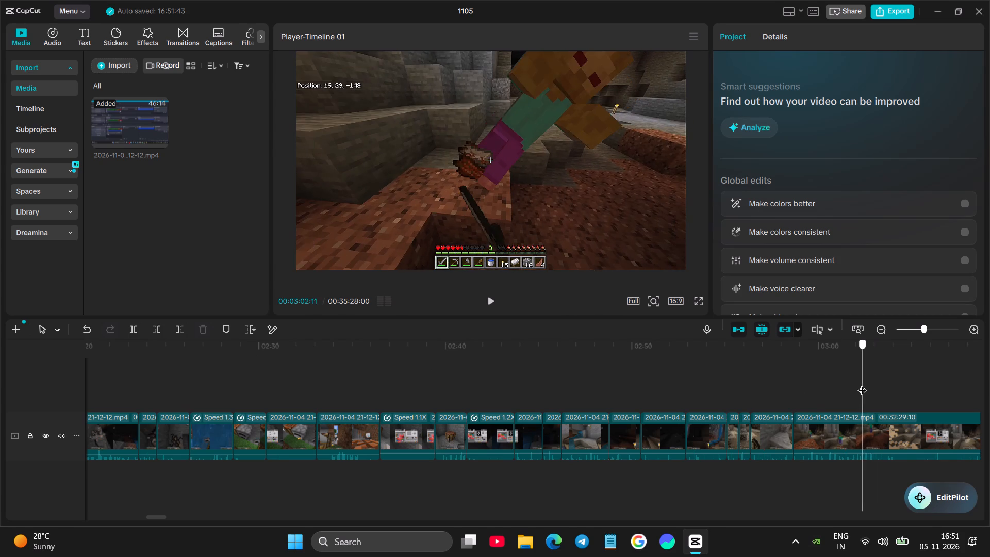
drag(862, 384, 865, 380)
click(132, 327)
Set the speed of the zombie-fight clip to 1.28x.
click(835, 393)
click(835, 442)
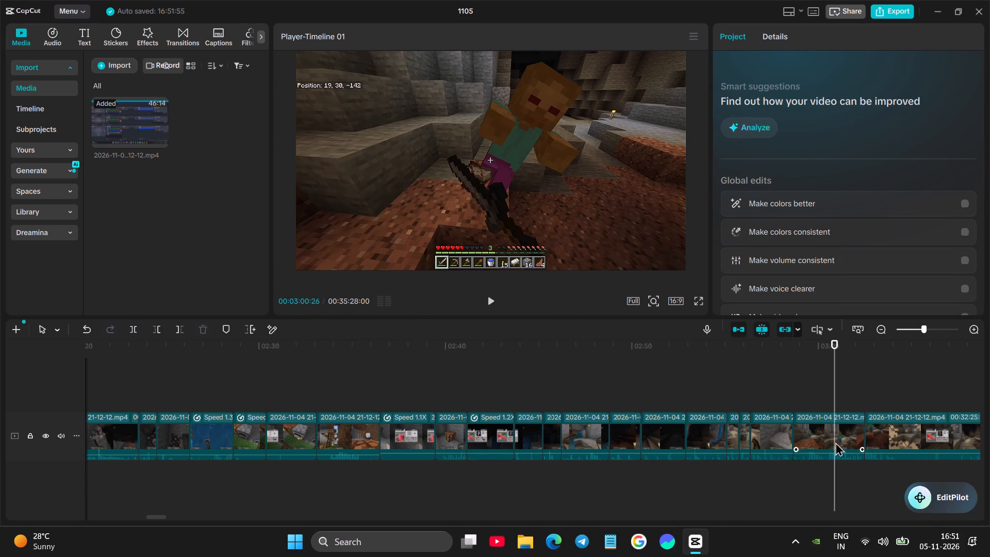
click(809, 36)
click(771, 120)
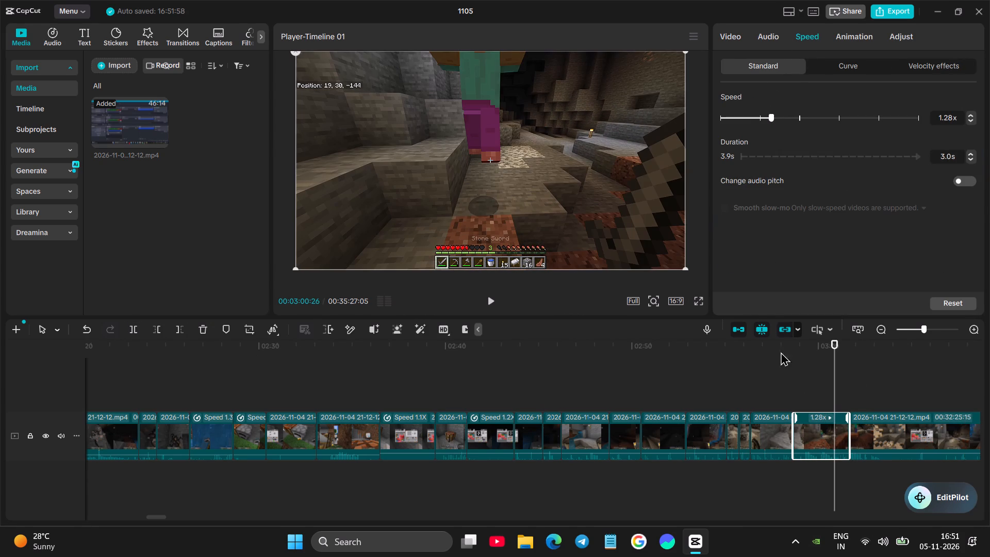
Play back the sped-up fight and split the long clip at 03:05:29, after the inventory is closed.
click(776, 371)
key(space)
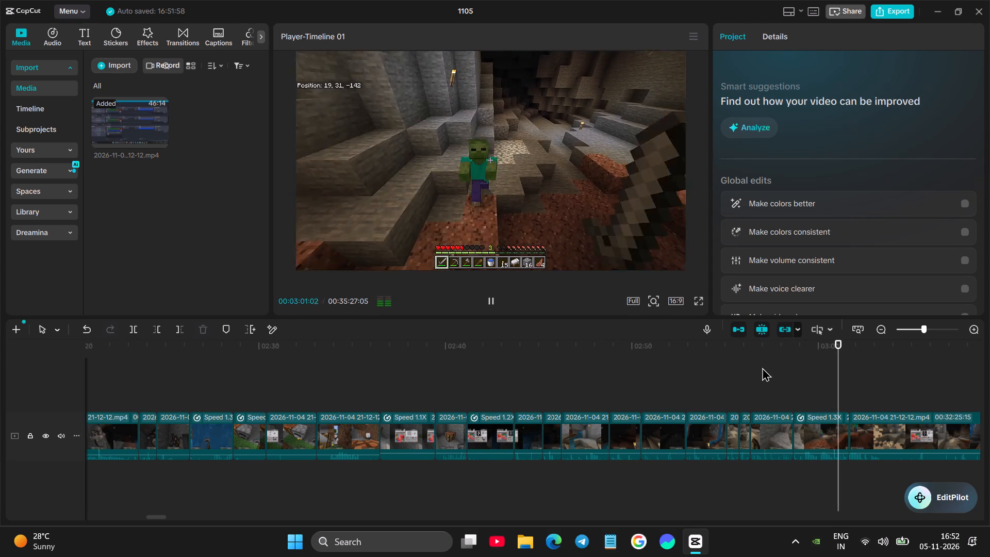
key(space)
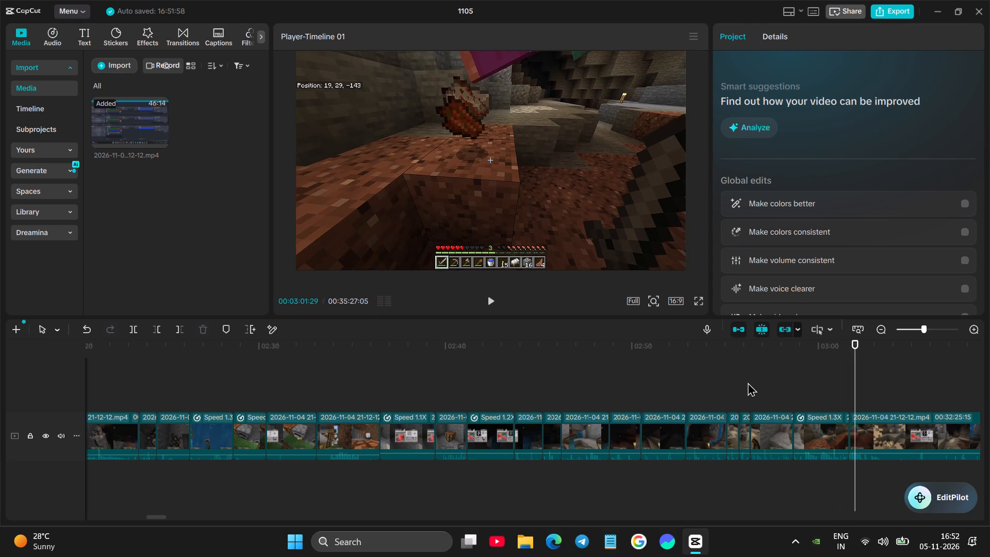
key(space)
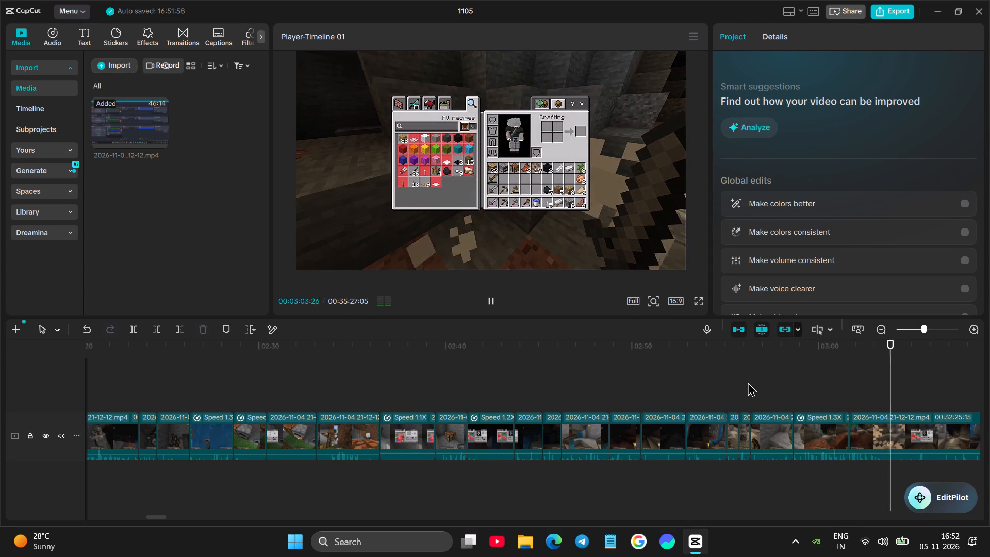
key(space)
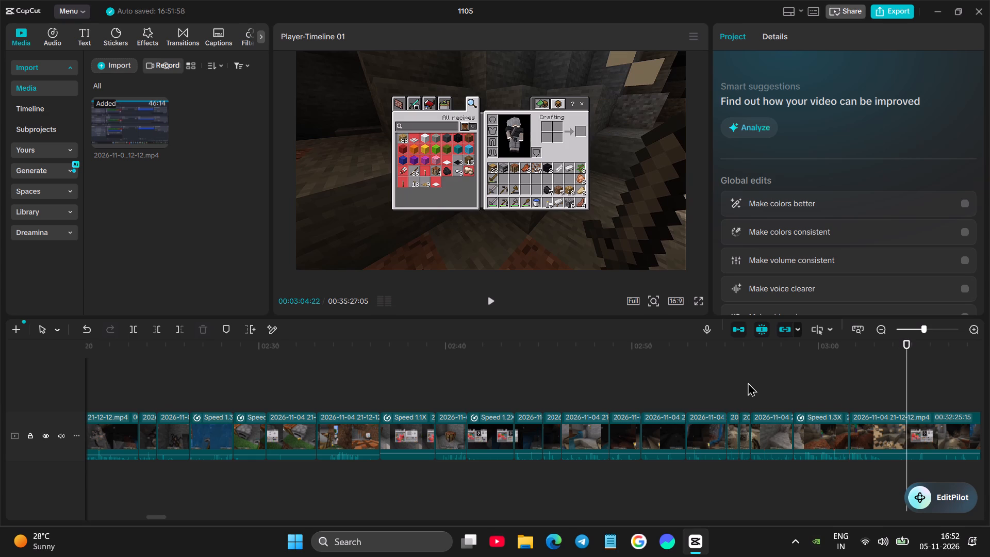
key(space)
key(space)
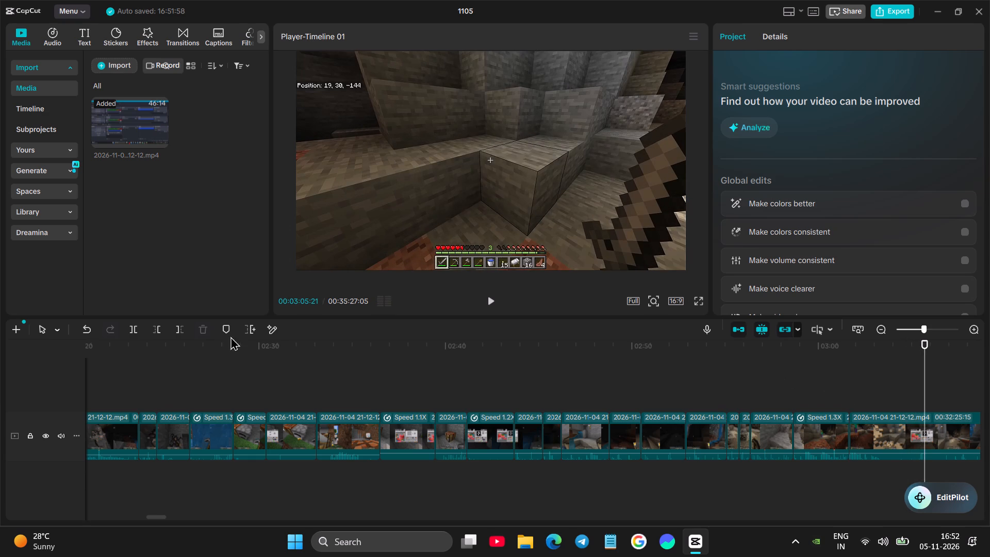
key(space)
key(space)
click(131, 325)
Trim the remaining long clip's start up to 03:09:21, where the coal ore near the water is being mined.
scroll(513, 396, left, 1)
key(space)
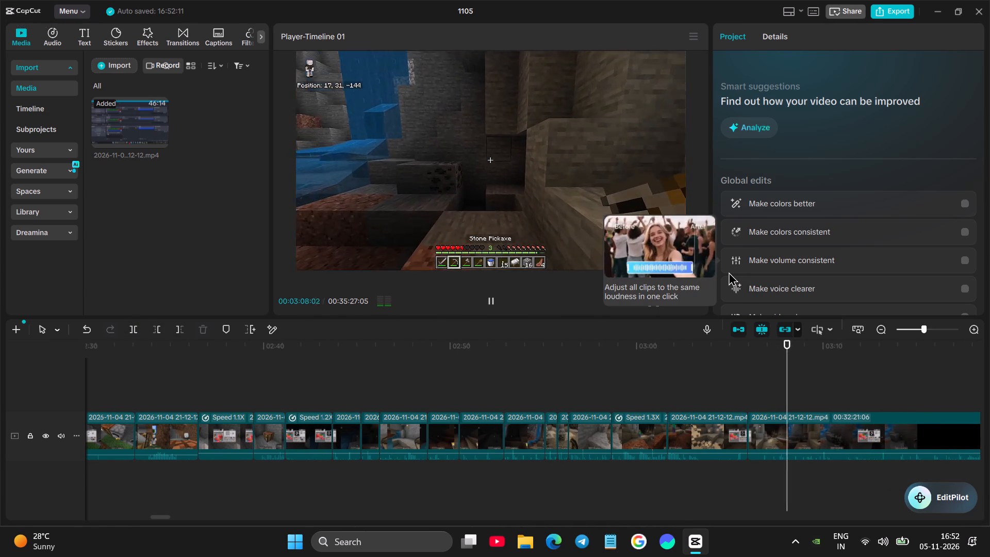
key(space)
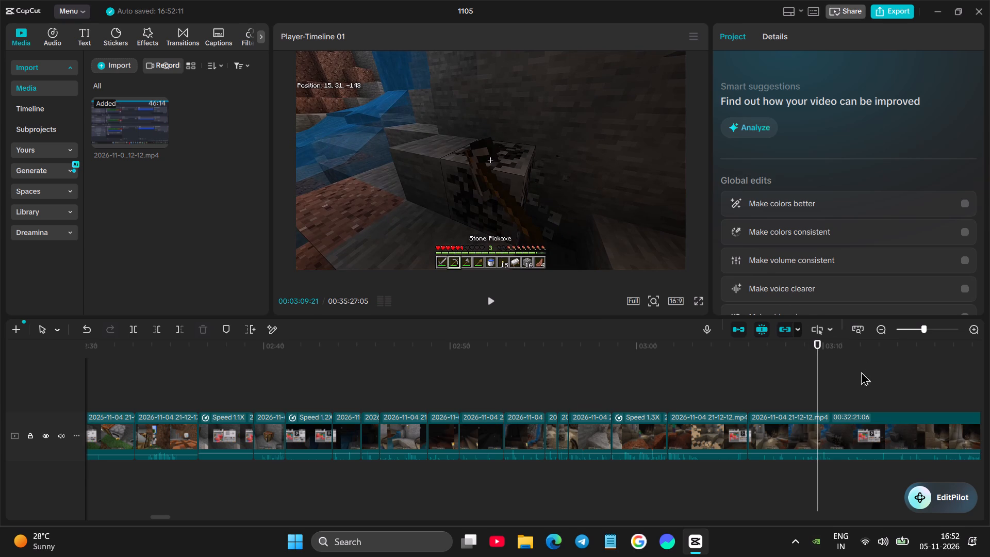
click(824, 424)
click(160, 329)
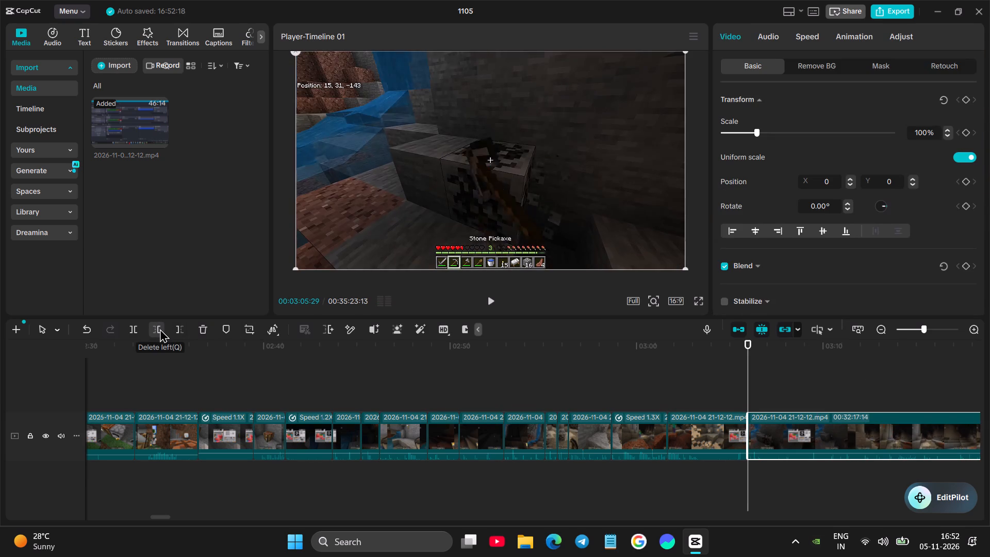
Split the long clip at 03:06:24, after the short piece of coal mining near the water.
key(space)
key(space)
click(129, 329)
Trim the remaining long clip's start up to about 03:17:18, before the magma blocks are uncovered.
key(space)
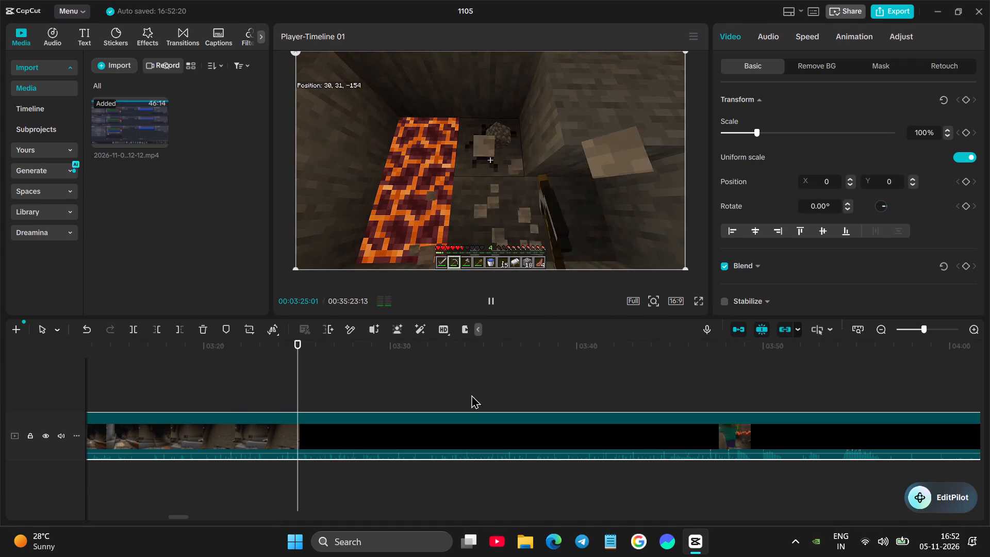
click(267, 387)
drag(267, 387, 251, 391)
key(space)
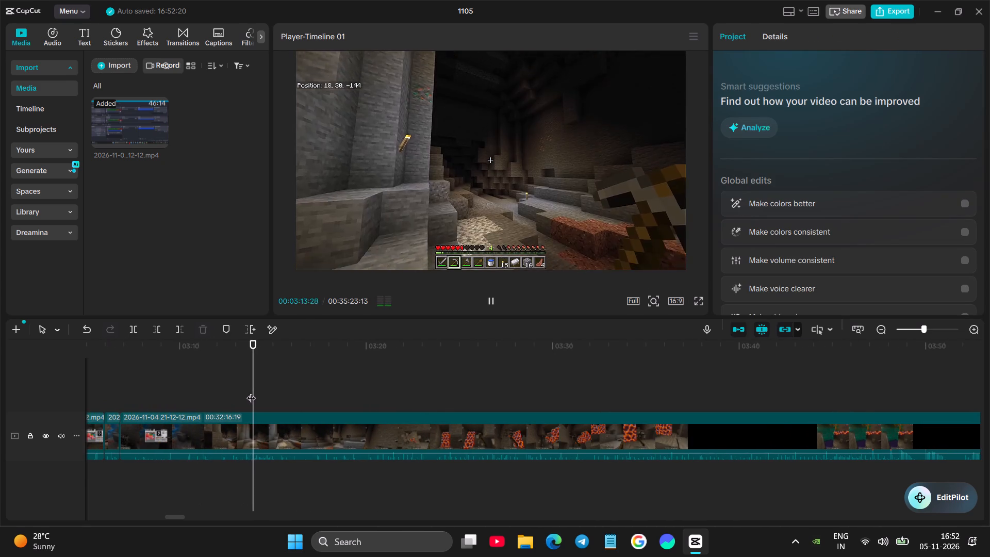
click(369, 386)
drag(369, 386, 393, 383)
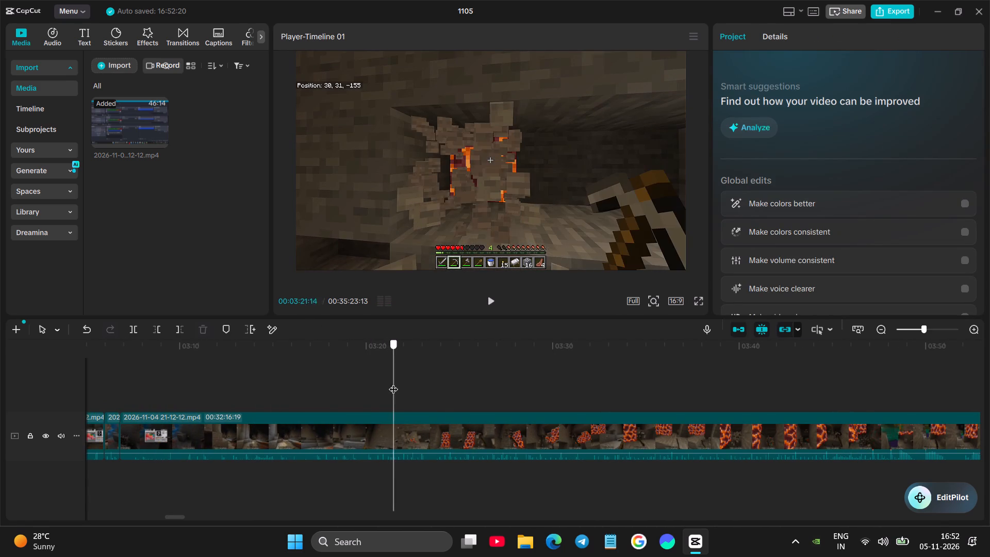
drag(393, 383, 321, 411)
click(321, 463)
click(161, 330)
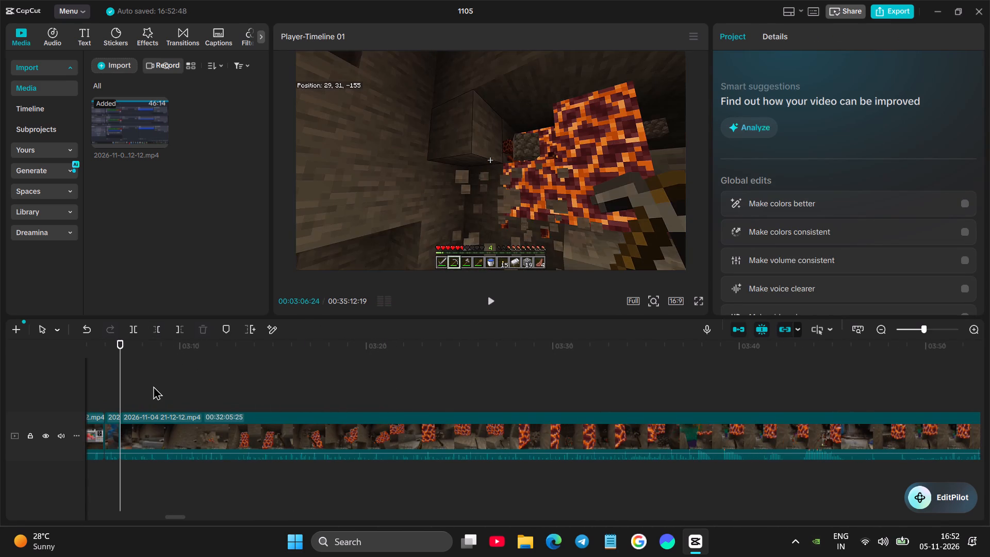
Delete the short coal-mining clip between the inventory scene and the long clip, and play back the join.
scroll(153, 386, right, 1)
click(235, 384)
key(space)
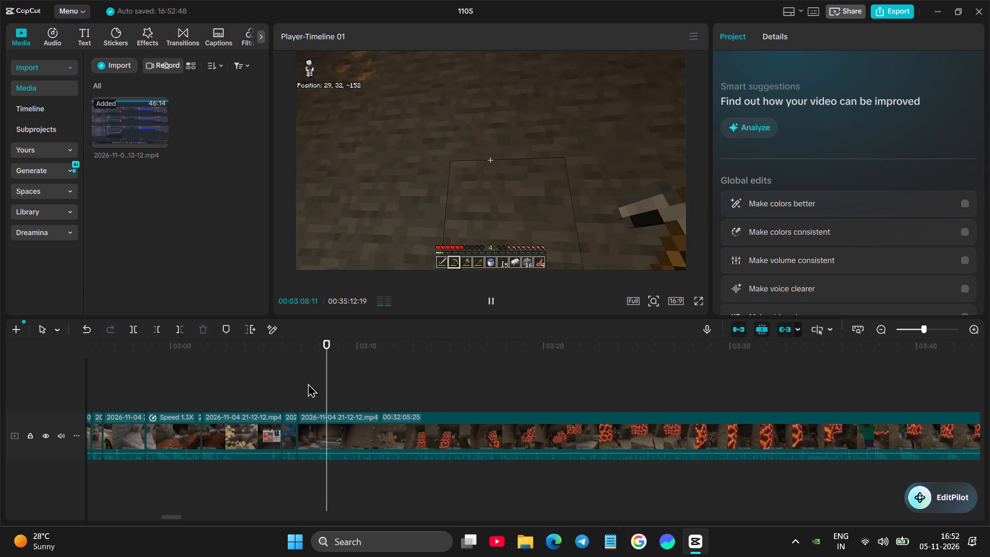
key(space)
click(292, 436)
key(BackSpace)
click(275, 388)
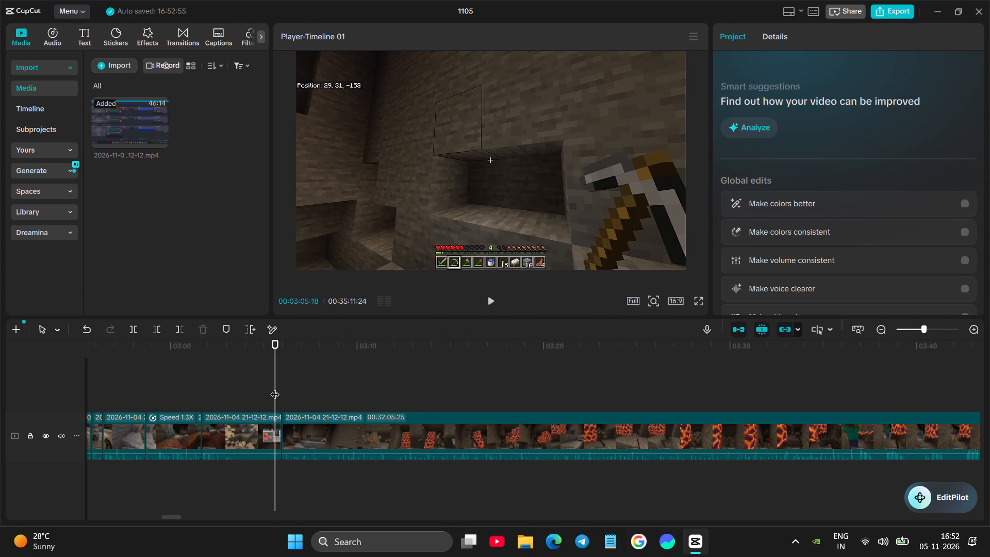
key(space)
key(space)
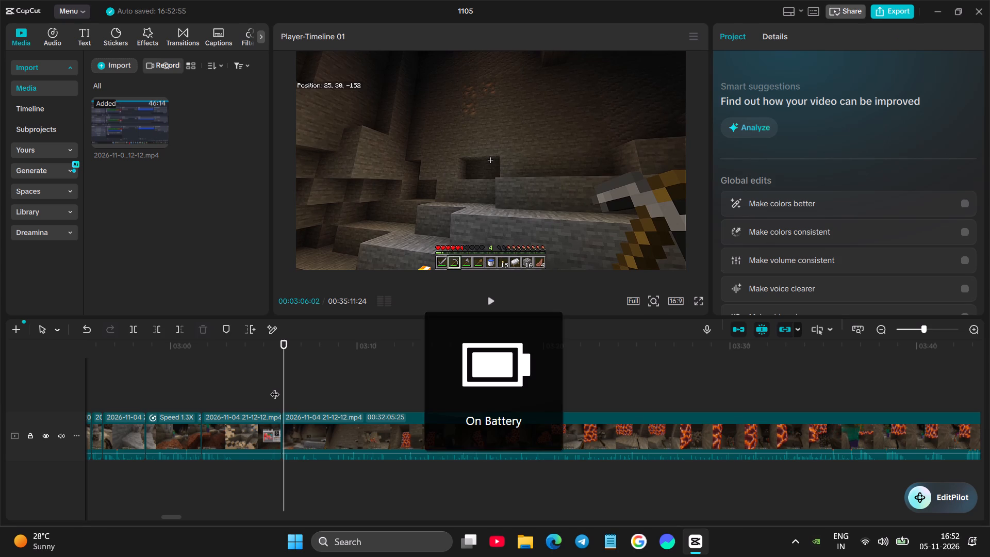
click(256, 376)
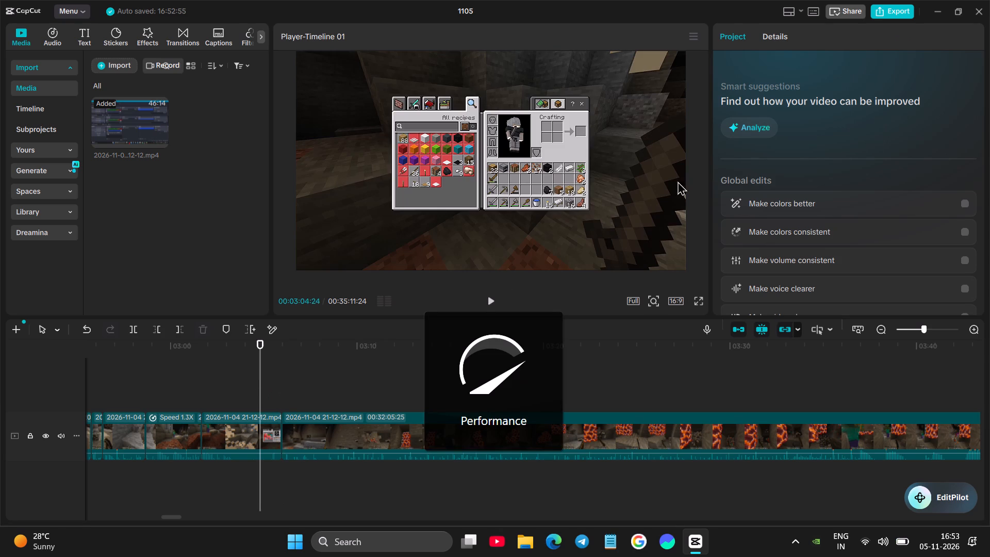